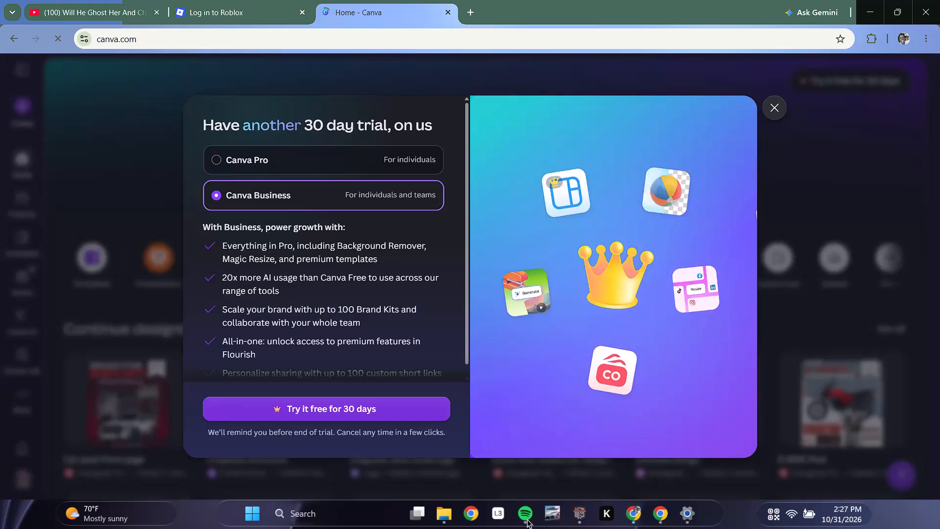
Start music playback in Spotify and return to the Canva home page in Chrome.
left_click(509, 478)
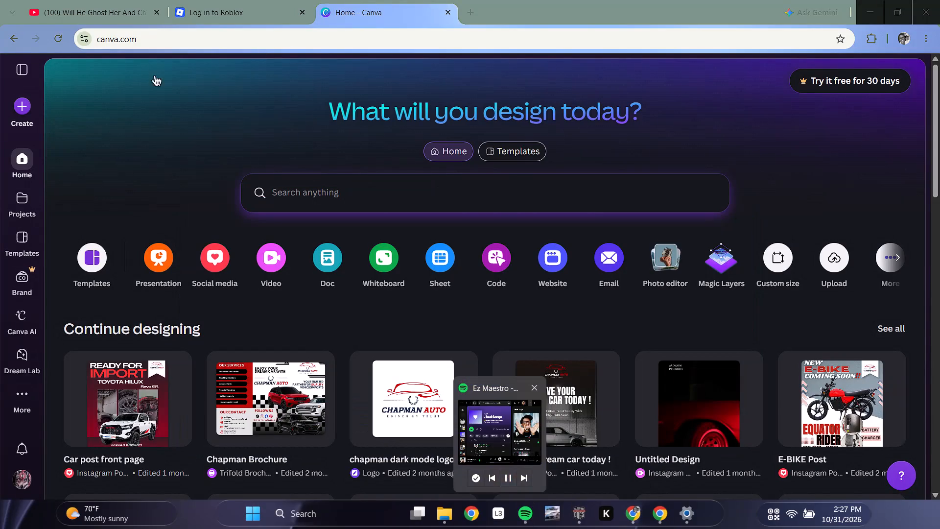
left_click_drag(189, 132, 194, 132)
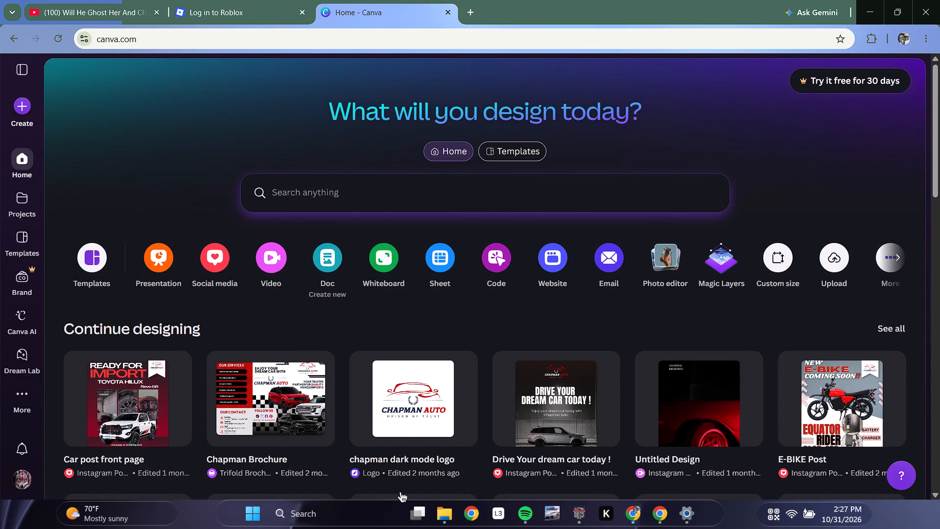
Launch the pinned application marked with a white K.
left_click(604, 515)
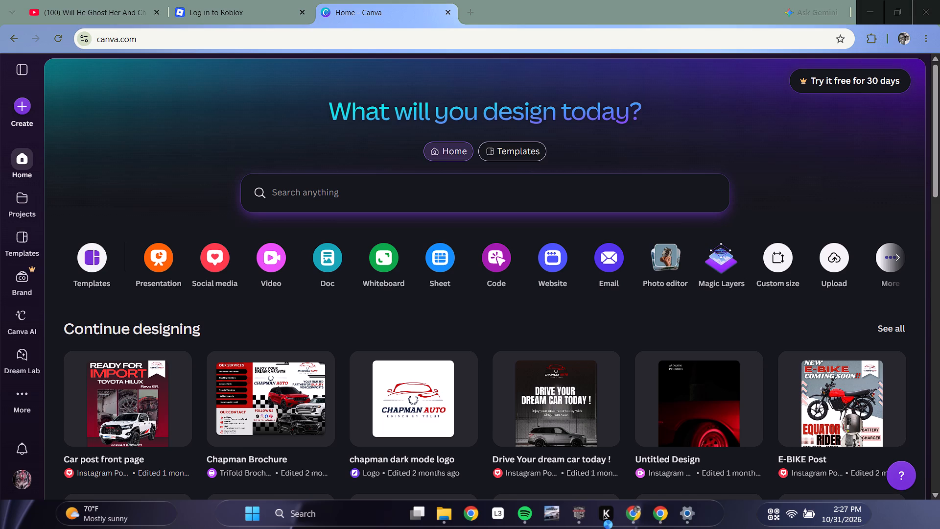
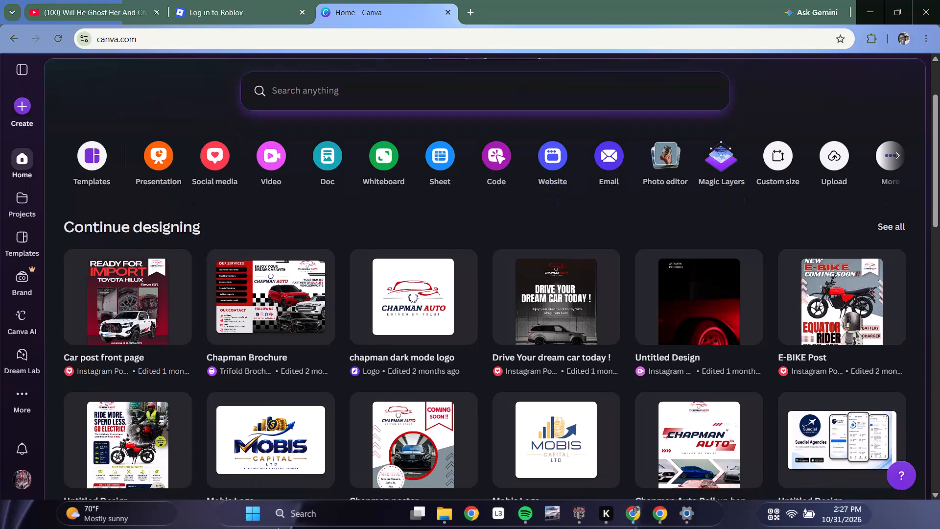
Open the untitled Instagram Reel with the red-lit car wheel from the recent designs.
scroll(167, 442, "up", 4)
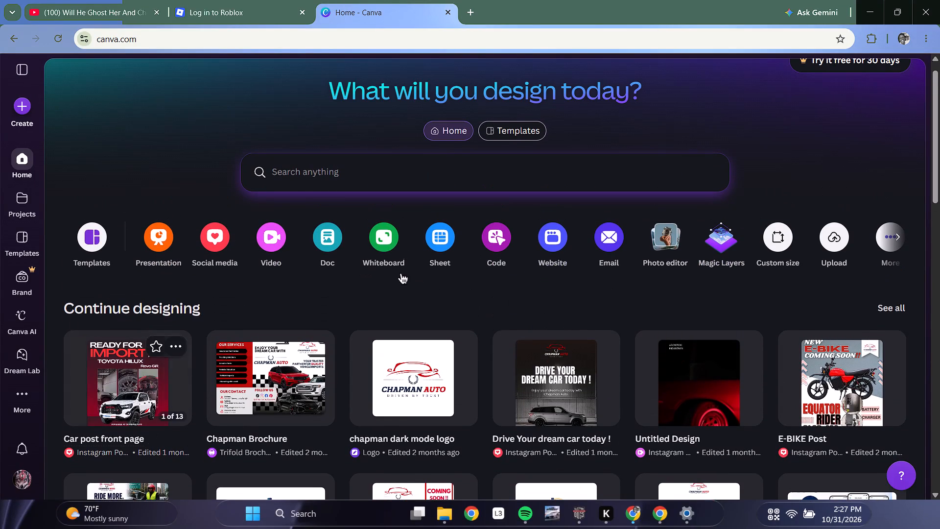
left_click(717, 397)
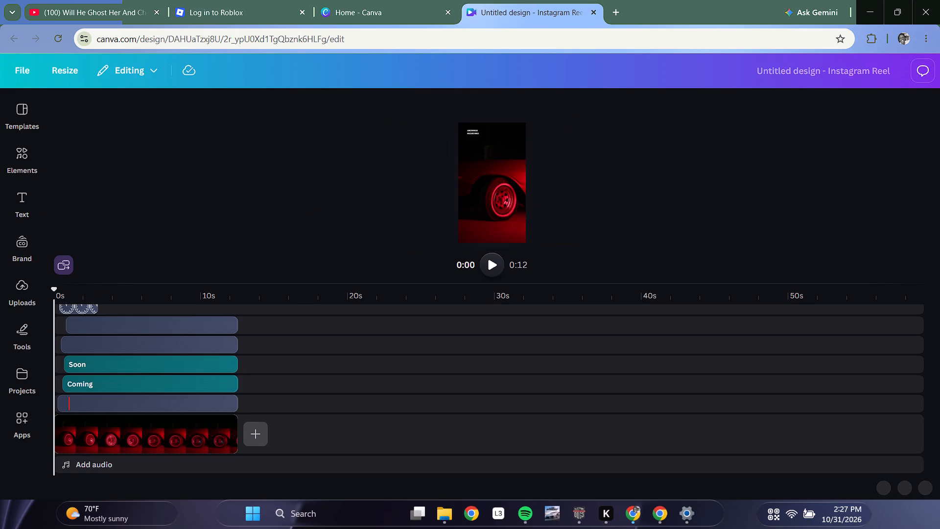
Play back the Instagram Reel from the start to review its animation.
left_click(495, 270)
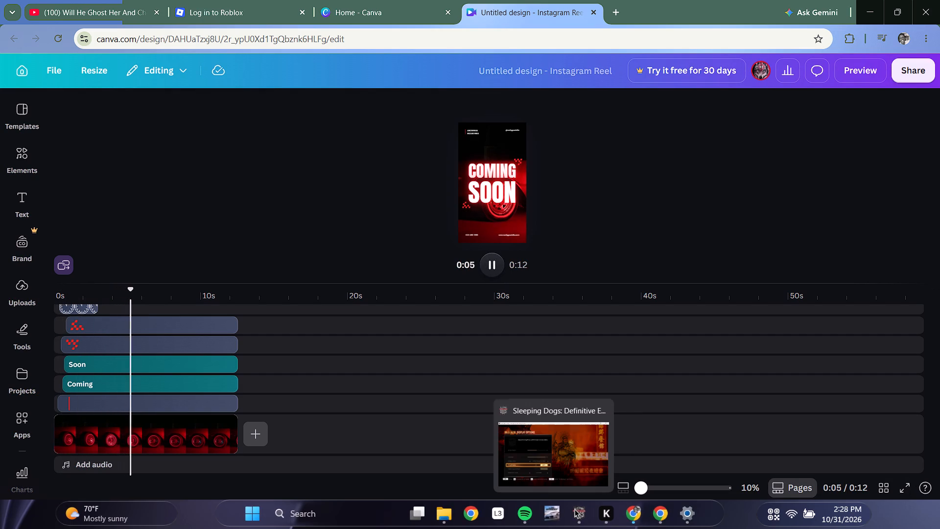
Close the Sleeping Dogs: Definitive Edition game window running in the background.
left_click(597, 417)
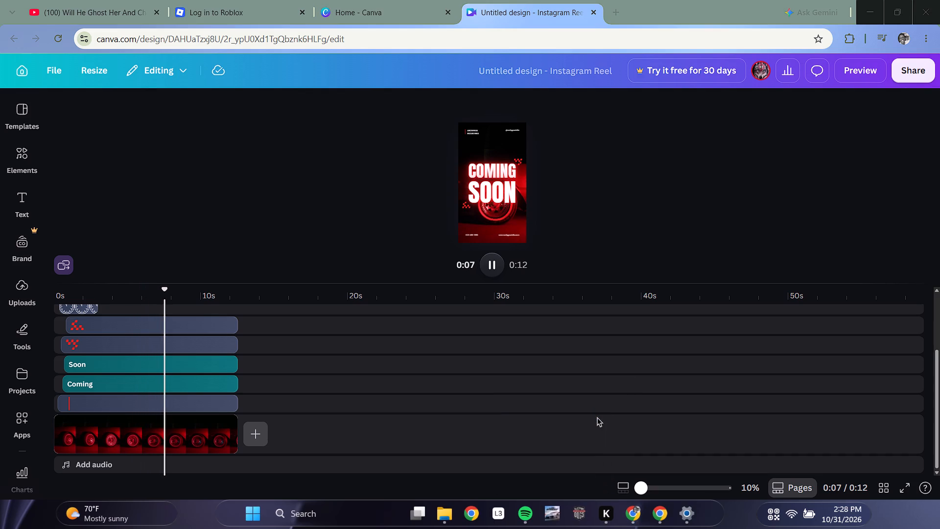
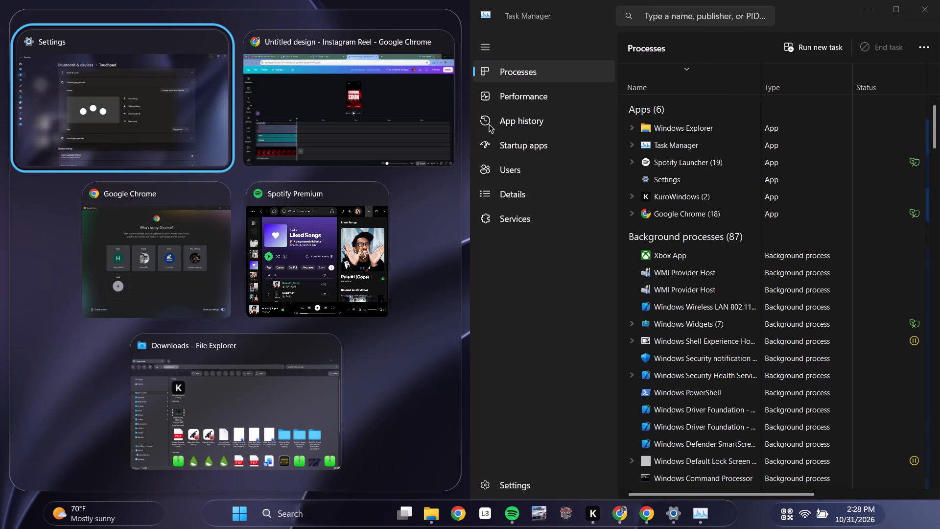
Dismiss the window suggestions shown beside the snapped Task Manager.
left_click(465, 399)
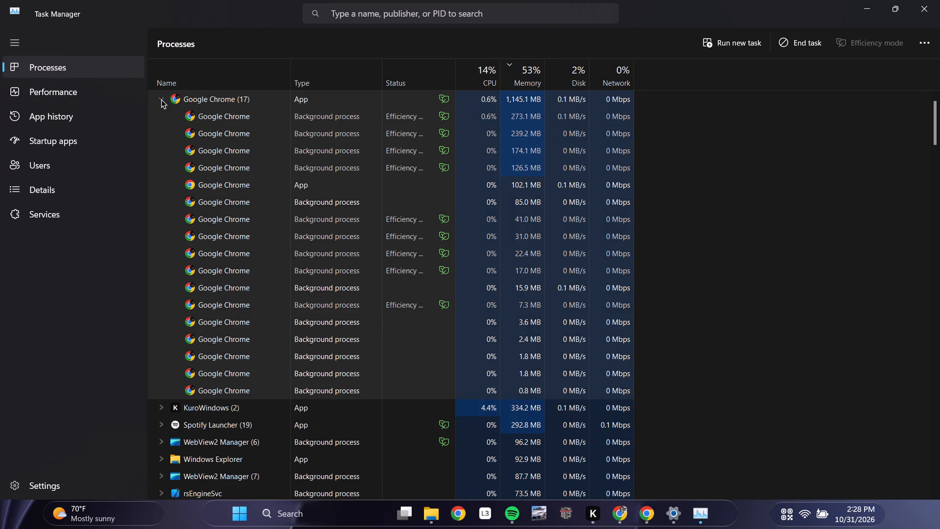
Switch to the Chrome windows and close the "Who's using Chrome?" profile picker, leaving the Canva Instagram Reel design in front.
left_click(627, 515)
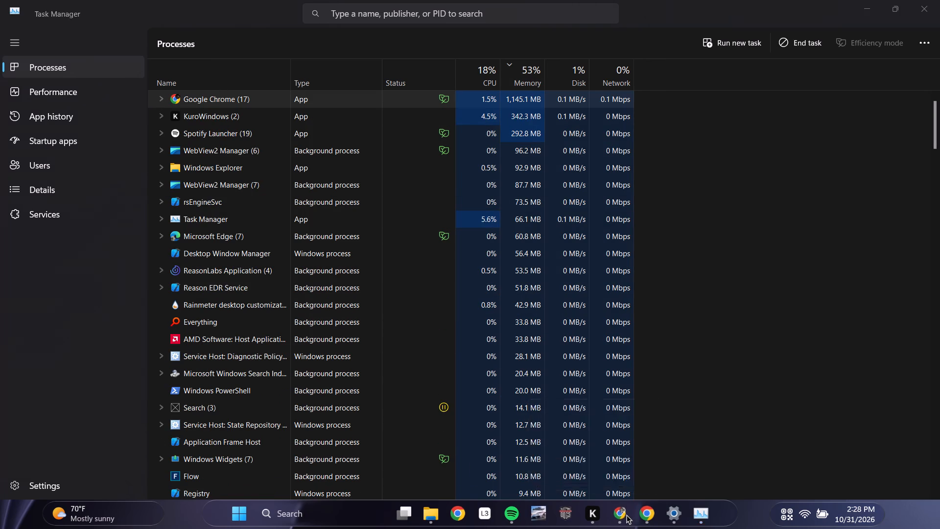
left_click(644, 518)
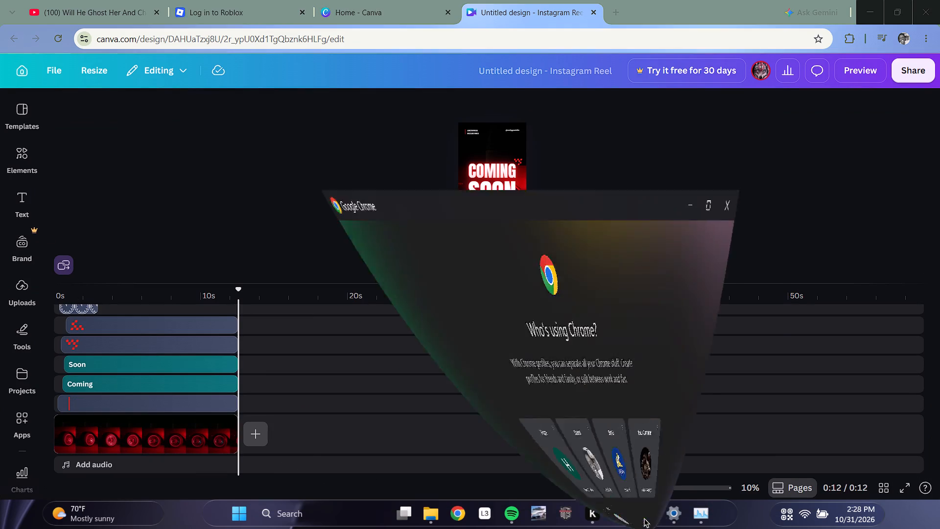
left_click(776, 19)
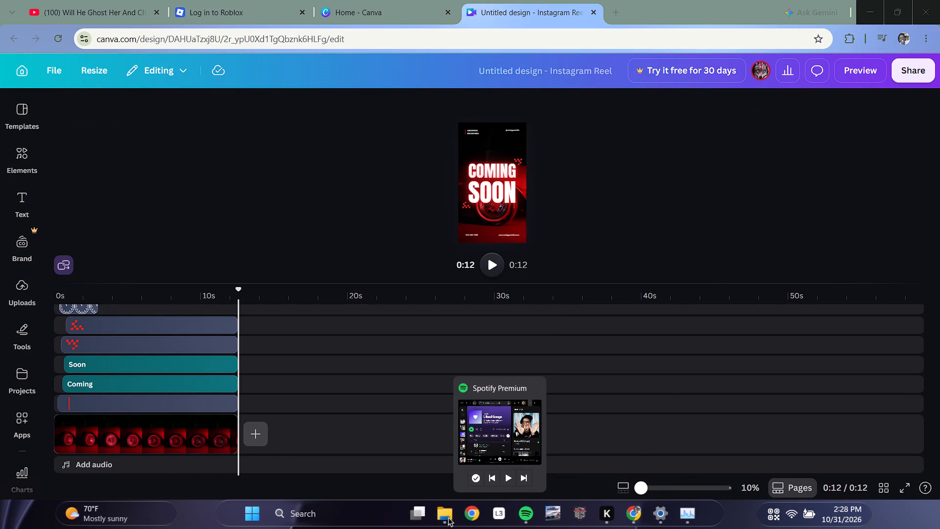
Close the Spotify window running in the background.
left_click(537, 392)
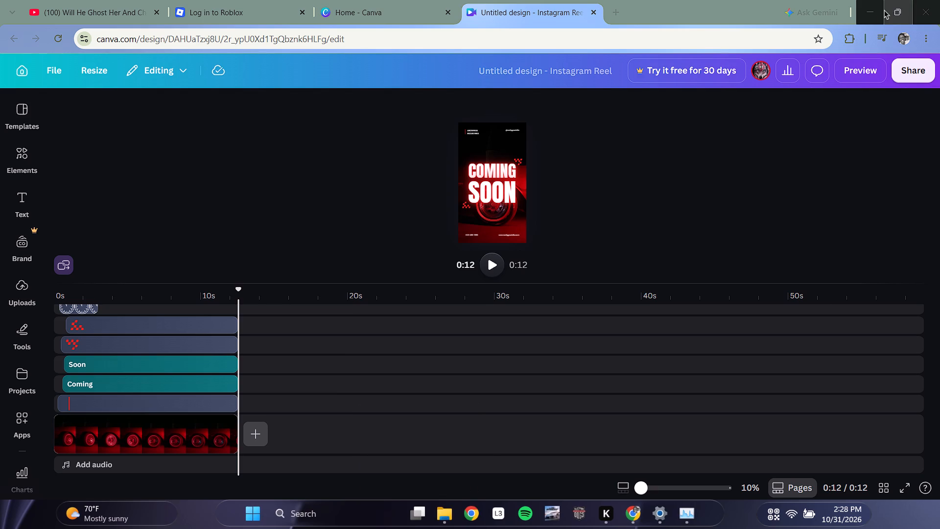
Close the YouTube tab in the Chrome window that holds the Canva design.
left_click(154, 14)
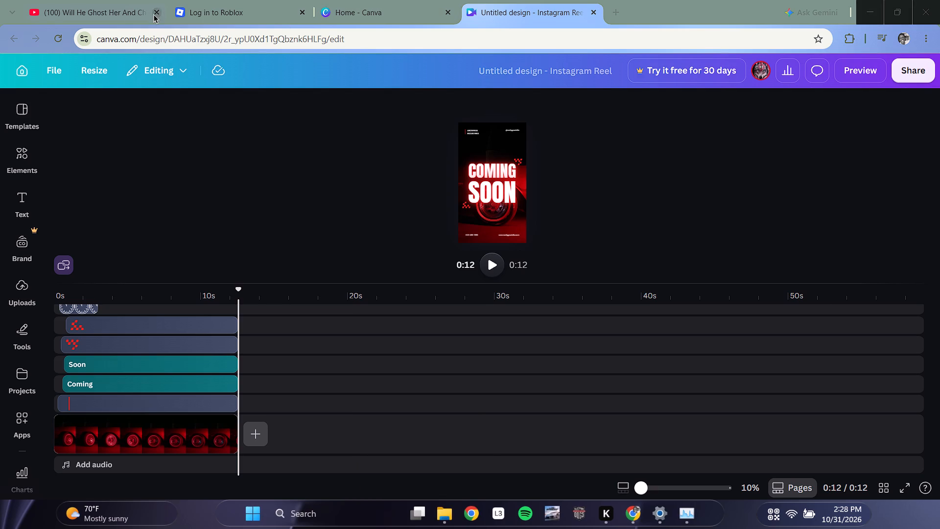
Close the YouTube and Roblox tabs in Chrome, keeping both Canva tabs, and minimise the browser to return to Task Manager.
left_click(159, 9)
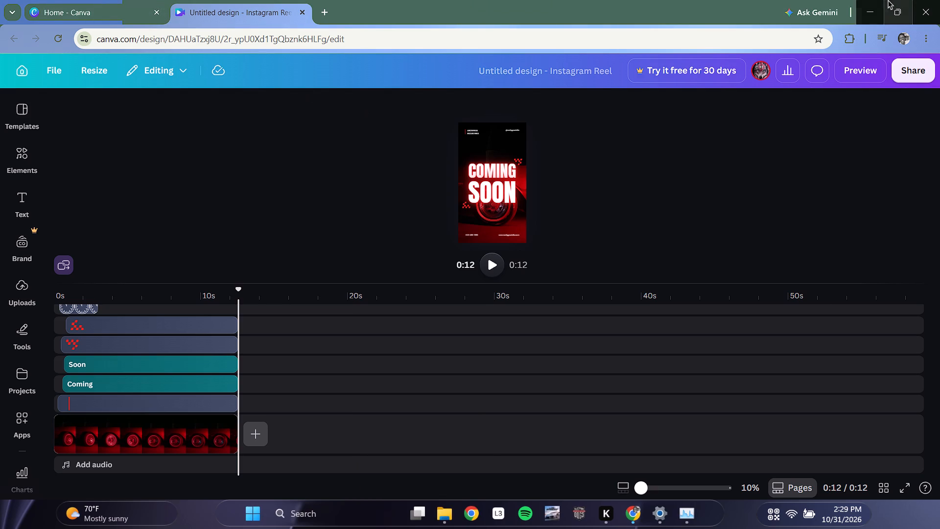
left_click(861, 12)
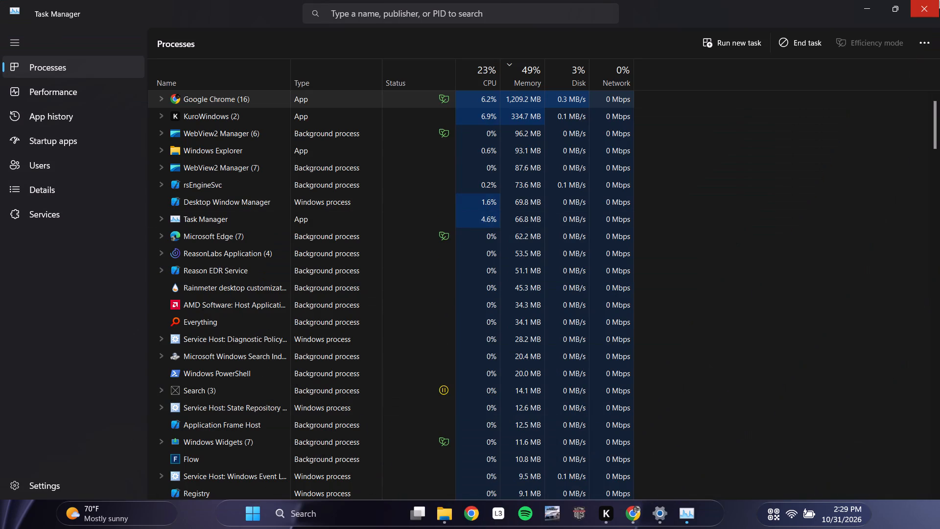
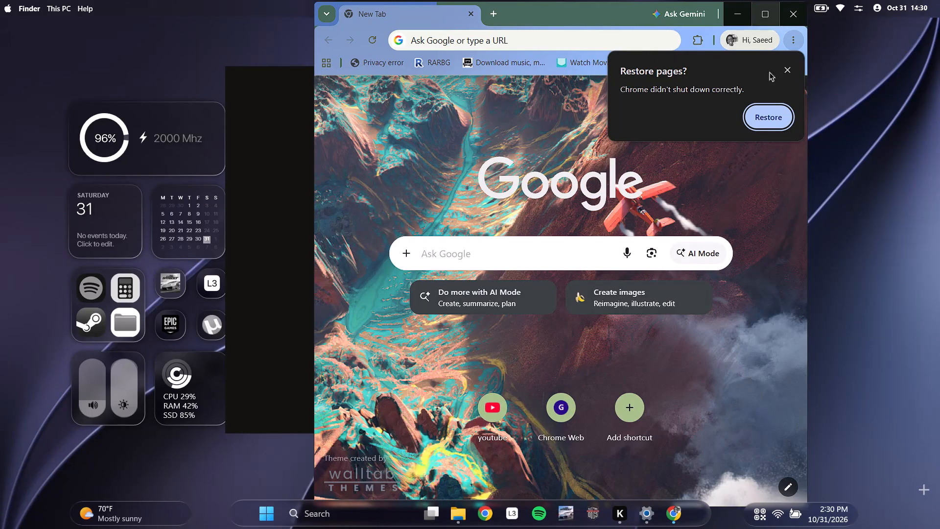
Restore the previous Chrome pages after the improper shutdown and maximise the browser window.
left_click(772, 118)
left_click(754, 16)
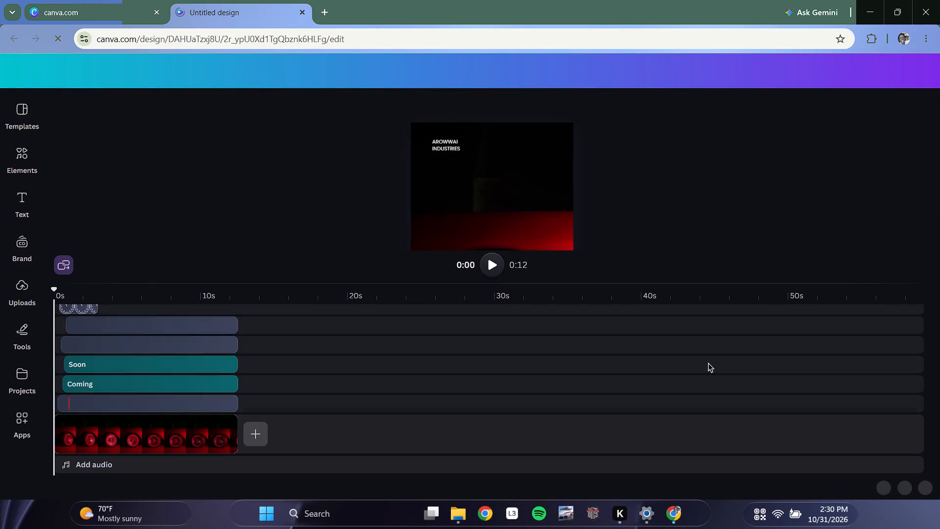
Play the Instagram Reel from the start and pause it at about 0:06 to review its animation.
left_click(501, 262)
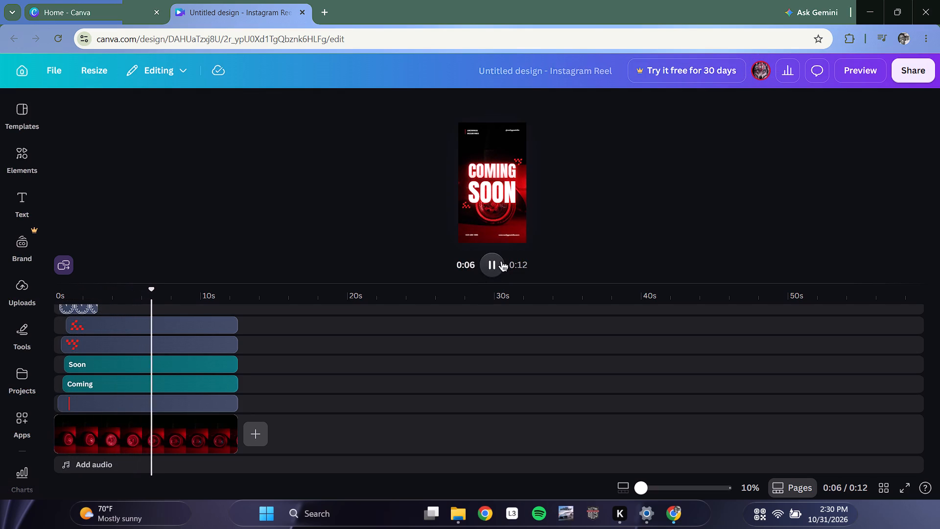
left_click(501, 262)
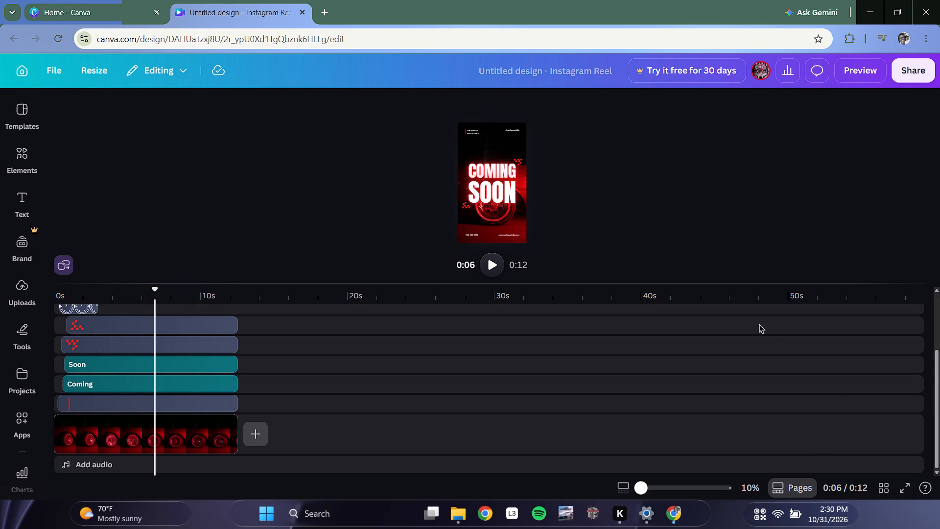
Hide the timeline and move the "AROWWAI INDUSTRIES" text from the page's top-left corner to just above the car body, right of centre.
left_click(786, 491)
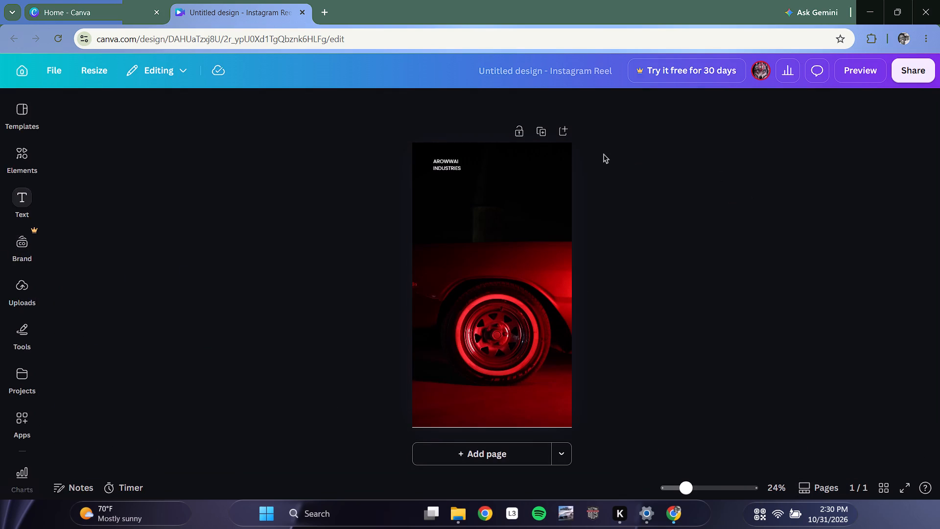
left_click(452, 165)
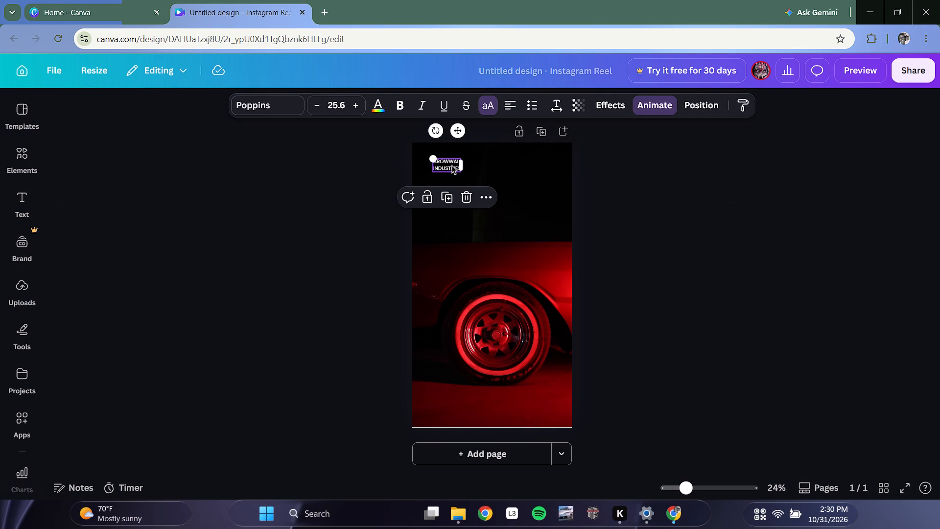
left_click_drag(452, 165, 542, 235)
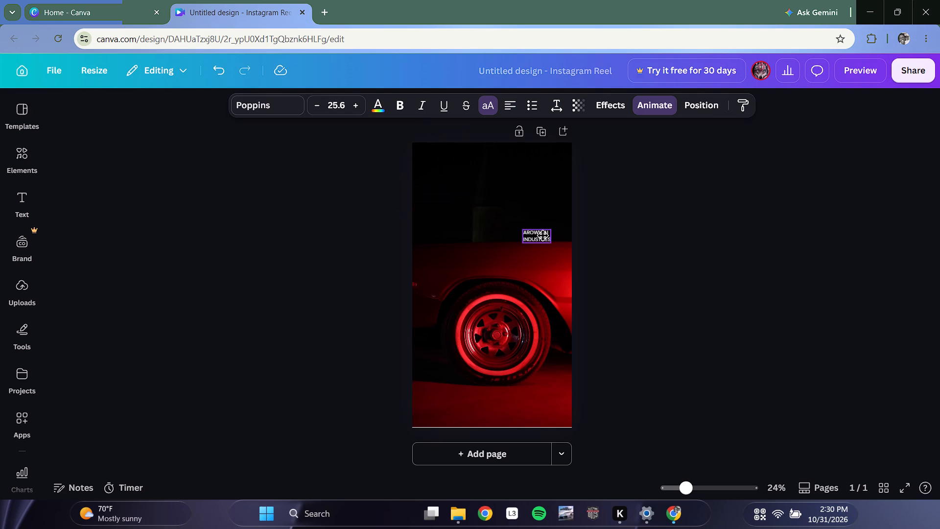
left_click_drag(542, 235, 540, 223)
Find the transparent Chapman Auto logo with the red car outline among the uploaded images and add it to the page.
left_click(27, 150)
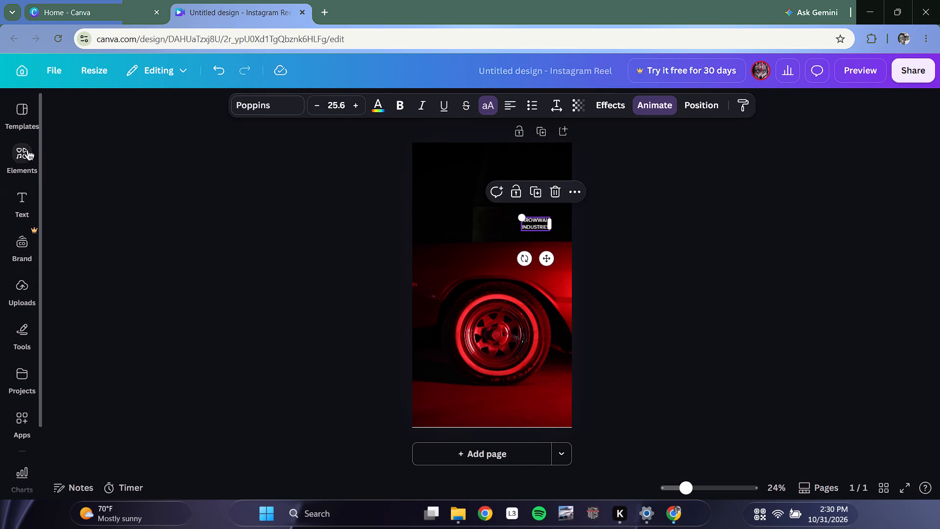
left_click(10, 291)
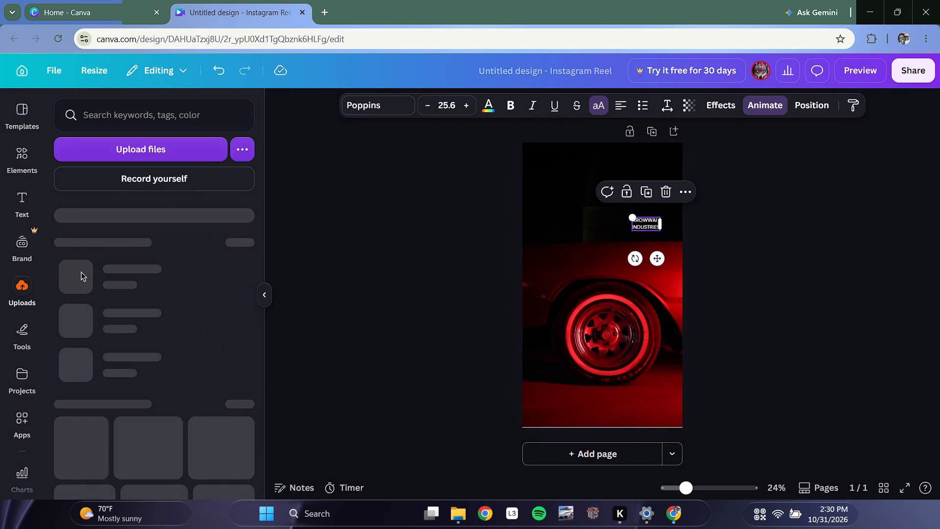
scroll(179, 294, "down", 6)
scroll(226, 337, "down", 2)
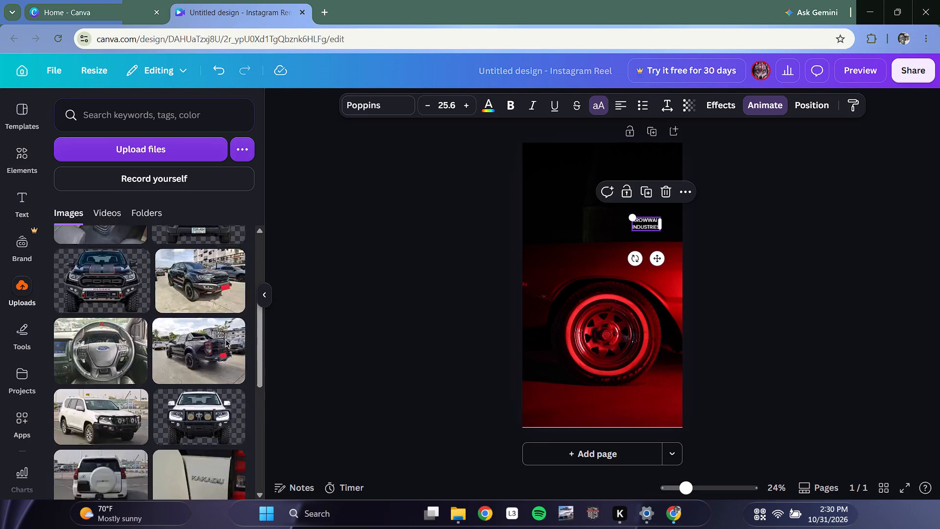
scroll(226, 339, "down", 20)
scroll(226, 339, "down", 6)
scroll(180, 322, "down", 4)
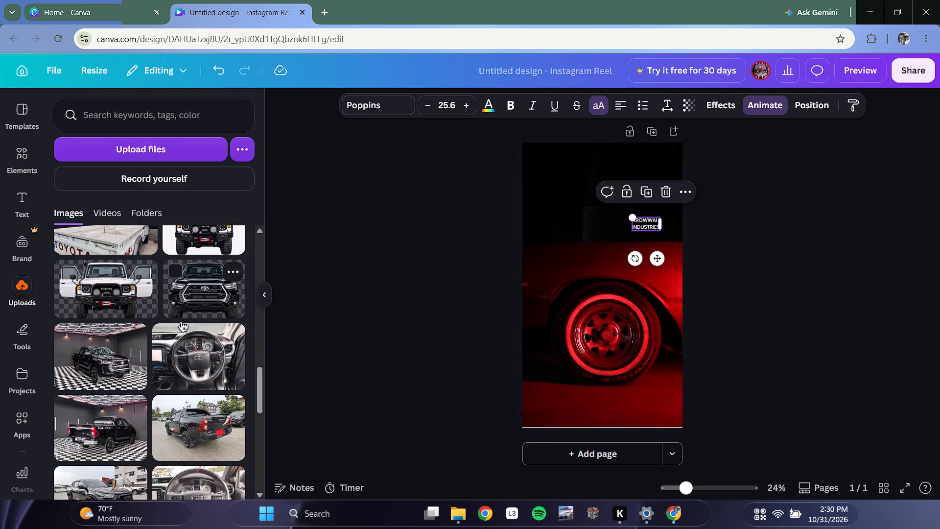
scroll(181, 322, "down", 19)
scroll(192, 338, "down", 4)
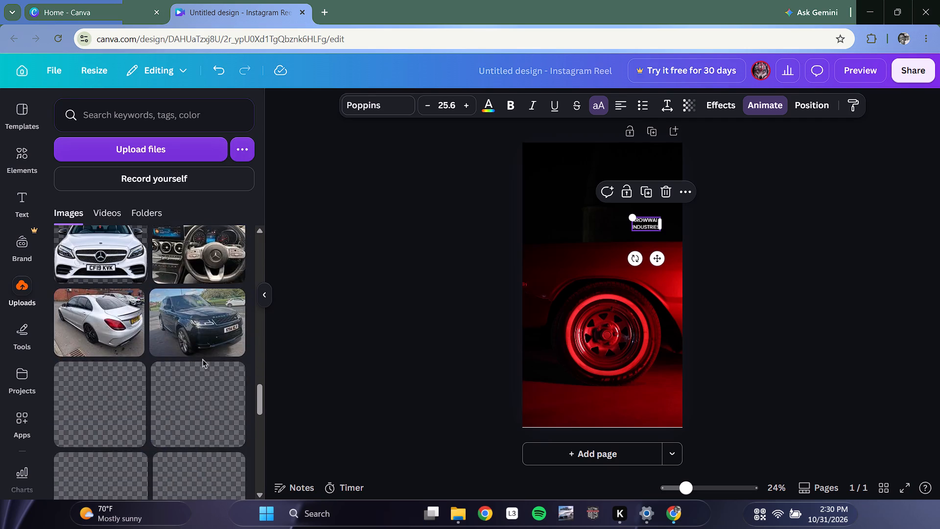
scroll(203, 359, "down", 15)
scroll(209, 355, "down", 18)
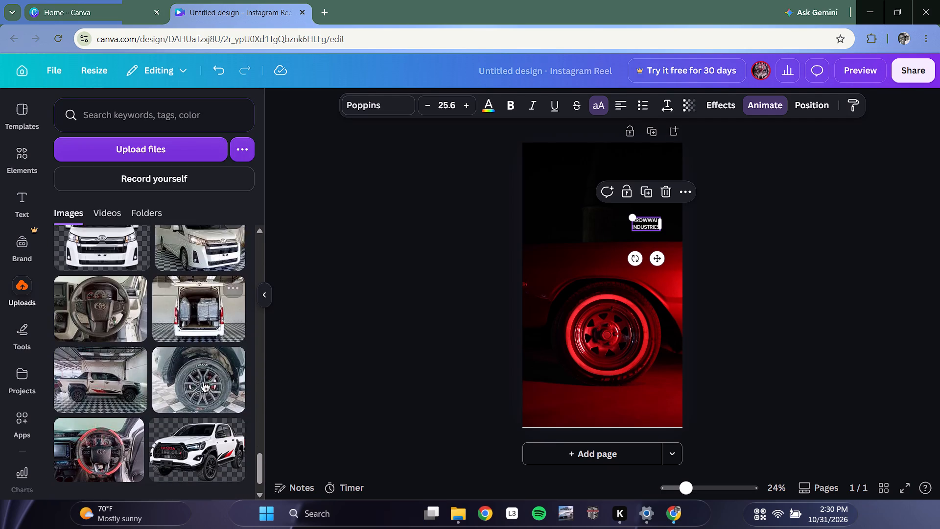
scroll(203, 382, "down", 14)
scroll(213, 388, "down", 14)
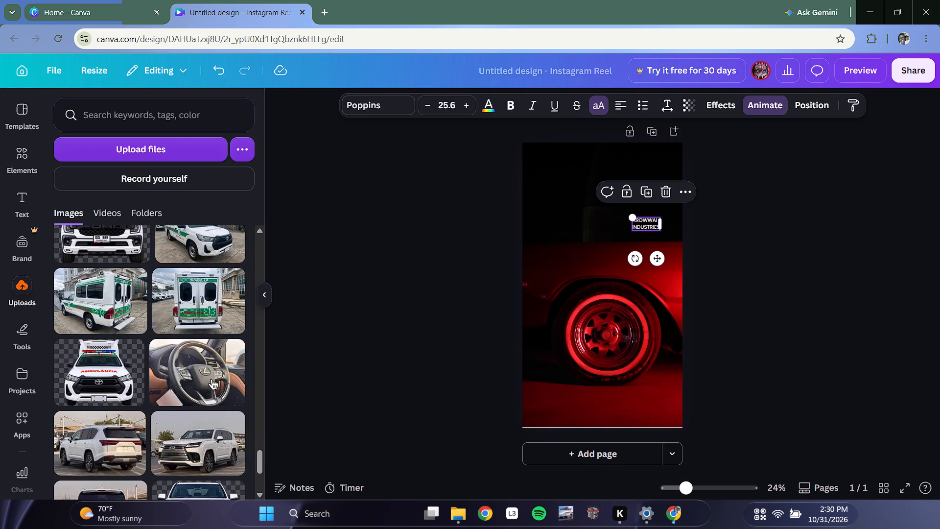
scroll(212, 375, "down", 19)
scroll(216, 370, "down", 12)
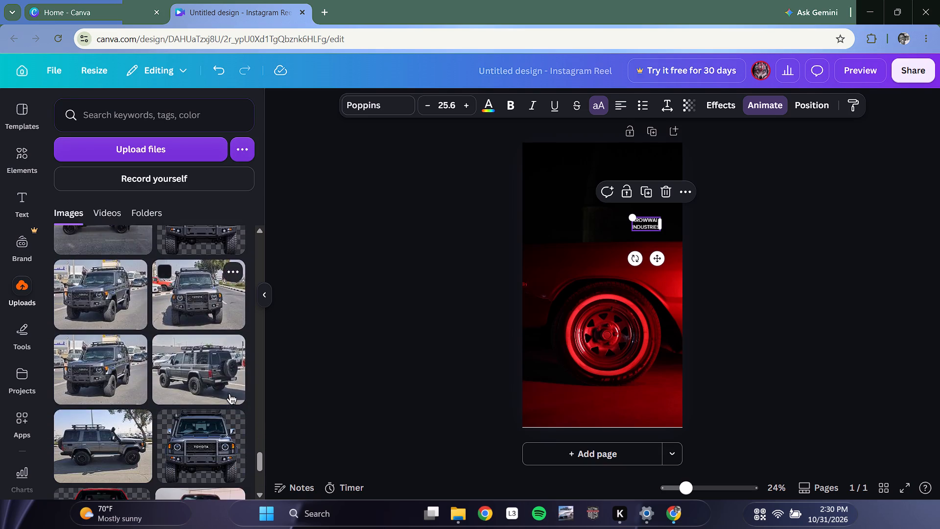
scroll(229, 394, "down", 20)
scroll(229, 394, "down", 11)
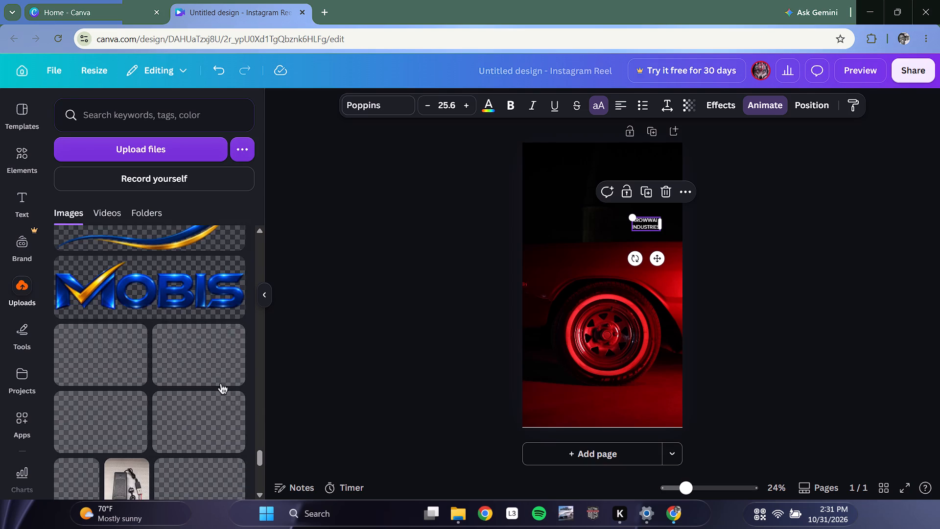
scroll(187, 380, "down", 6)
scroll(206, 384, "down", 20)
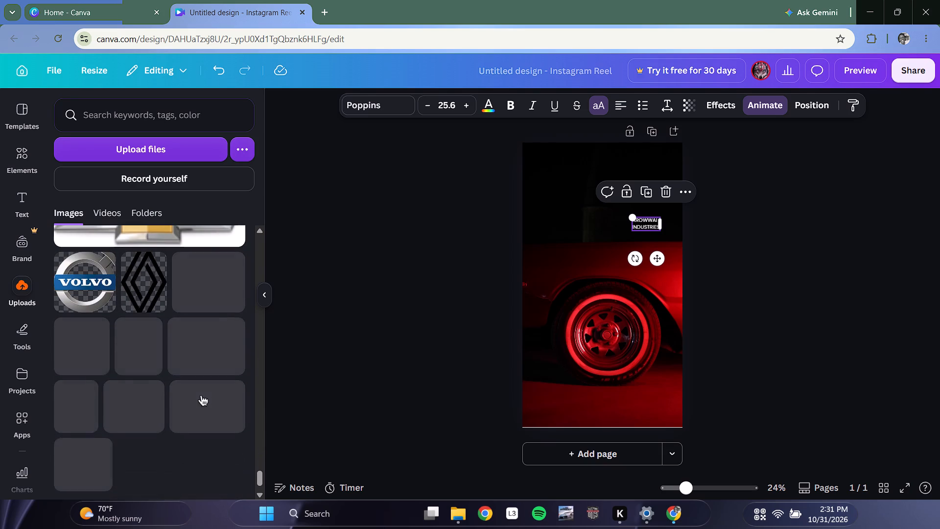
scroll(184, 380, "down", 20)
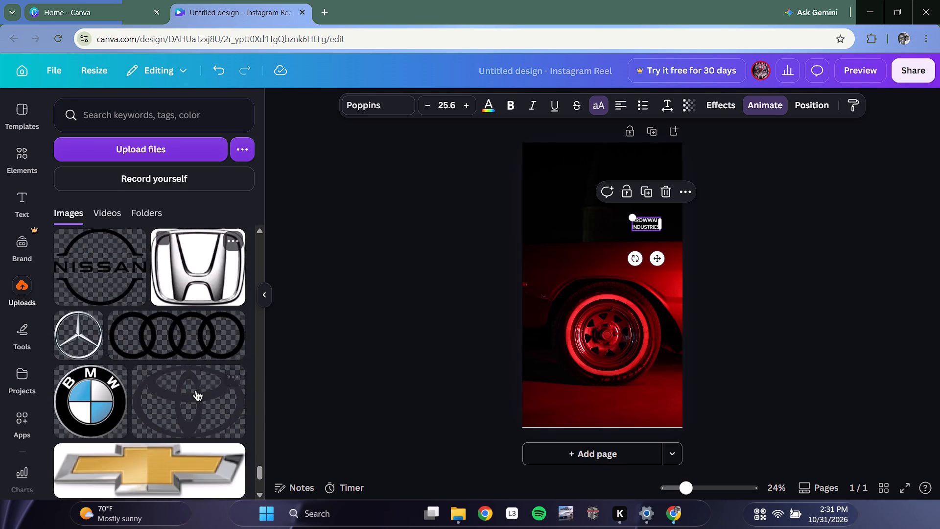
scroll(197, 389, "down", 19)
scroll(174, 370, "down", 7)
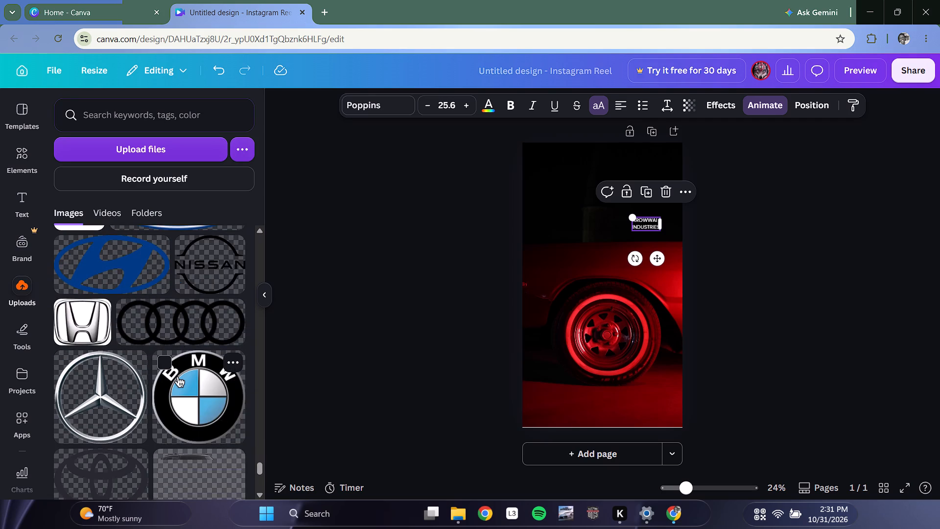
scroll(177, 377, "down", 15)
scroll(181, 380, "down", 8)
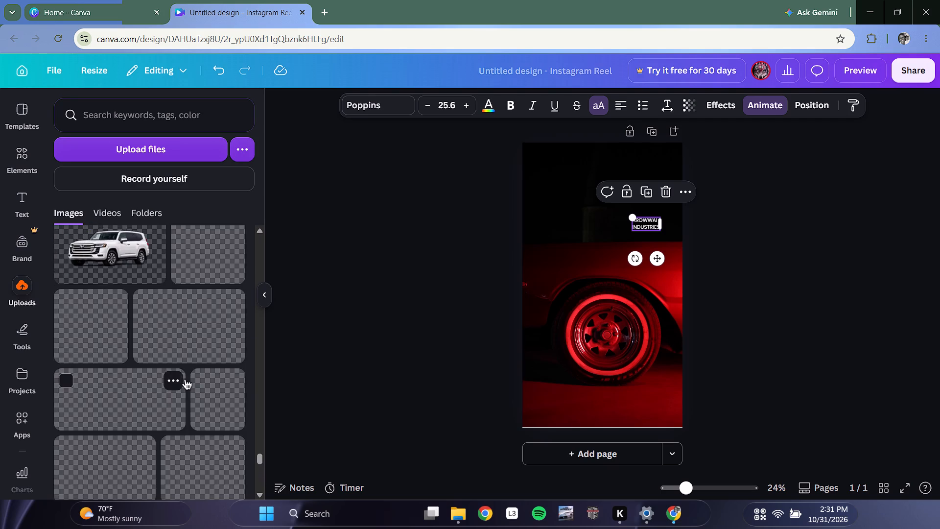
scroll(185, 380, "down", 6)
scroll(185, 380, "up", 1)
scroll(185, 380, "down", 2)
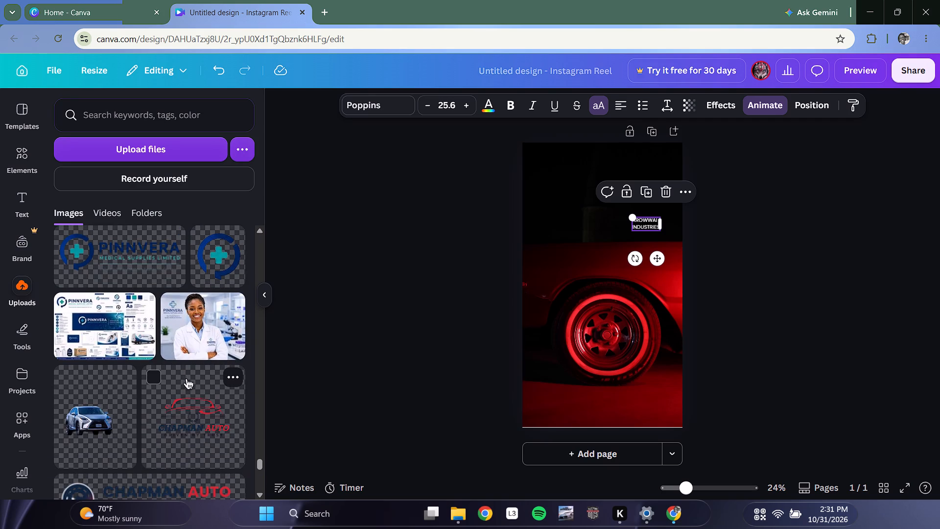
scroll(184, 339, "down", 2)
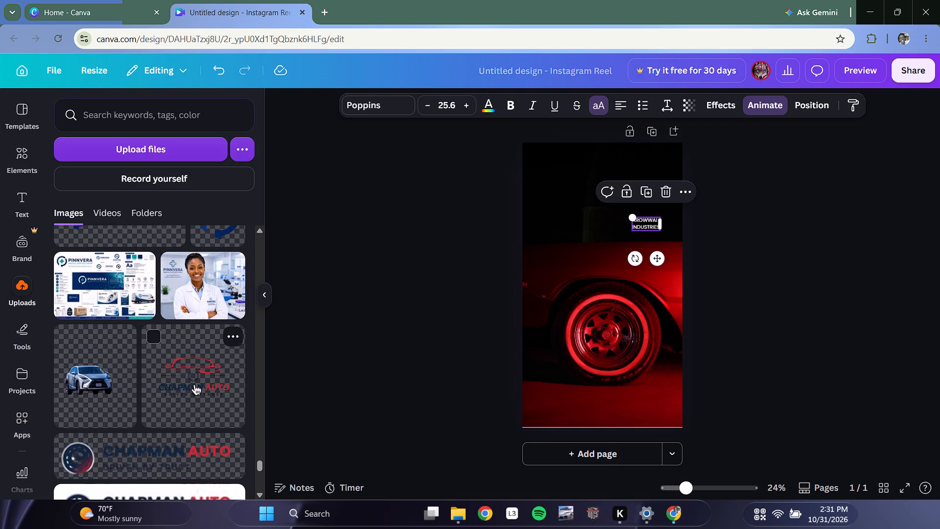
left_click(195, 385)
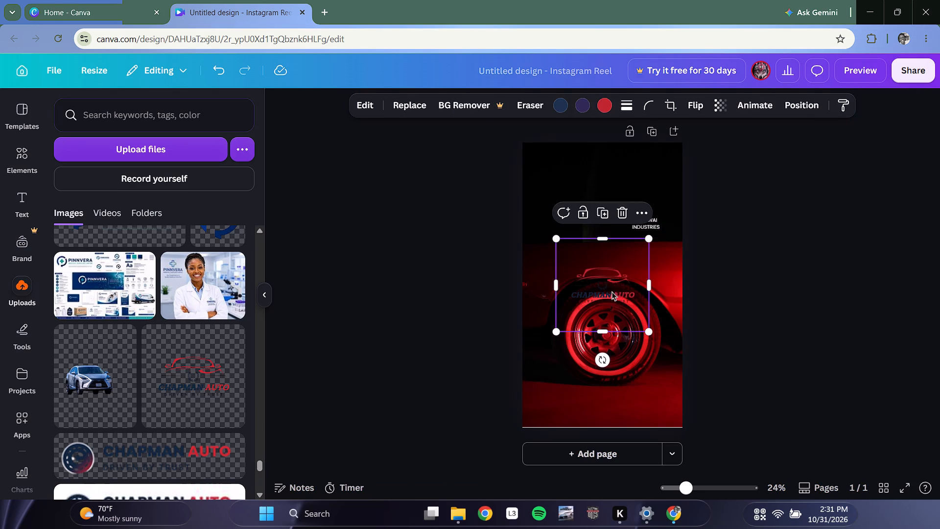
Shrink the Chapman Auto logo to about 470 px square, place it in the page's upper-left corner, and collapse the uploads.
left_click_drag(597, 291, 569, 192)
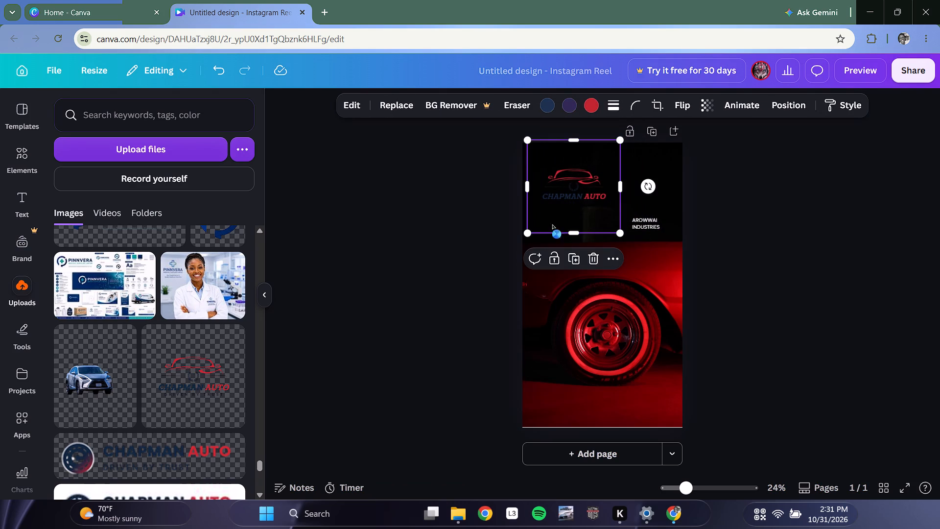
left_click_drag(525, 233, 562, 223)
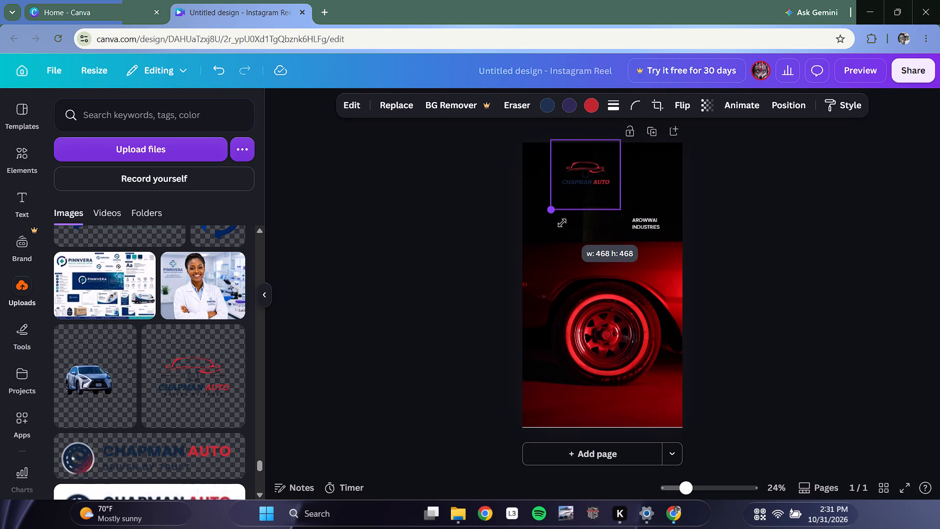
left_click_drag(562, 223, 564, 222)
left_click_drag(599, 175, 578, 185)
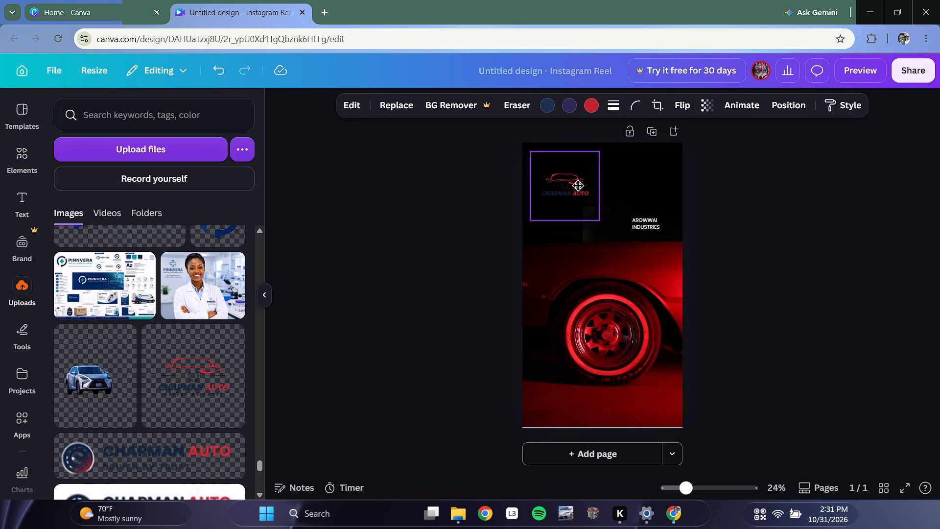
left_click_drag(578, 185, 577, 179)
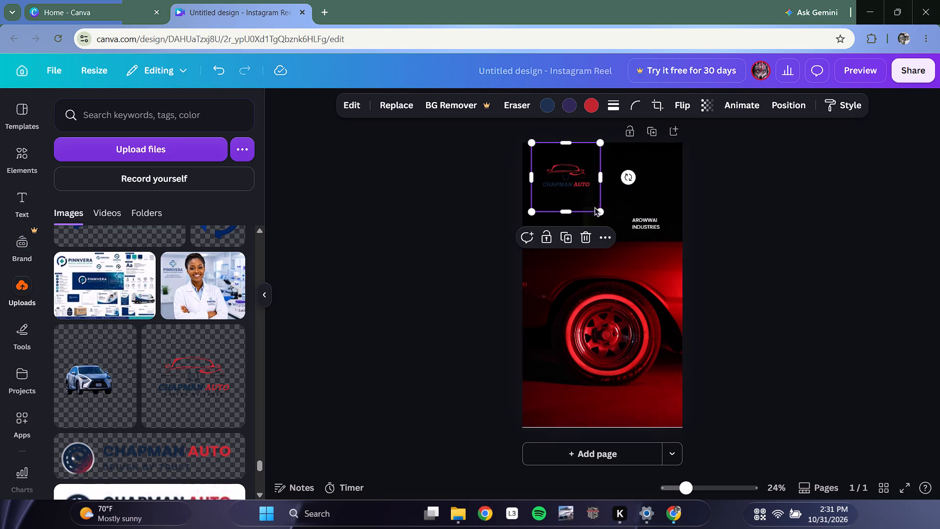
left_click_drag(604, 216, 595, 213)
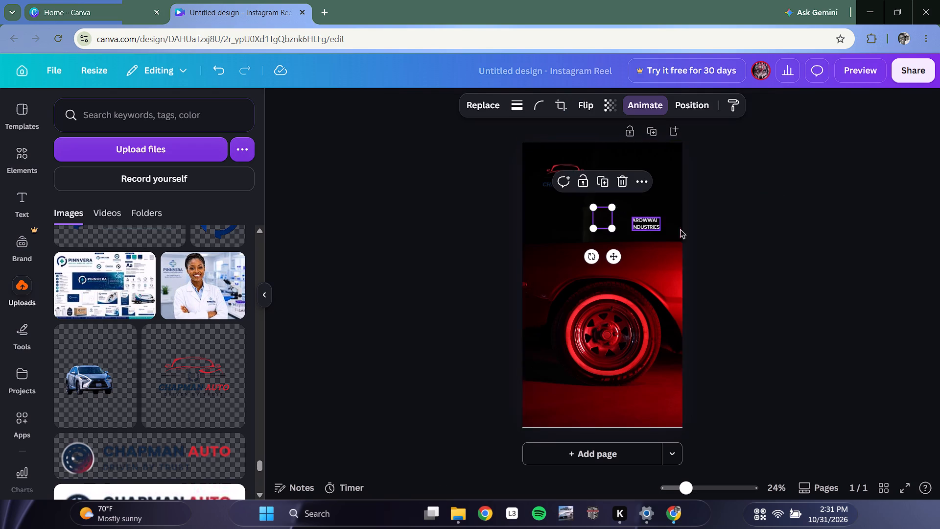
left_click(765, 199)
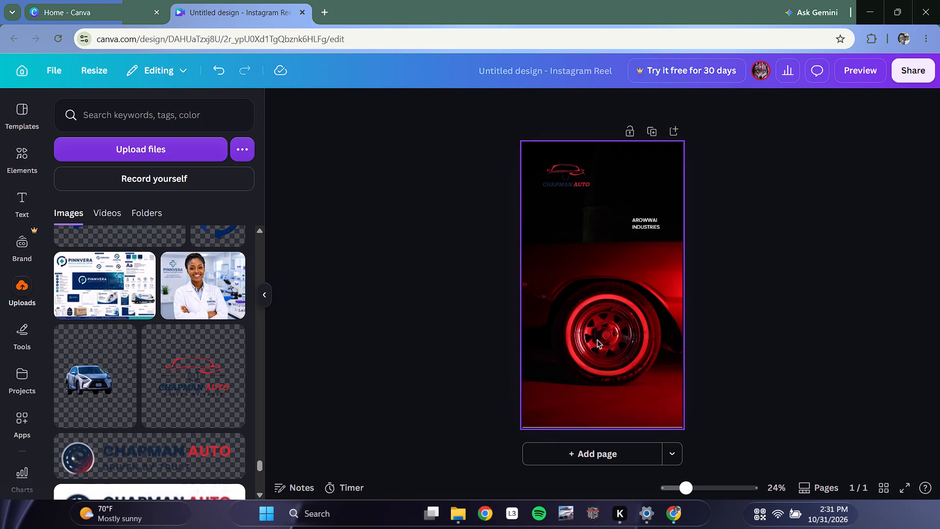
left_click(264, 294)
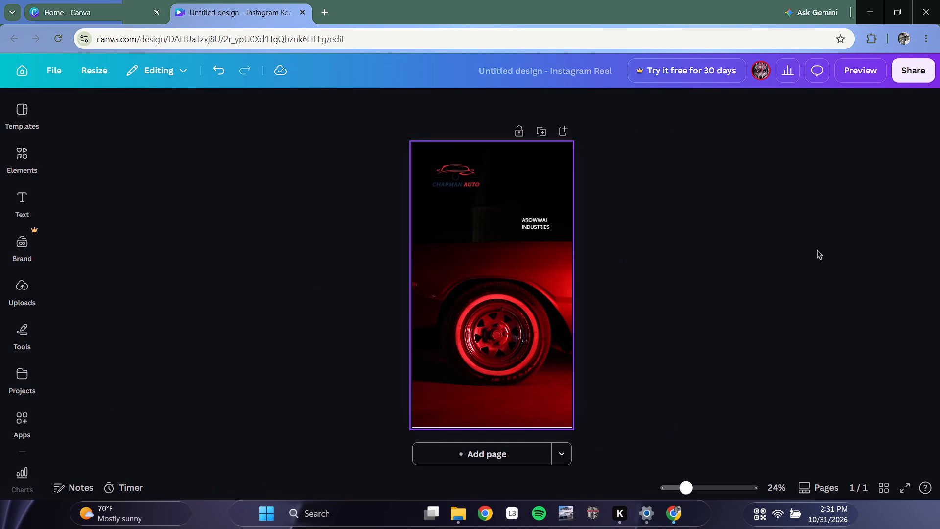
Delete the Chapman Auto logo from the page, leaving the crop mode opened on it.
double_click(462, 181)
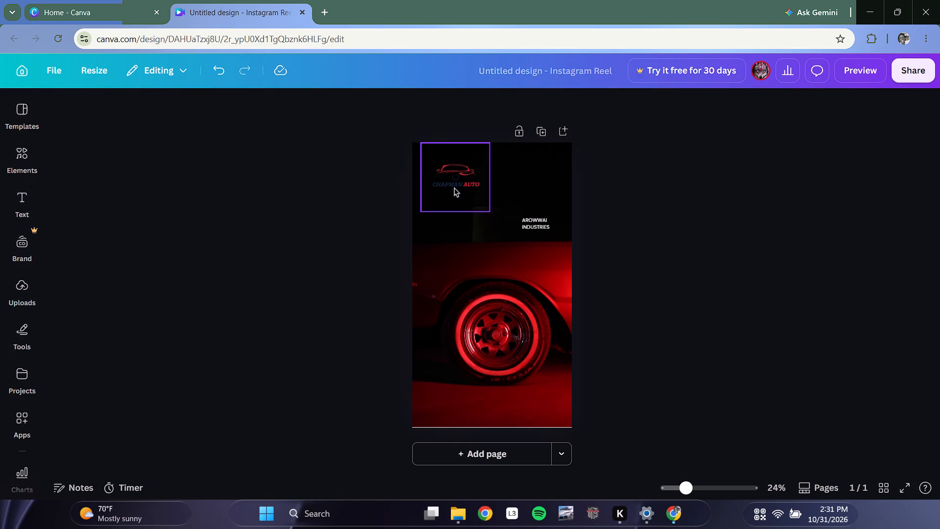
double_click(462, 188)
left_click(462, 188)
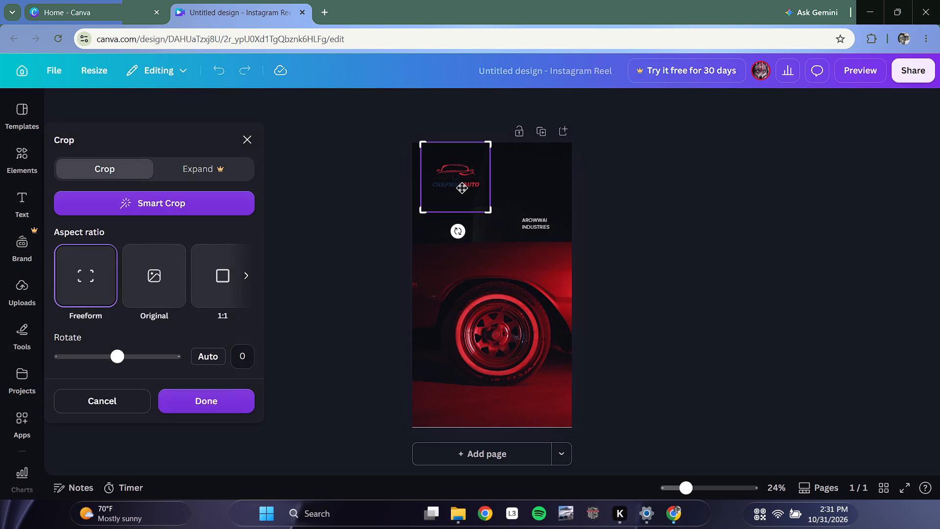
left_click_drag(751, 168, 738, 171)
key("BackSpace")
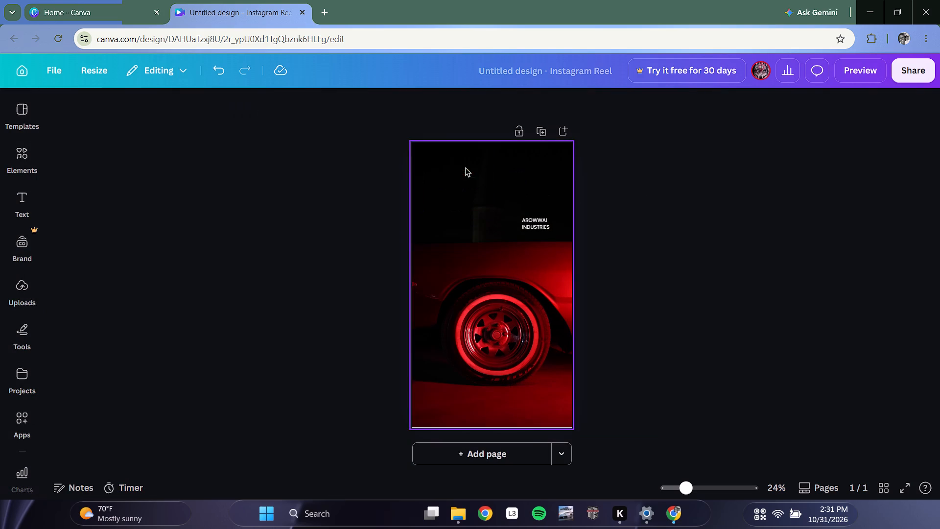
Switch to the home page and look through the expanded recent designs for one containing a usable Chapman Auto logo.
left_click(74, 14)
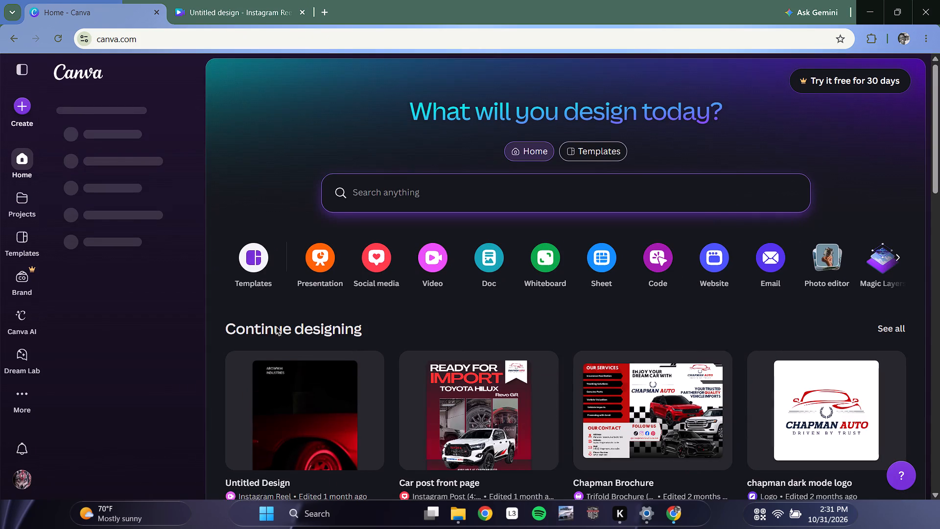
scroll(329, 342, "down", 2)
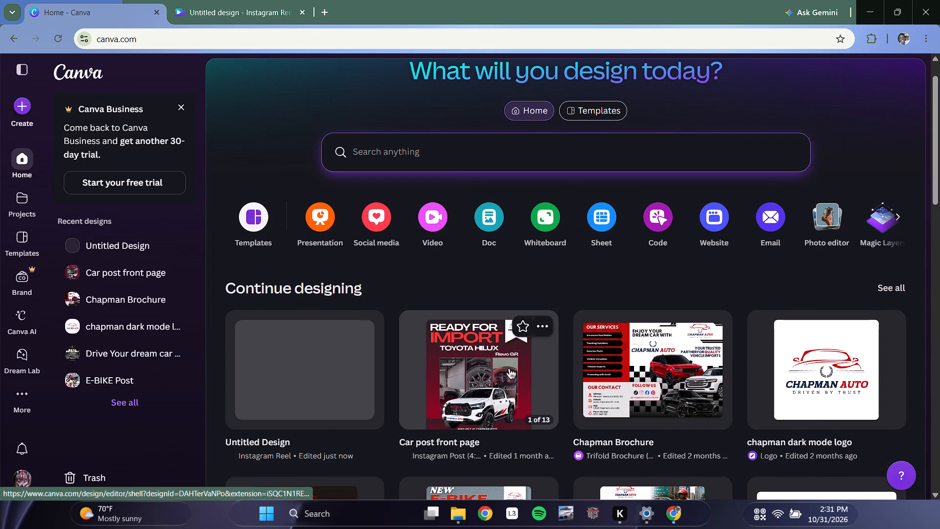
scroll(569, 377, "down", 15)
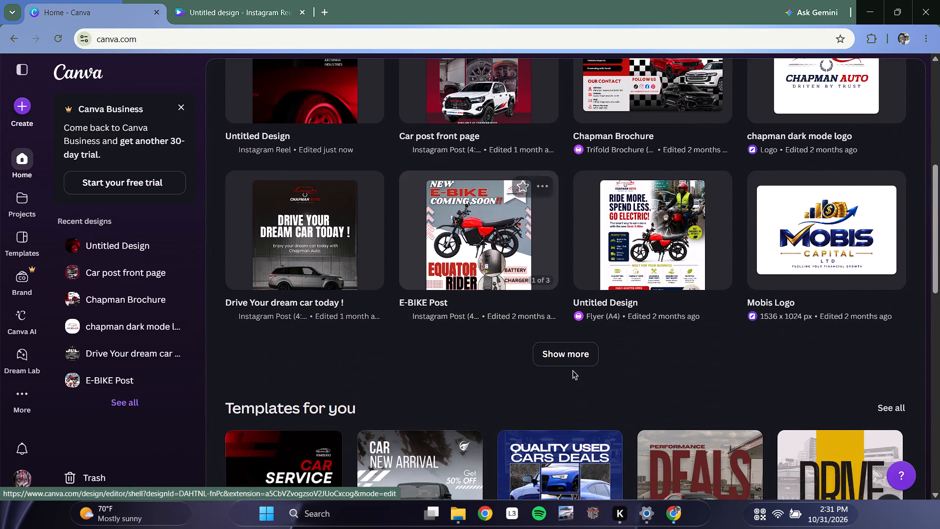
left_click(573, 354)
scroll(470, 287, "down", 3)
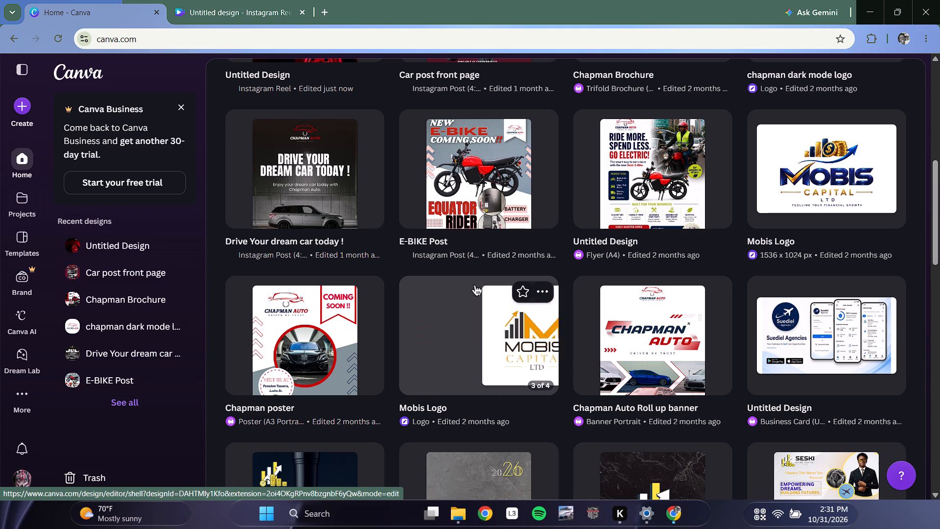
scroll(474, 286, "down", 6)
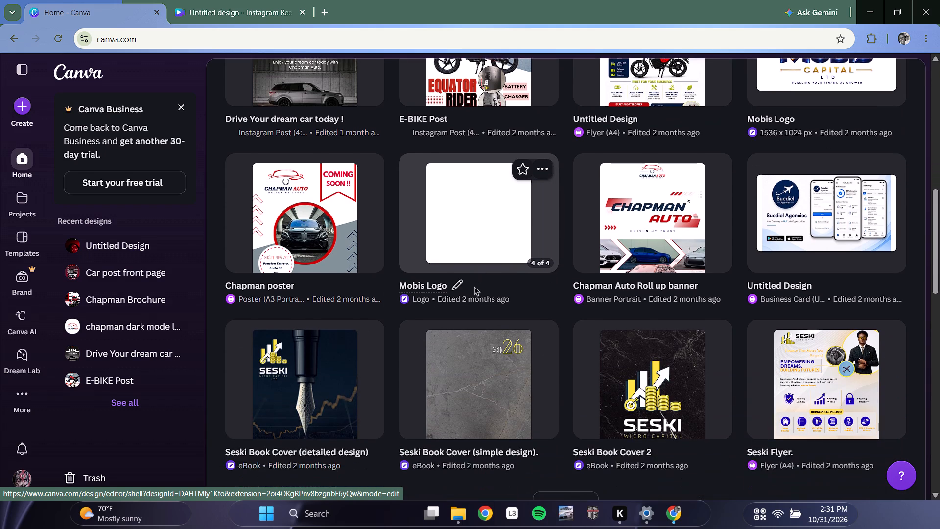
scroll(476, 286, "down", 1)
scroll(533, 266, "down", 4)
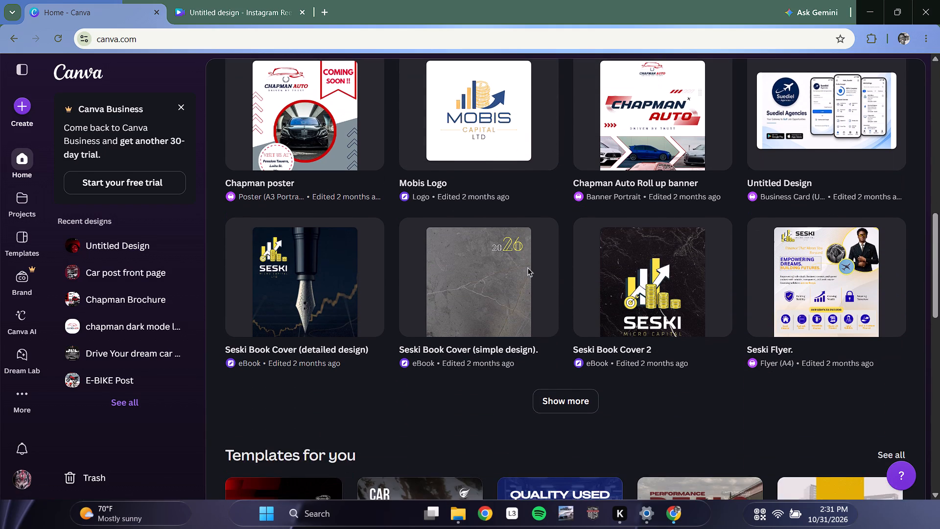
scroll(554, 292, "down", 8)
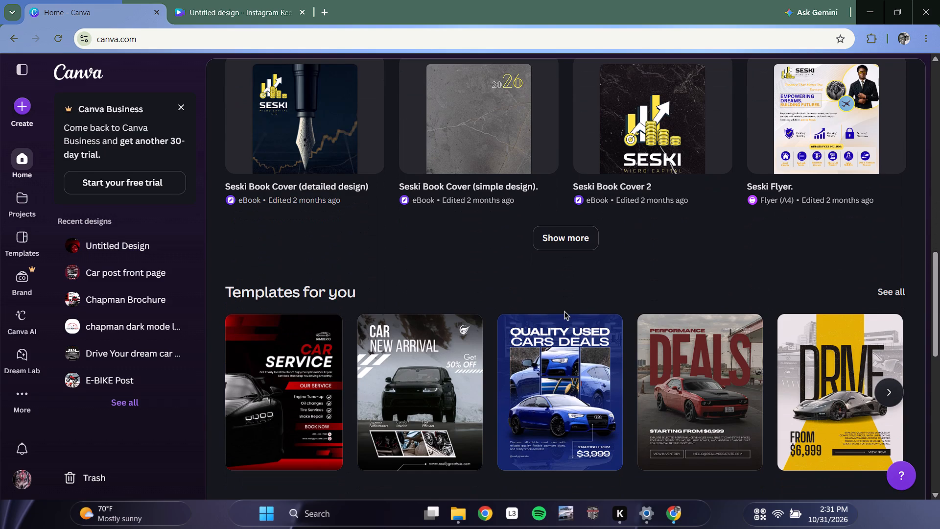
scroll(564, 311, "down", 4)
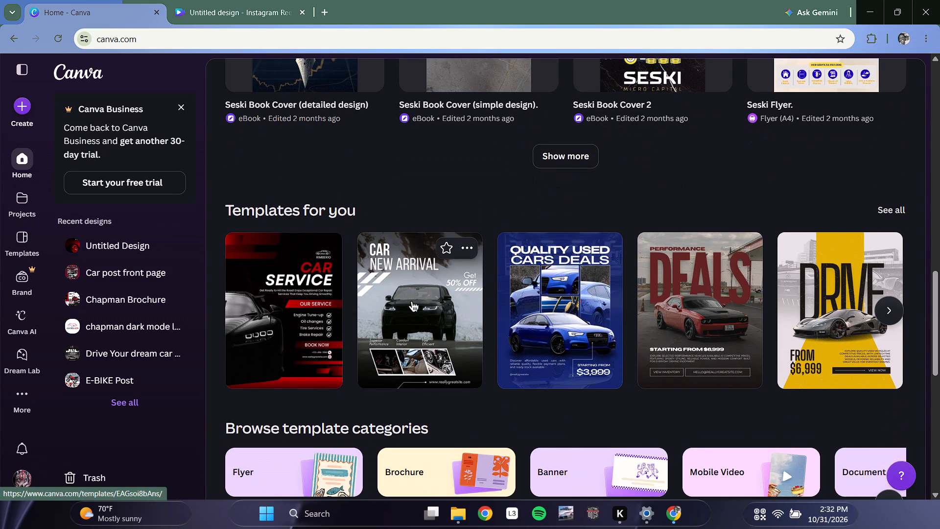
Open the Chapman Auto Roll up banner design to check its logo, close it, and return to the home page.
left_click(556, 151)
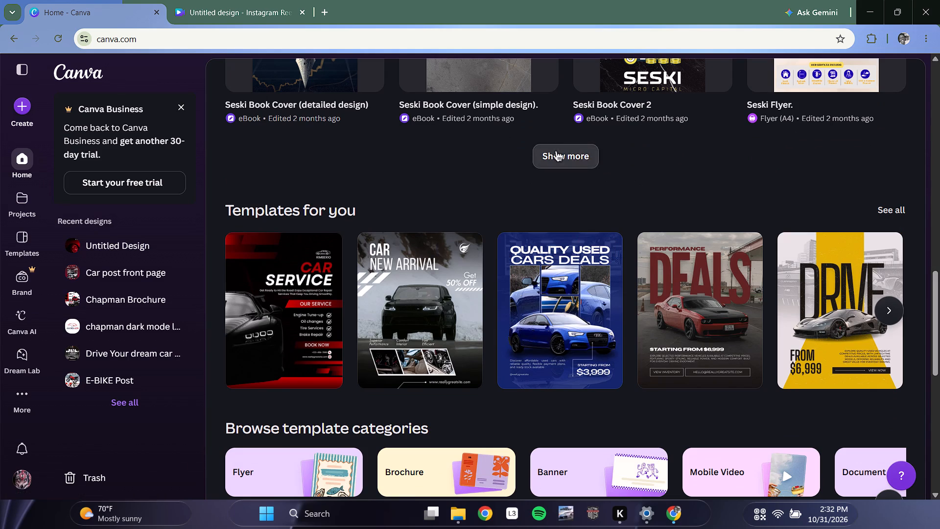
scroll(587, 162, "up", 20)
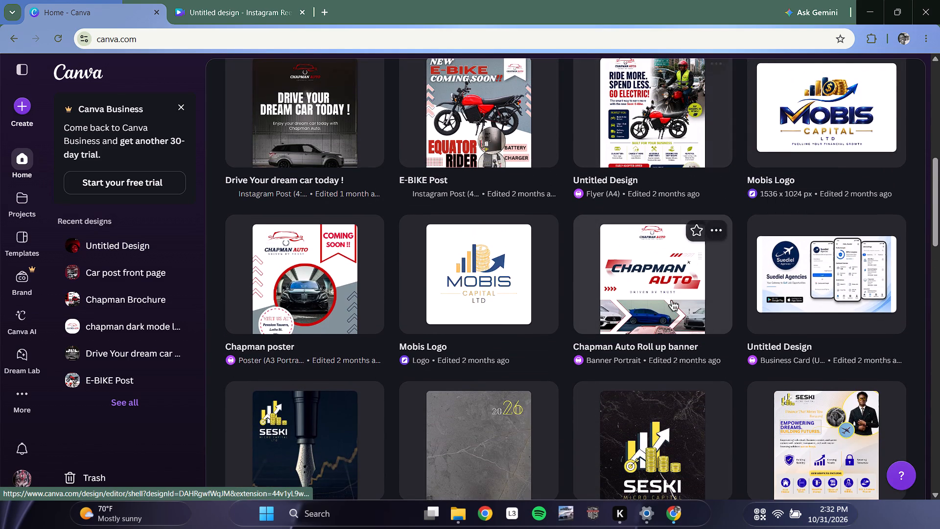
left_click(658, 274)
left_click(300, 10)
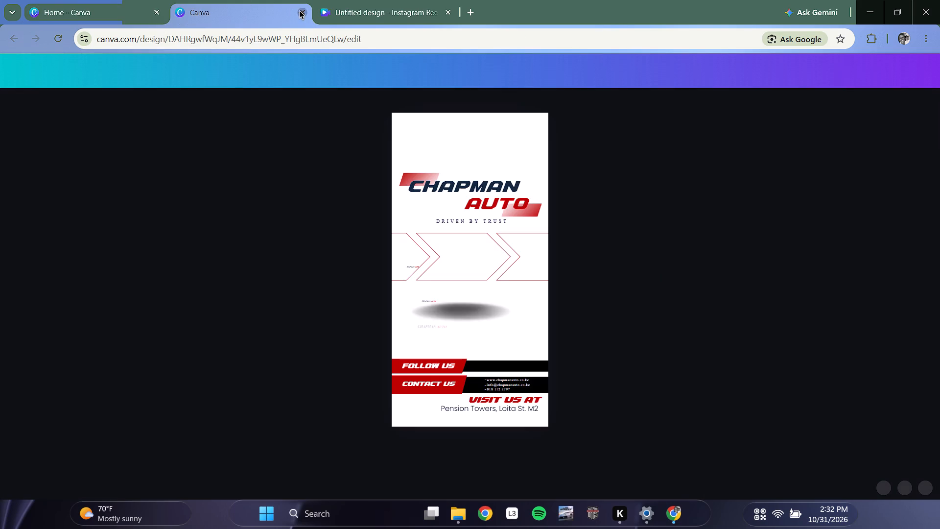
left_click(103, 10)
Copy the white-and-red logo group from page 2 of the chapman dark mode logo design into the untitled Instagram Reel.
scroll(432, 266, "up", 3)
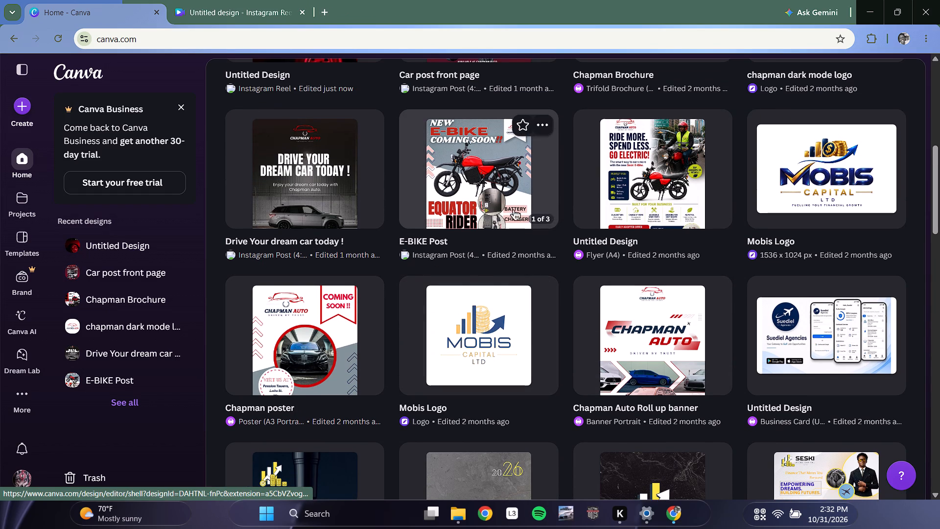
scroll(512, 210, "up", 11)
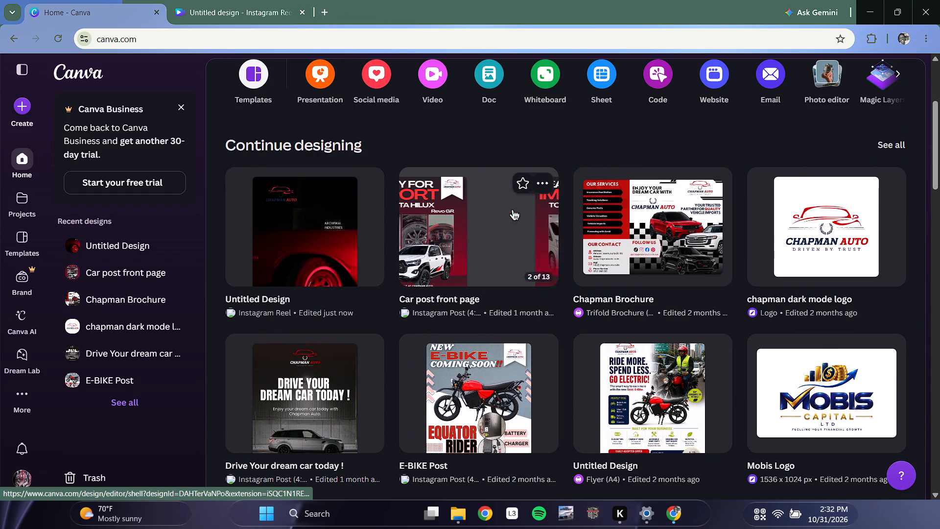
scroll(512, 210, "down", 7)
scroll(524, 218, "up", 3)
left_click(809, 188)
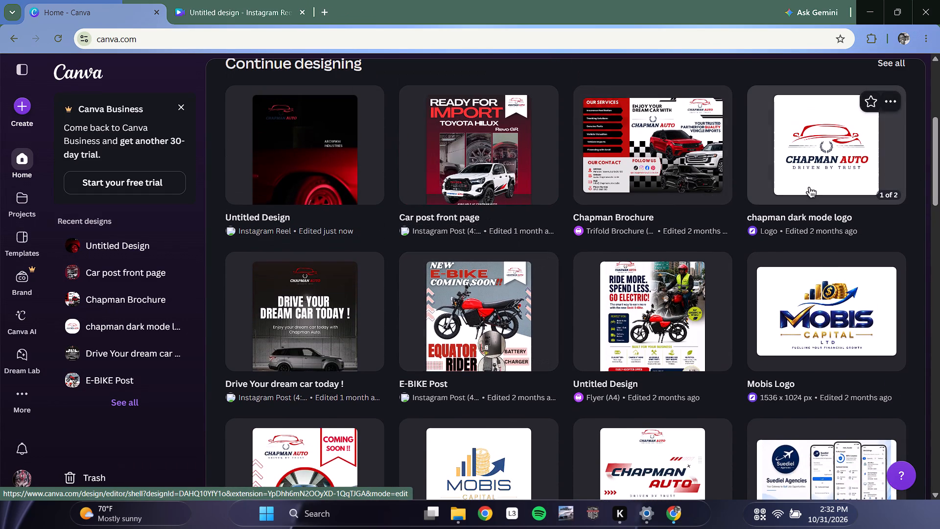
scroll(497, 311, "down", 1)
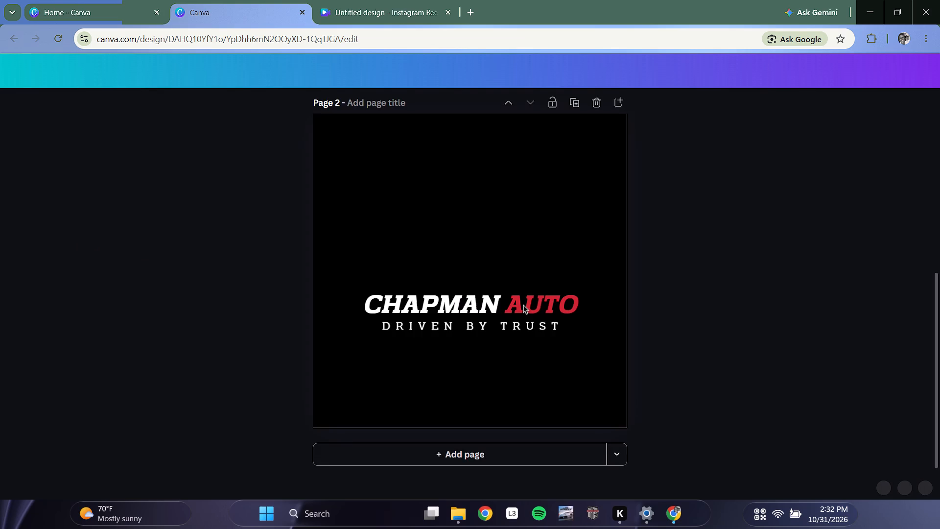
left_click(570, 287)
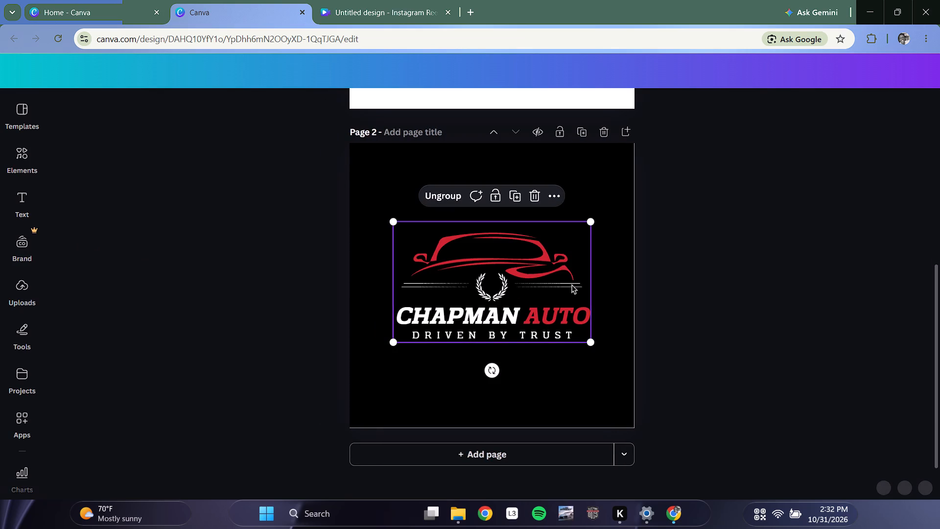
key("ctrl+c")
left_click(387, 4)
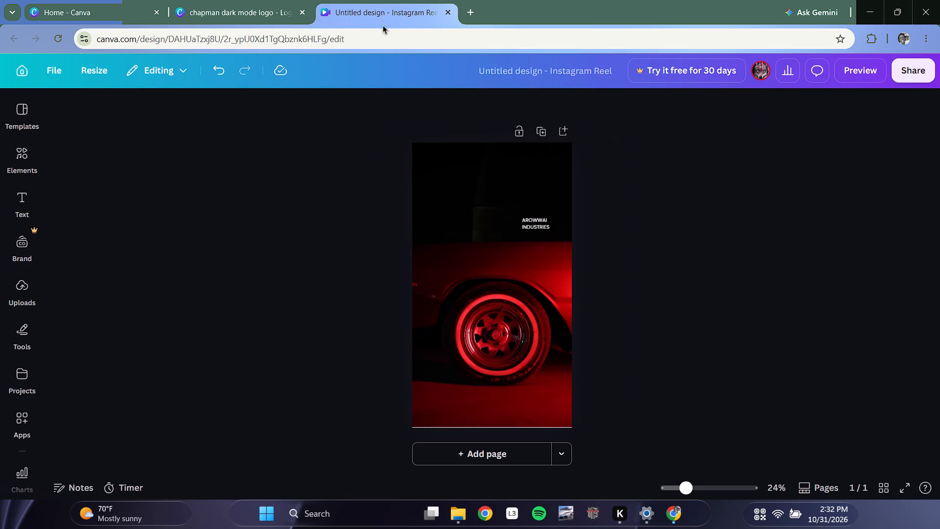
left_click(463, 187)
key("ctrl+v")
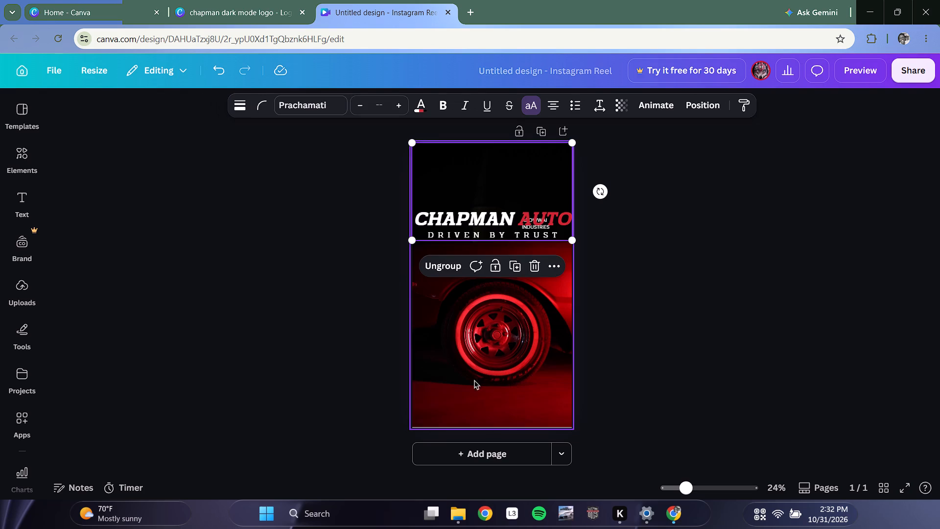
Shrink the pasted Chapman Auto logo to about 30% of the page width and place it slightly inside the page's upper-left corner.
left_click_drag(575, 239, 493, 179)
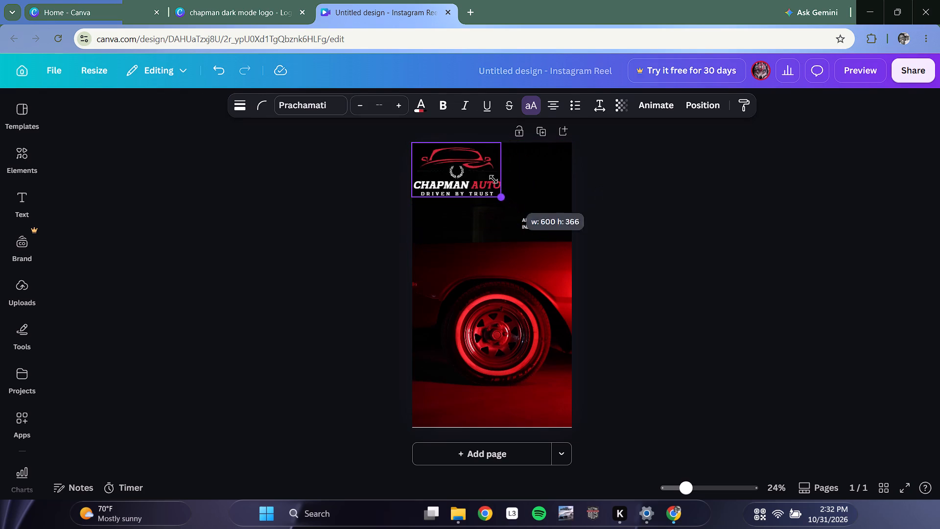
left_click_drag(493, 179, 469, 162)
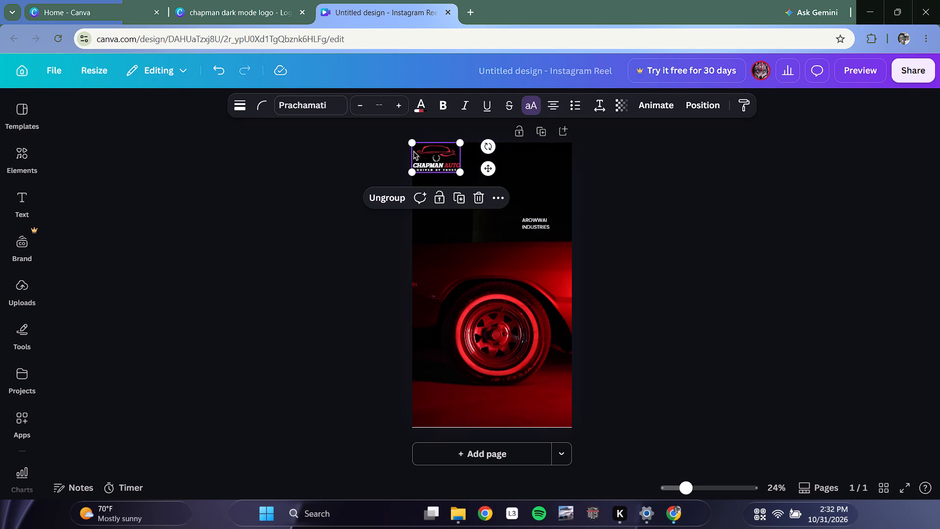
left_click_drag(426, 157, 448, 174)
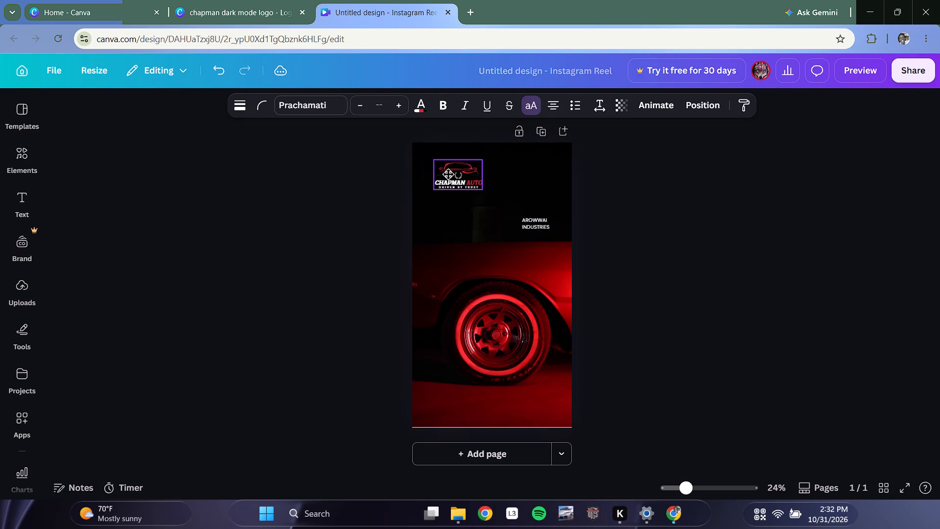
Move the small Chapman Auto logo to the page's horizontal centre, in the dark area above the car body.
left_click_drag(448, 174, 493, 173)
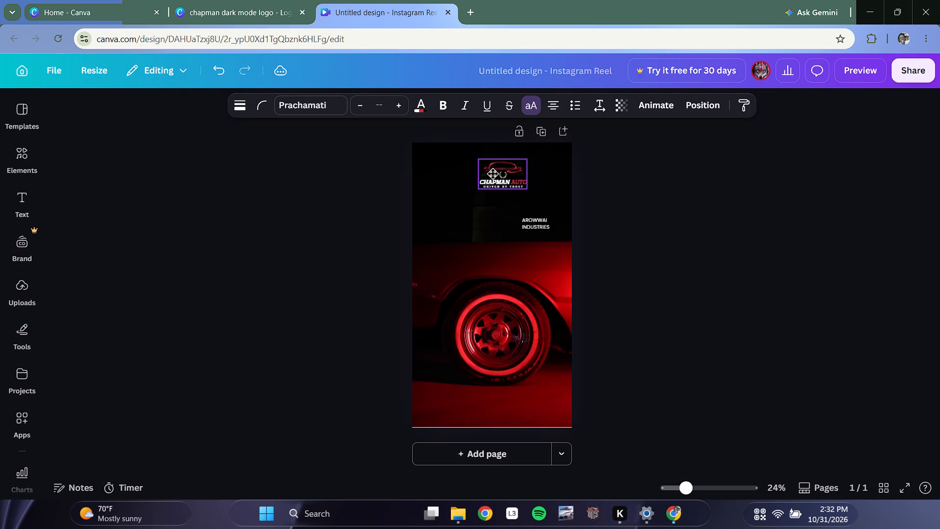
left_click_drag(493, 173, 483, 174)
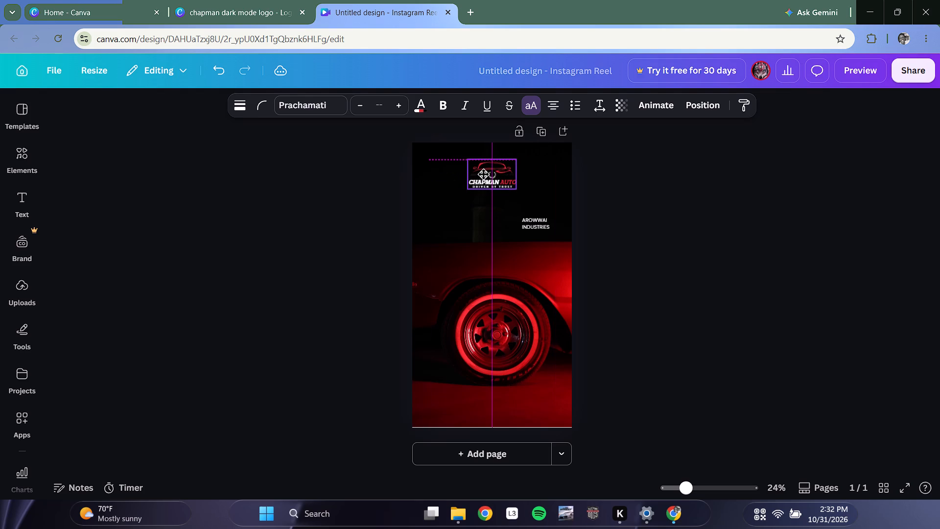
left_click_drag(483, 174, 483, 178)
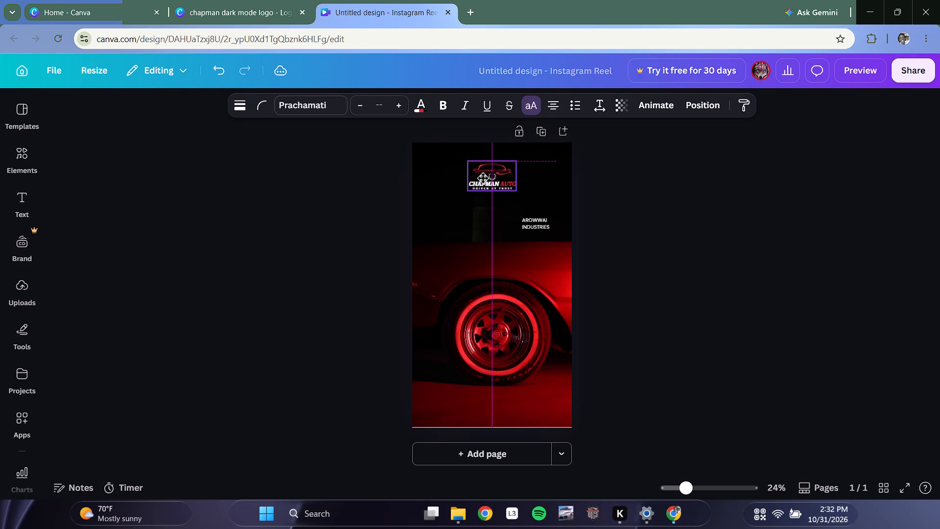
left_click_drag(483, 178, 484, 186)
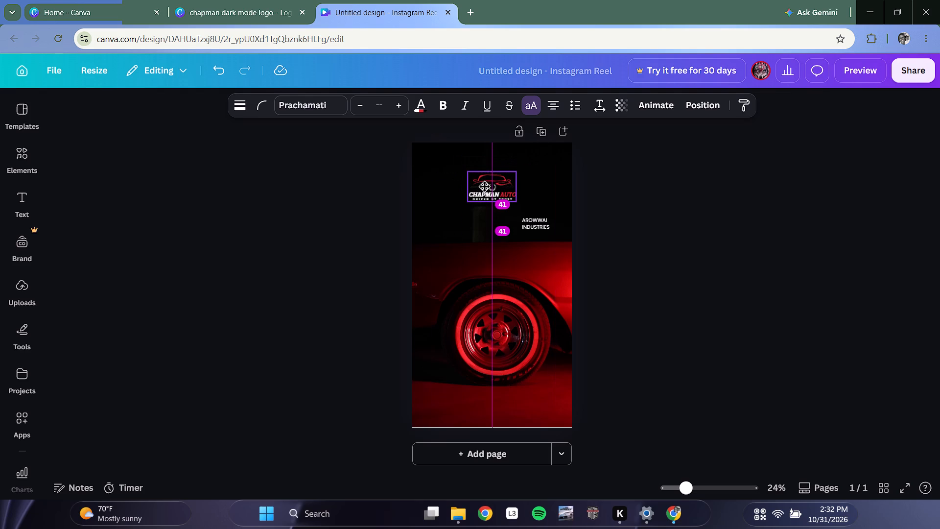
left_click_drag(484, 186, 485, 185)
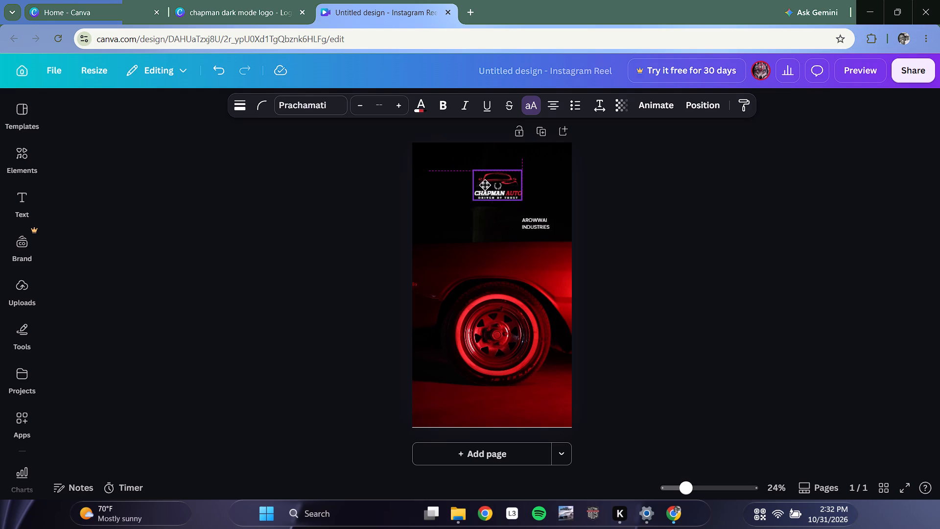
left_click_drag(485, 185, 483, 186)
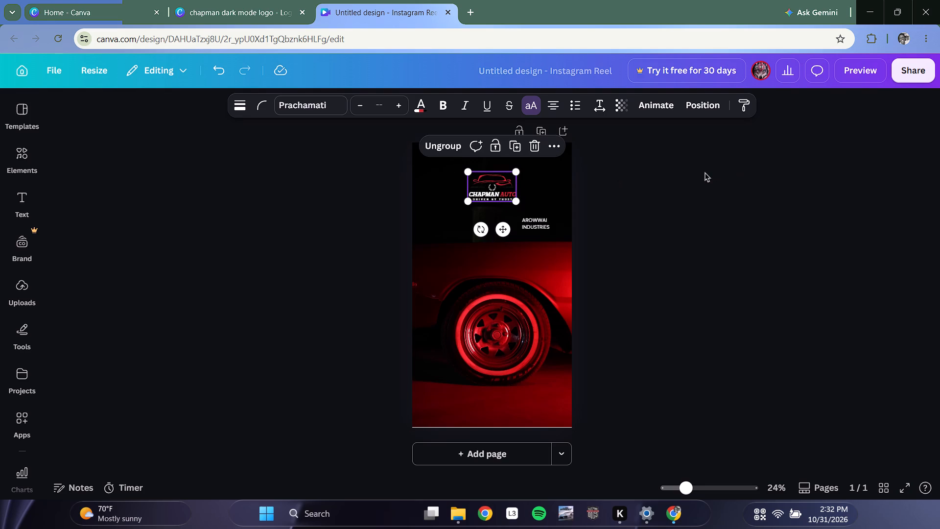
left_click(708, 172)
Move the "AROWWAI INDUSTRIES" text from just above the car body up to the page's upper-right corner.
left_click_drag(538, 222, 539, 221)
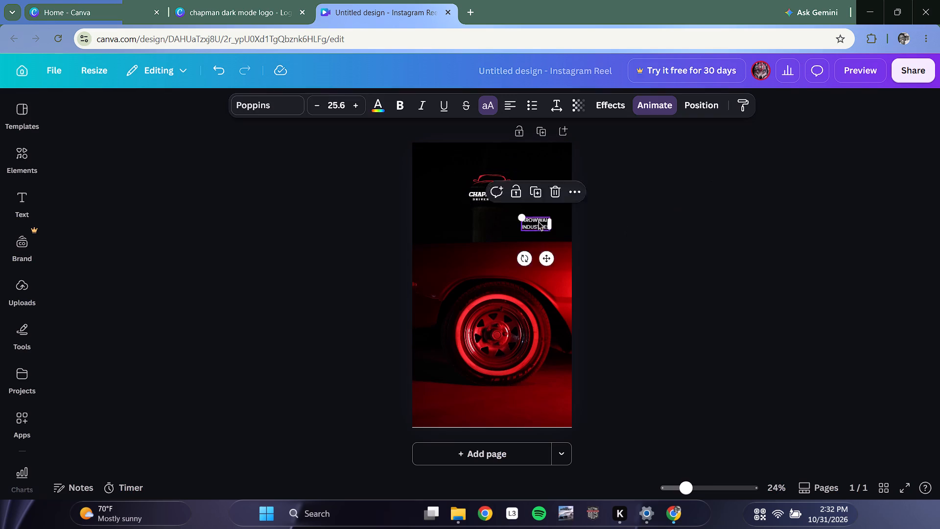
left_click_drag(539, 221, 557, 163)
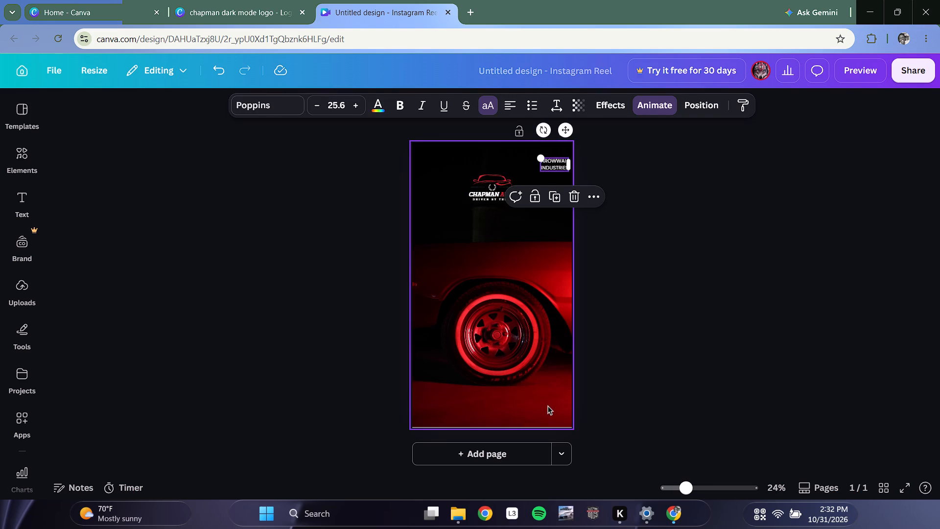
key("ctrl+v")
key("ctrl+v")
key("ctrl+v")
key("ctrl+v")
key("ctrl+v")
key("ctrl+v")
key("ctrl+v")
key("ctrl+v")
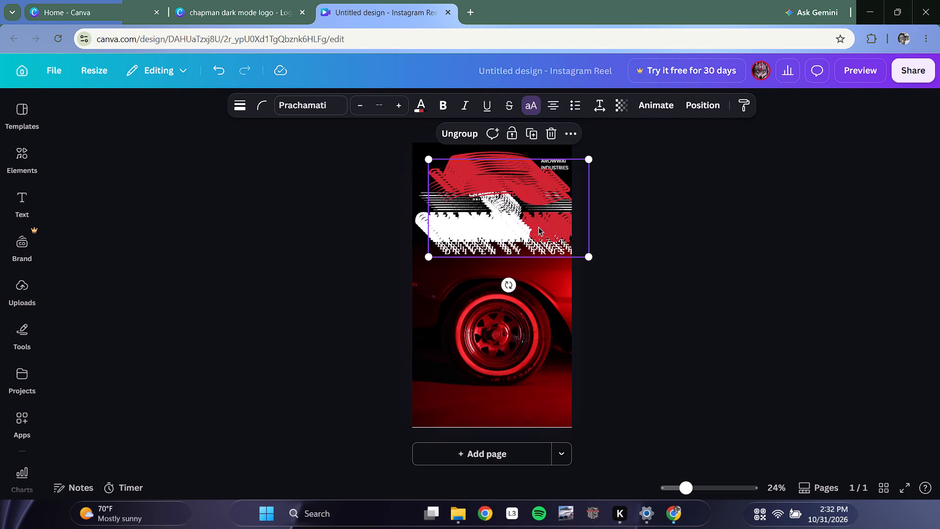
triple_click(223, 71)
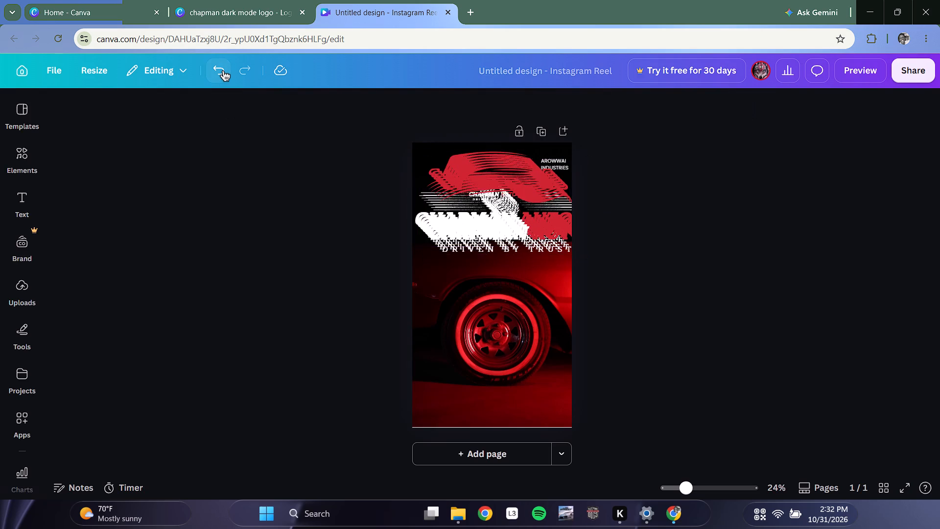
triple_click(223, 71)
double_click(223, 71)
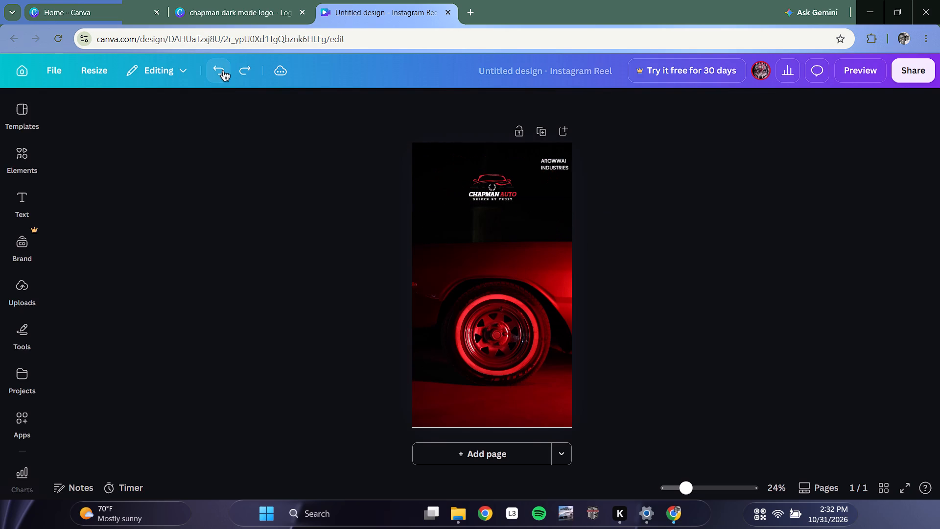
Preview the reel with the centred Chapman Auto logo in place.
left_click(862, 70)
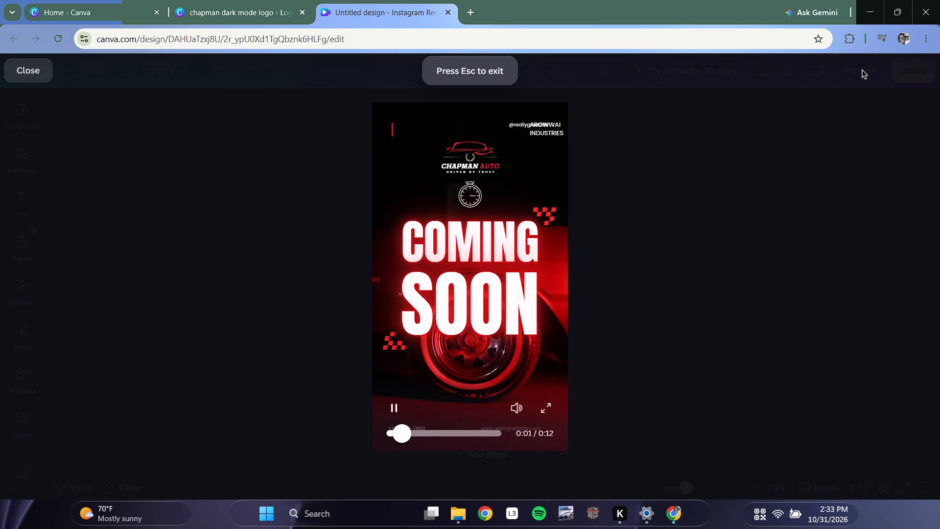
left_click(849, 197)
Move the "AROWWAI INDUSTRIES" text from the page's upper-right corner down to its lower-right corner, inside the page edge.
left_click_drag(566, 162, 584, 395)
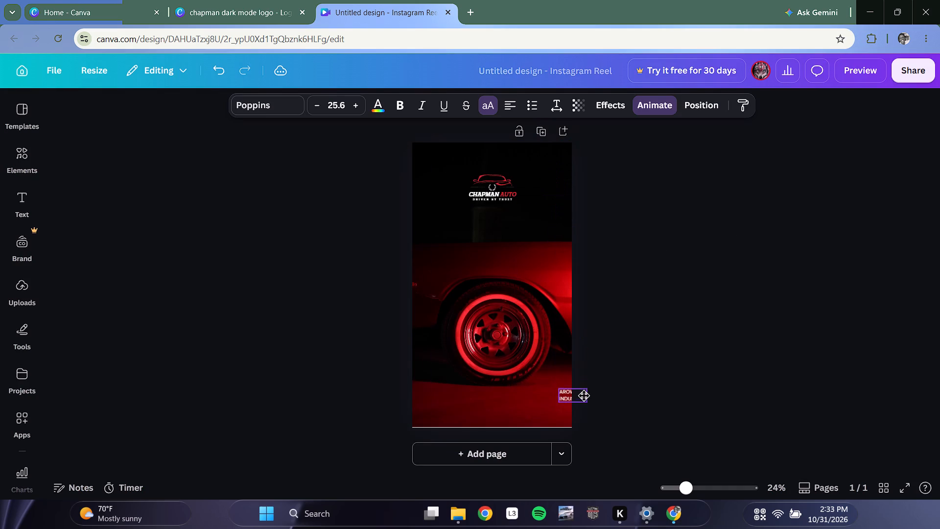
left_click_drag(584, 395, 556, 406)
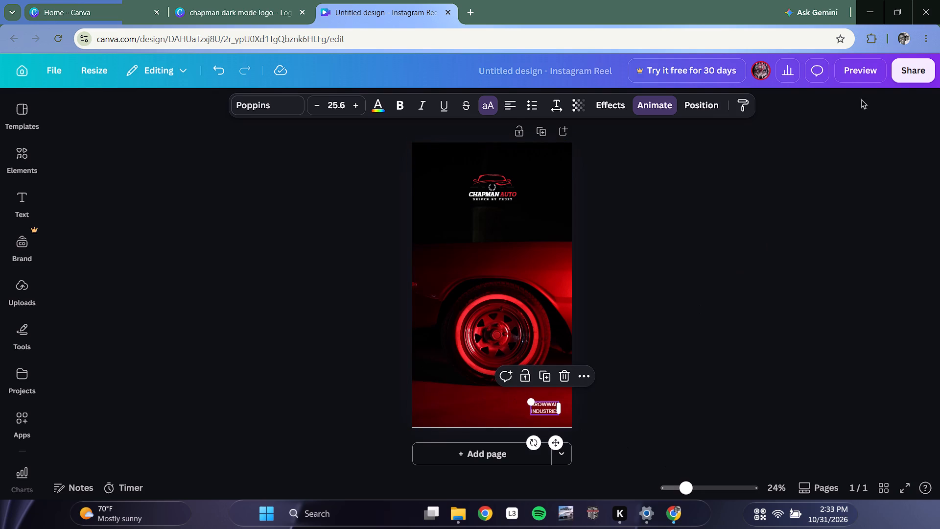
Preview the reel through to its end, checking the "AROWWAI INDUSTRIES" text against the other page elements, and return to the editor.
left_click(848, 60)
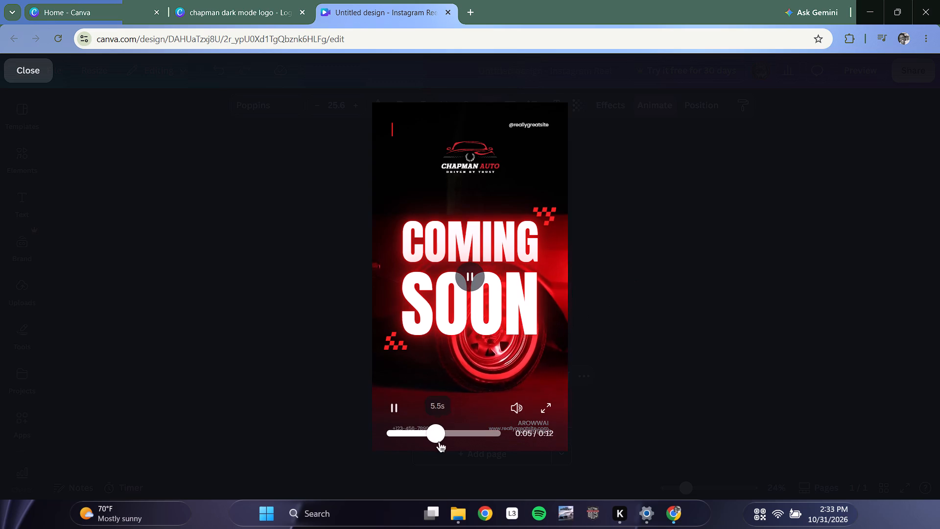
left_click_drag(439, 442, 297, 452)
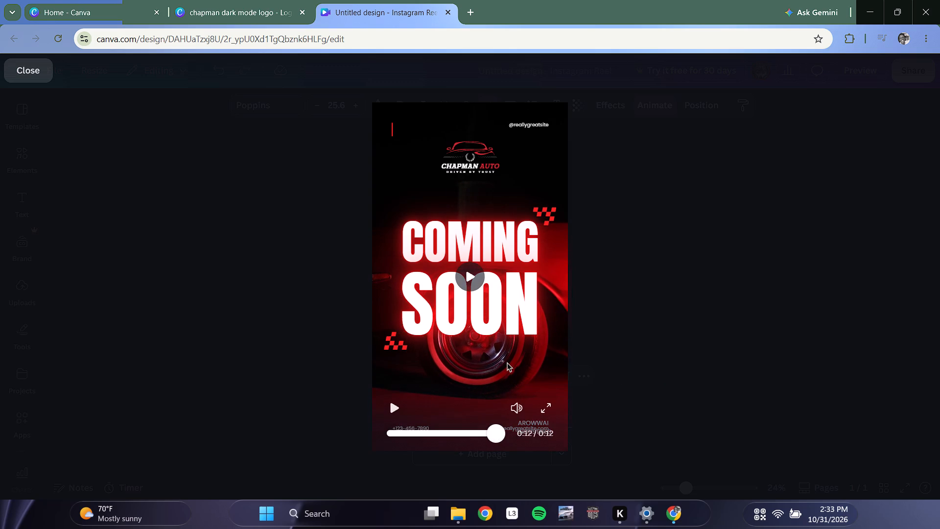
left_click(666, 361)
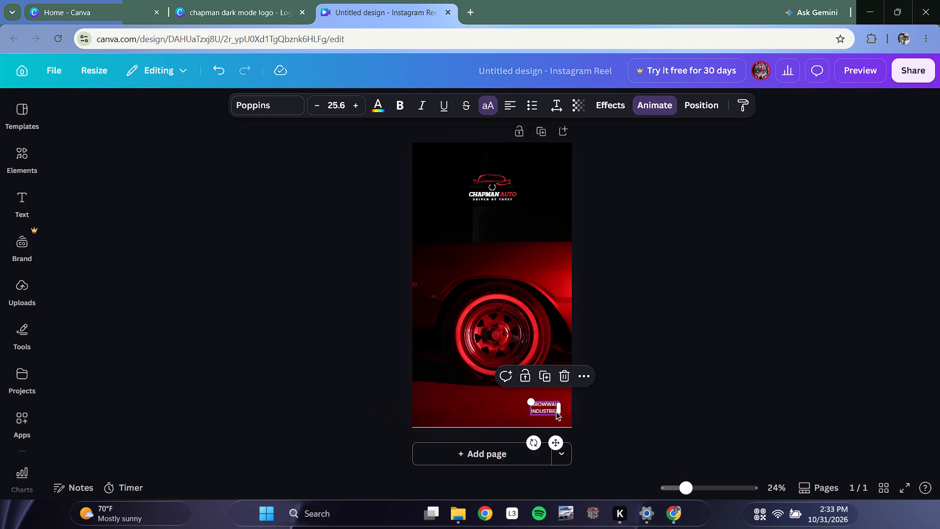
Delete the "AROWWAI INDUSTRIES" text from the bottom of the page.
left_click_drag(540, 406, 511, 405)
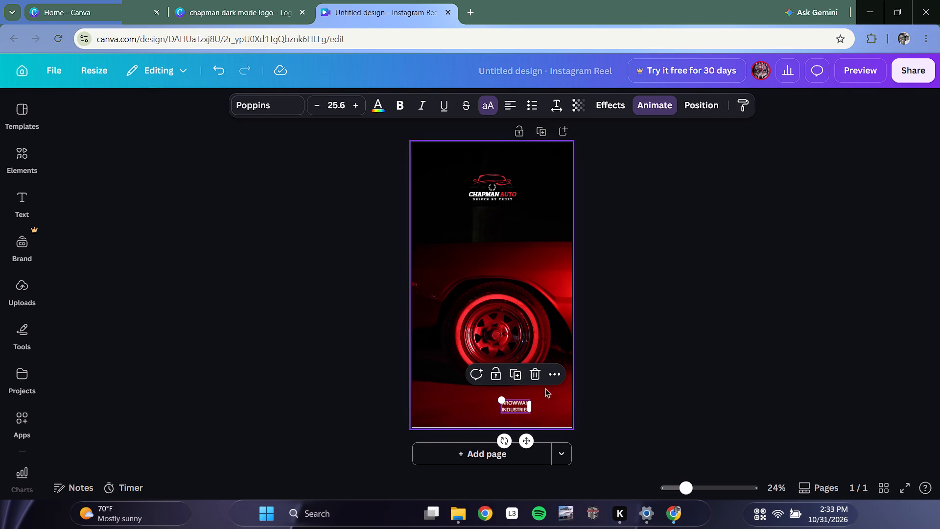
left_click(540, 377)
Show the reel's timeline with its element tracks and look through them.
scroll(652, 364, "down", 4)
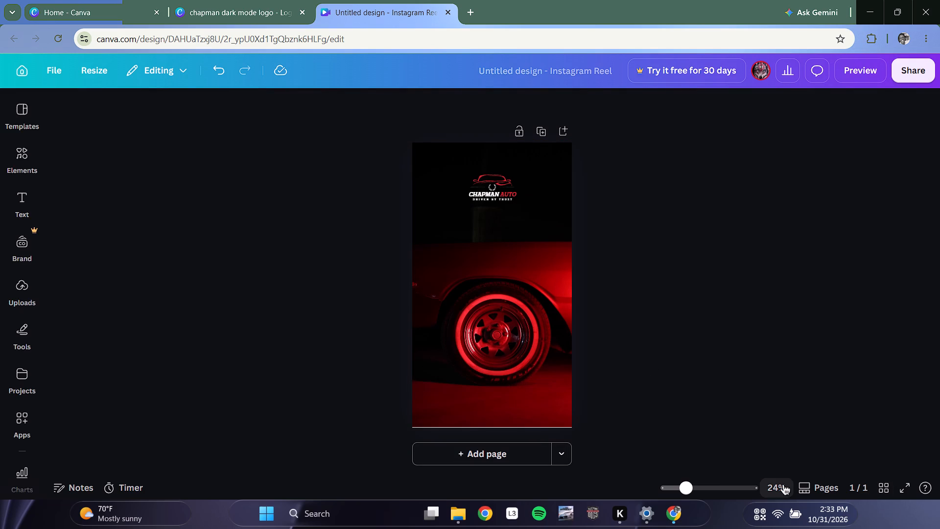
left_click(783, 485)
left_click(822, 488)
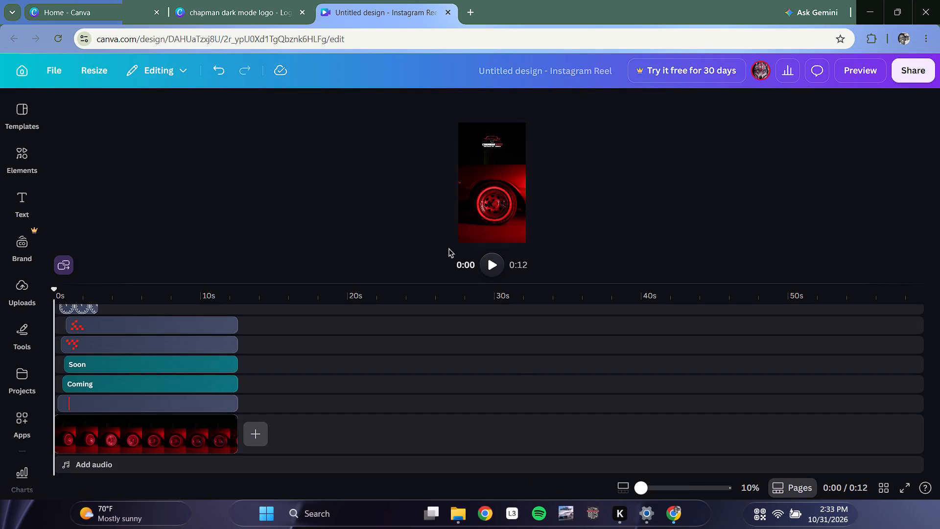
scroll(396, 291, "down", 4)
From the home page, look through the recent designs, expanding the list as needed, and open the "chapman logo video PT" Instagram Story.
left_click(101, 4)
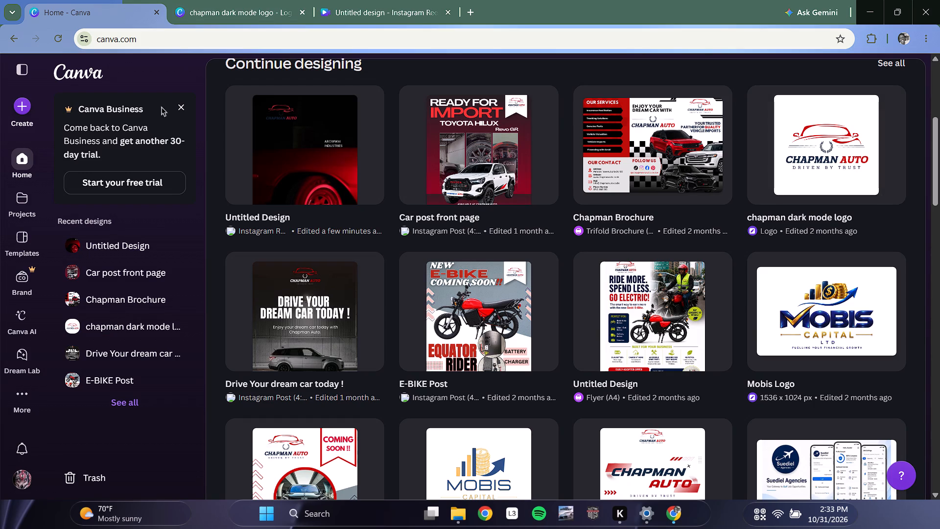
scroll(540, 192, "up", 6)
scroll(573, 210, "down", 13)
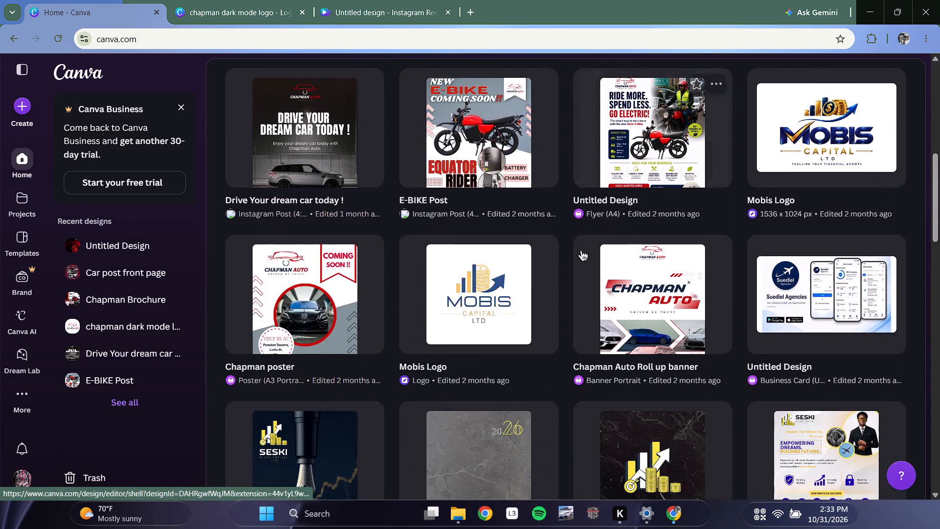
scroll(581, 251, "down", 20)
scroll(581, 251, "down", 4)
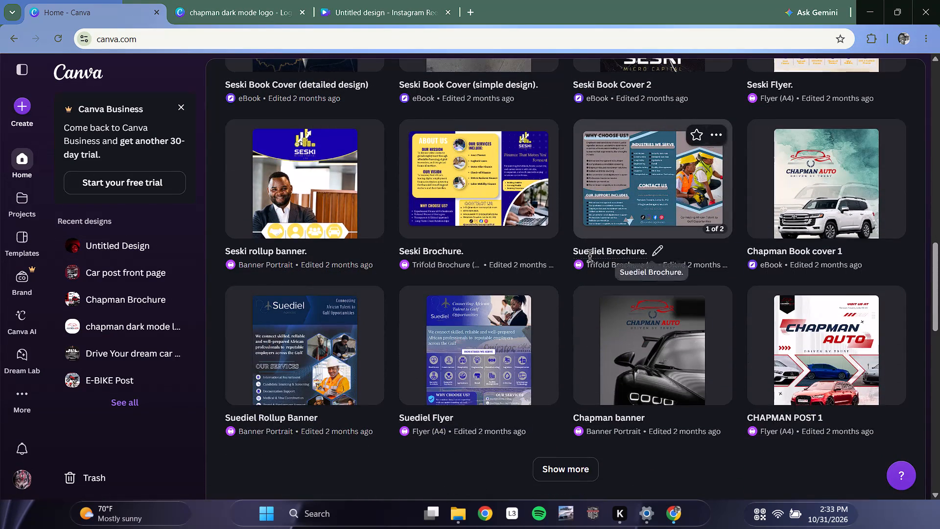
scroll(590, 256, "up", 6)
scroll(590, 256, "down", 12)
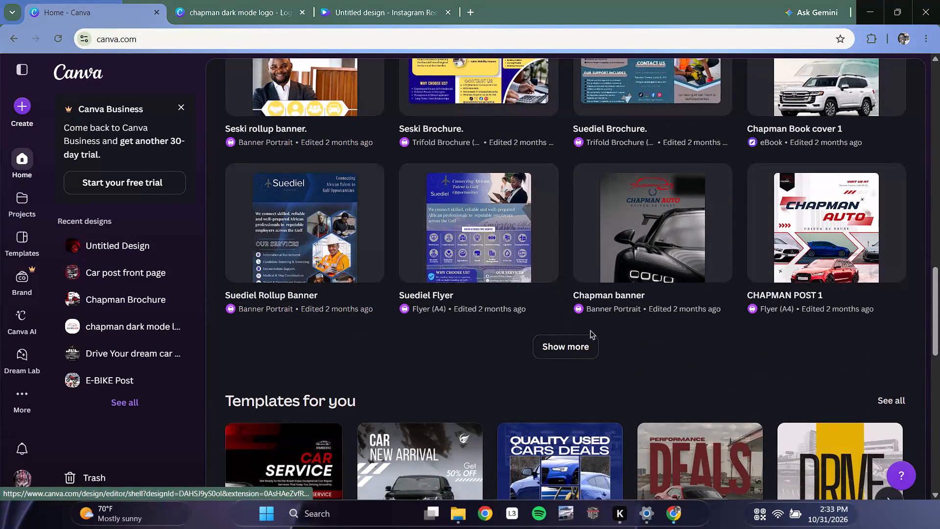
left_click_drag(583, 341, 576, 343)
scroll(541, 281, "down", 4)
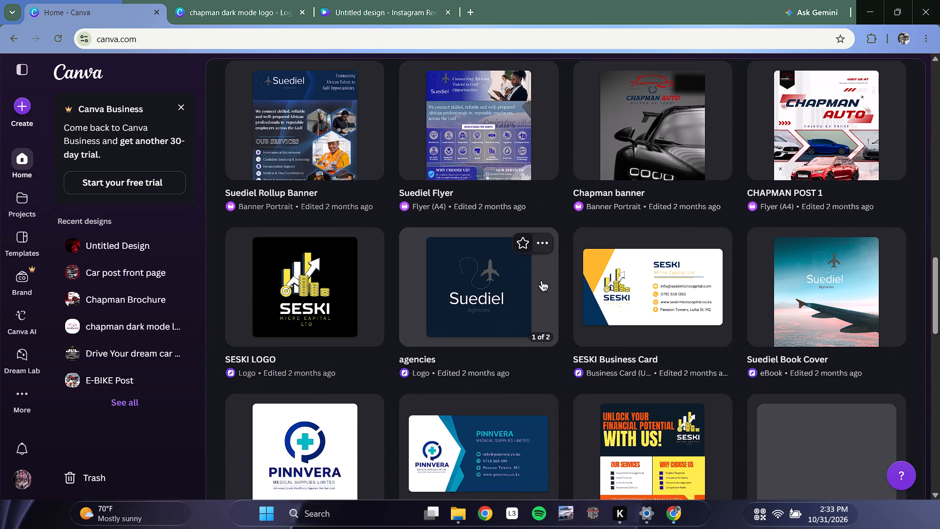
scroll(541, 281, "down", 13)
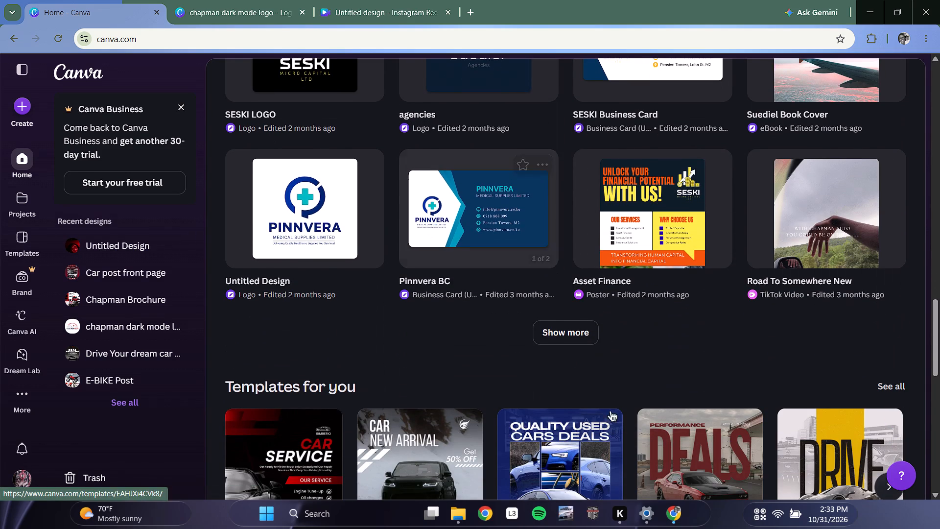
left_click(562, 331)
scroll(481, 264, "down", 3)
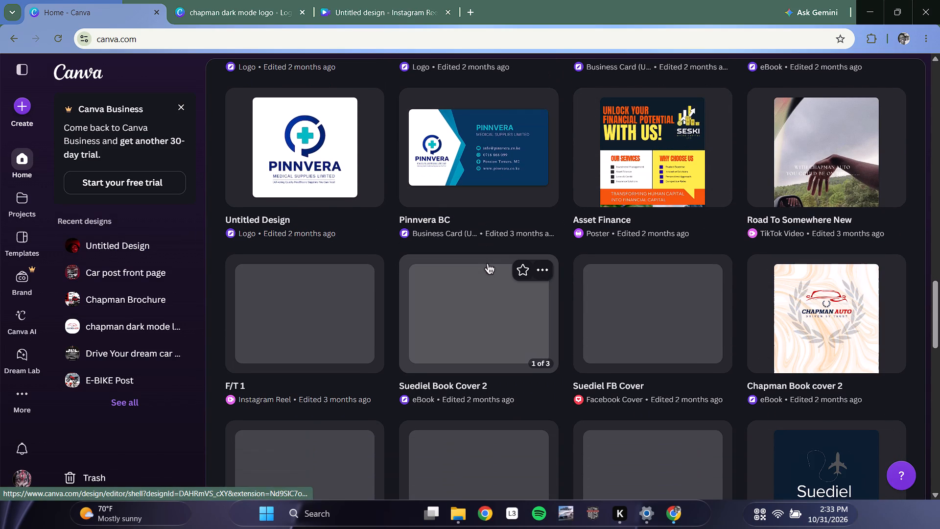
scroll(490, 259, "down", 8)
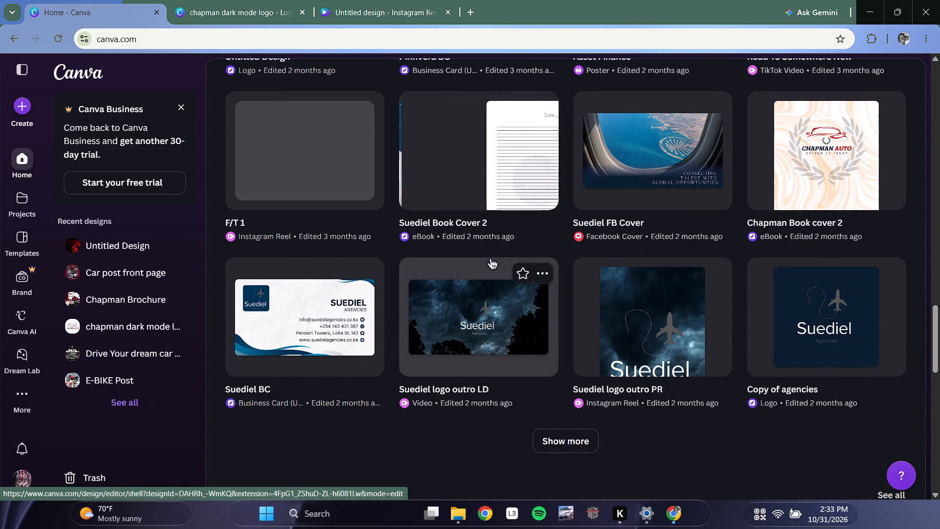
left_click(546, 450)
scroll(561, 239, "down", 5)
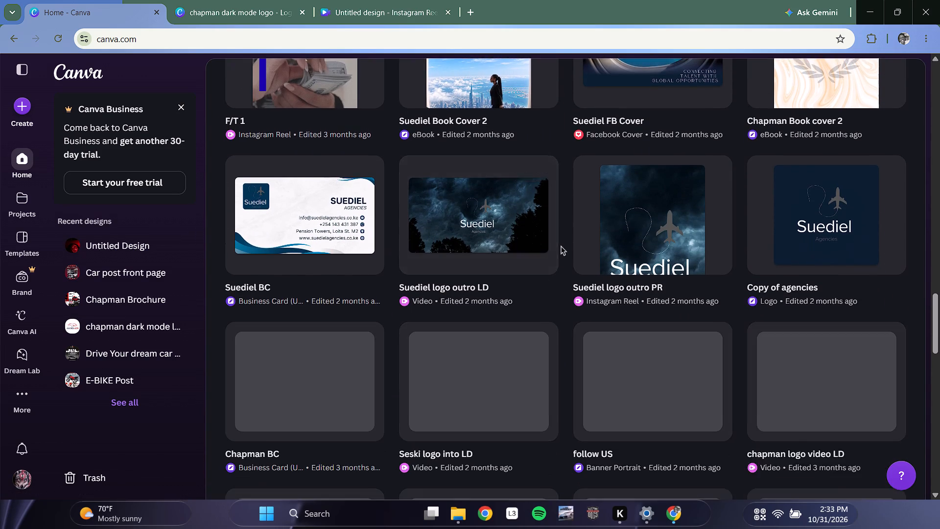
scroll(561, 265, "down", 12)
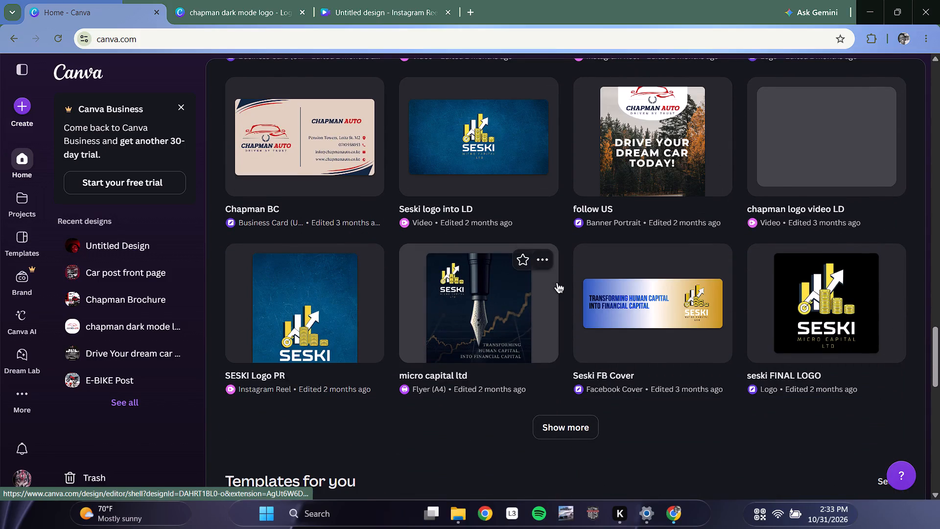
left_click(570, 430)
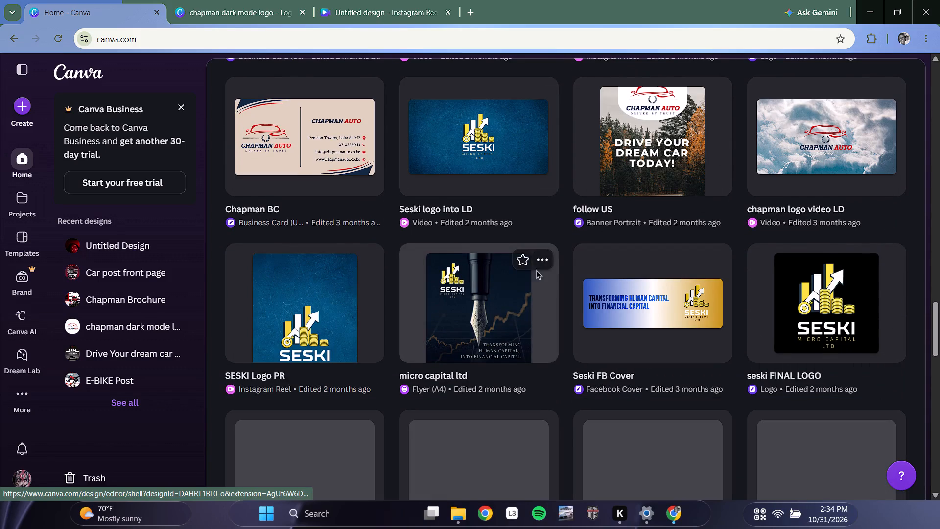
scroll(564, 234, "down", 9)
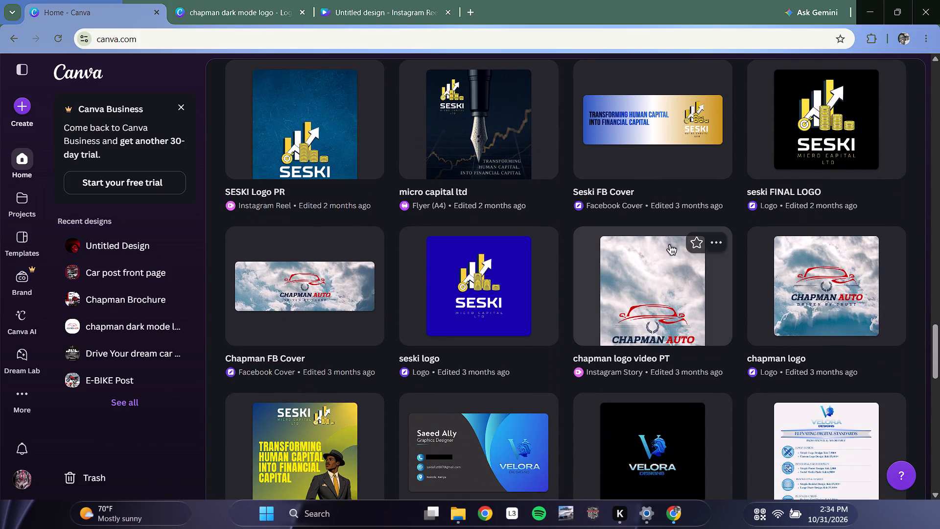
double_click(640, 302)
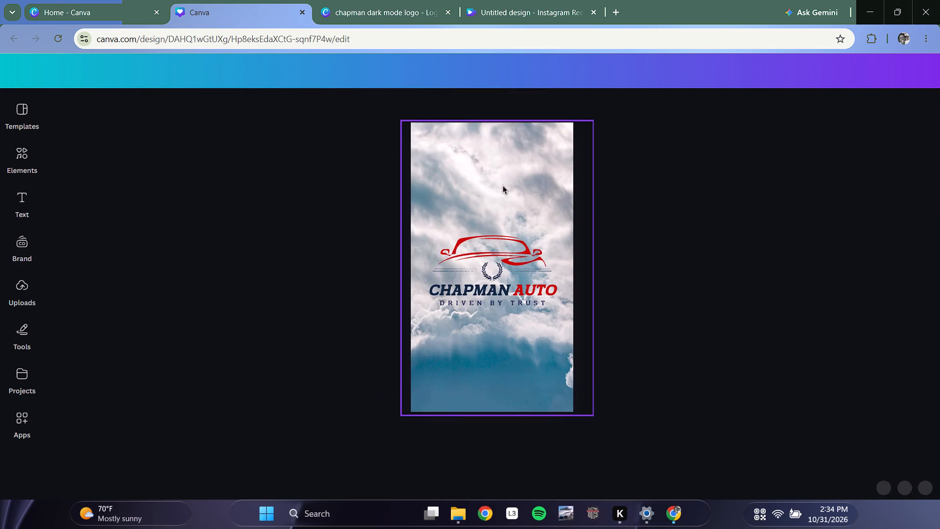
Play the Chapman Auto logo animation in "chapman logo video PT" and pause it partway through.
scroll(471, 410, "down", 4)
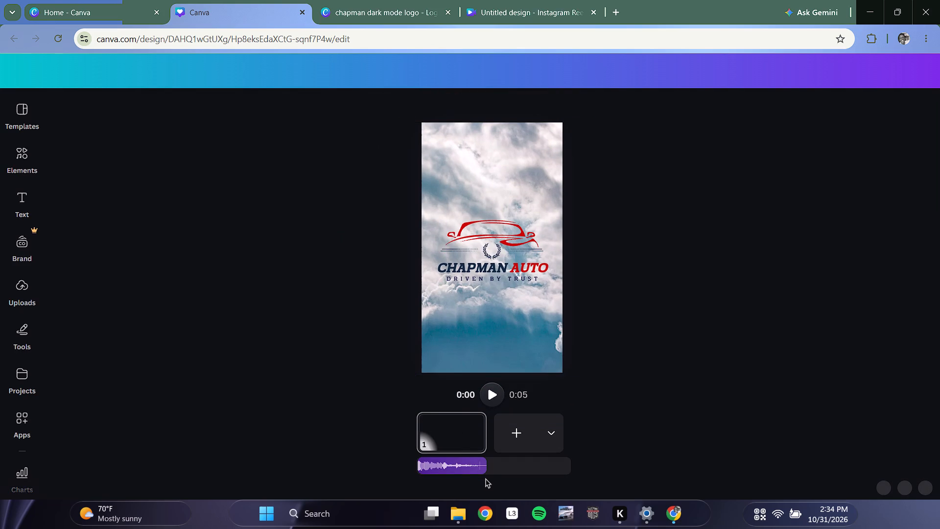
left_click(811, 486)
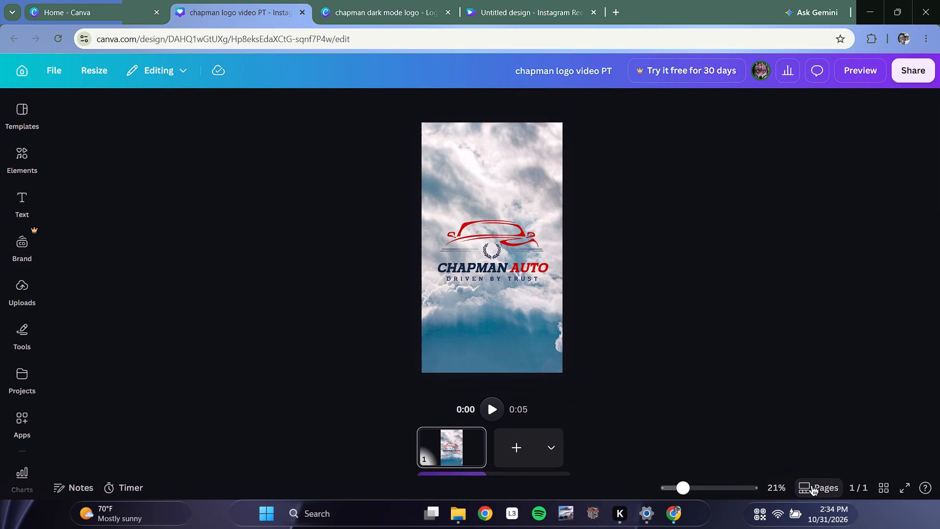
left_click(813, 491)
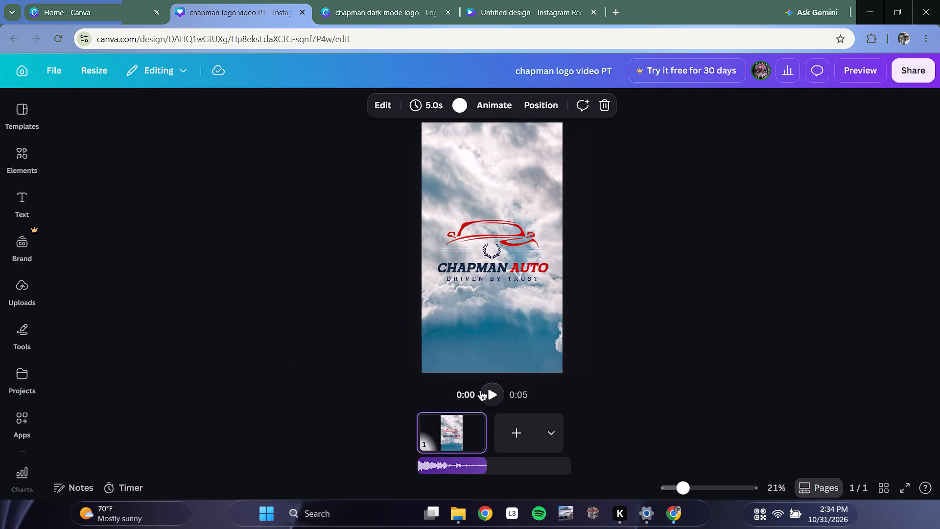
left_click(486, 391)
left_click(486, 391)
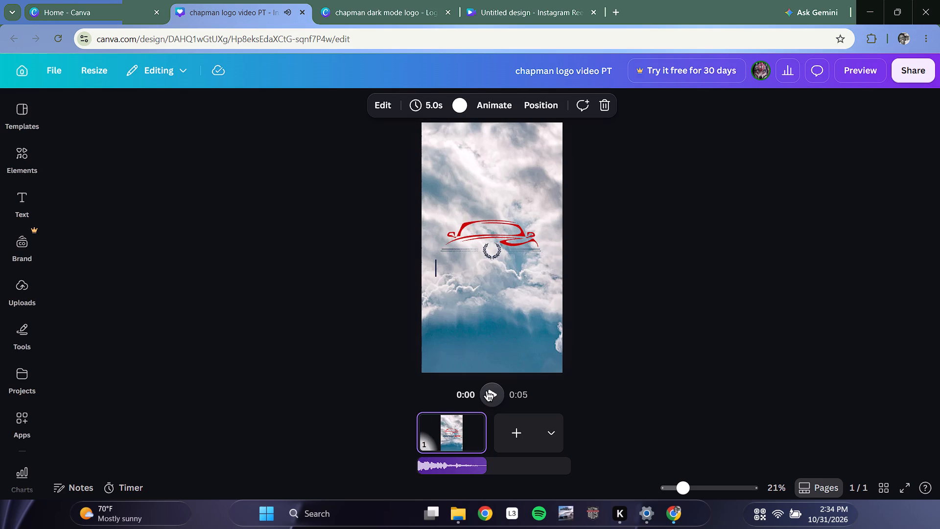
left_click(486, 391)
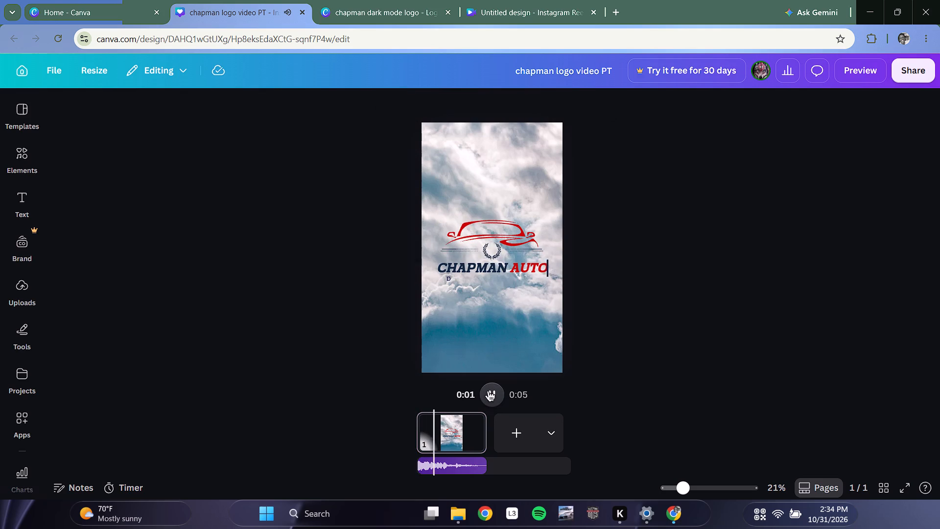
left_click(488, 391)
Select every element on the page, the cloud background together with all Chapman Auto logo parts, for copying into the Instagram Reel.
left_click(432, 186)
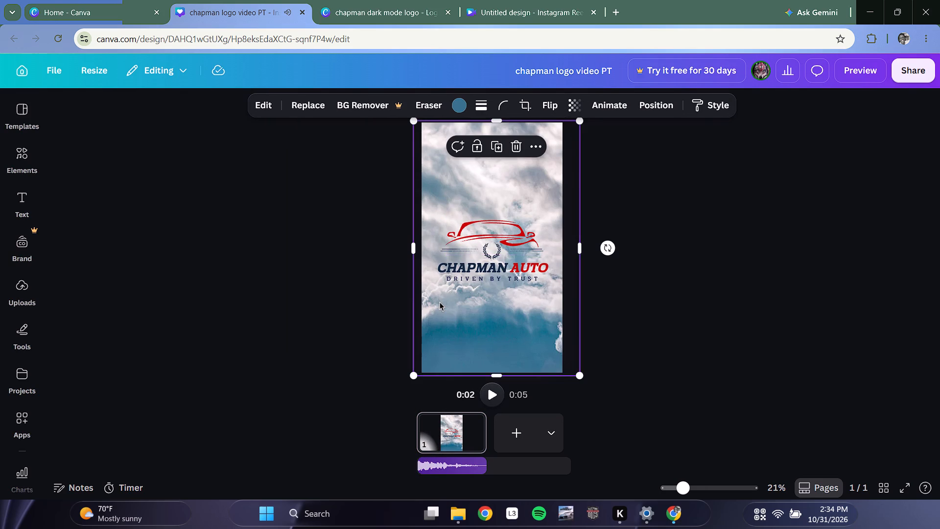
key("ctrl+a")
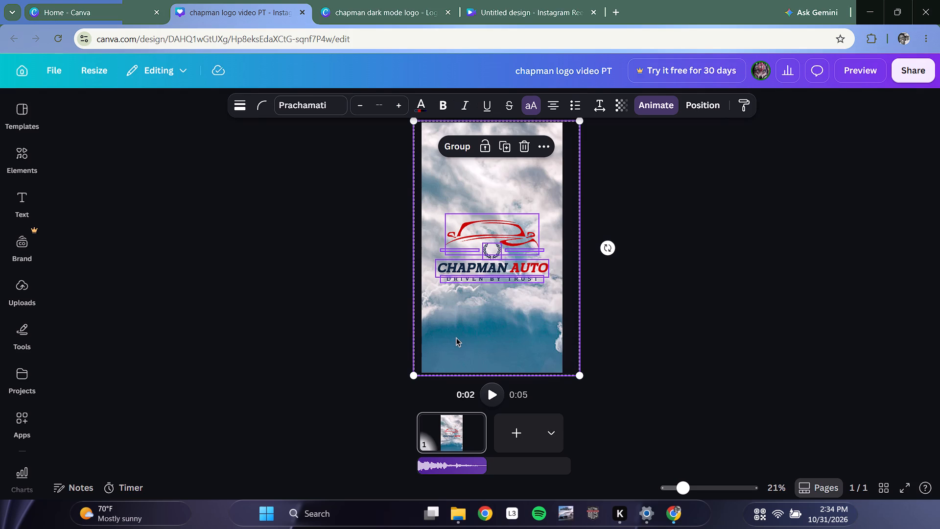
left_click(456, 328, "ctrl")
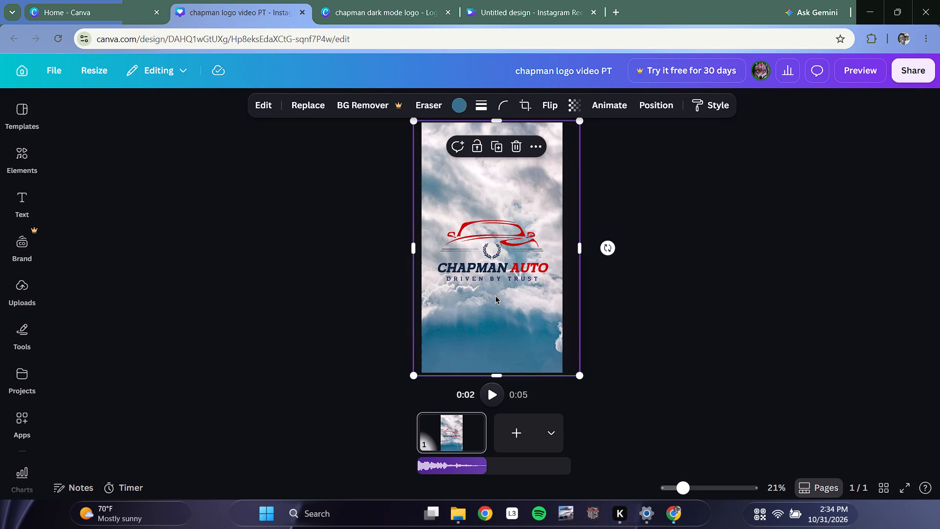
key("ctrl+a")
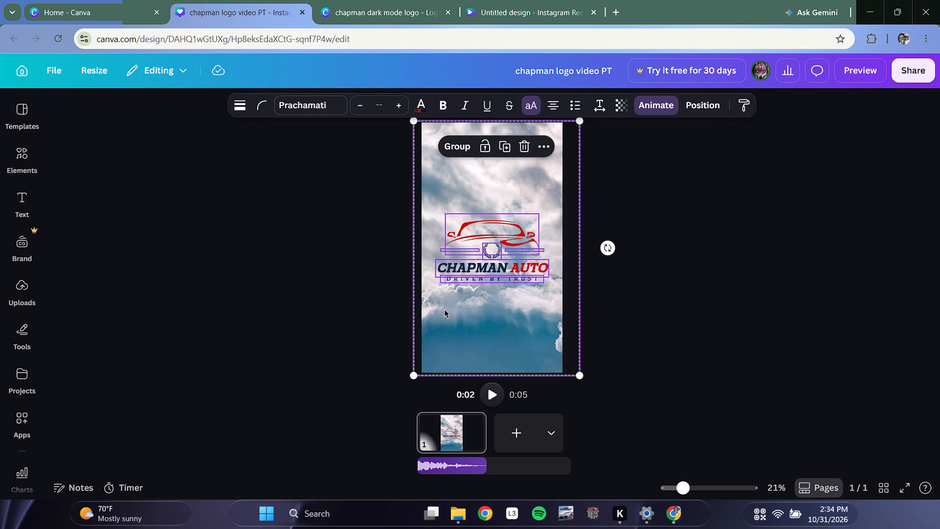
left_click(463, 347, "shift")
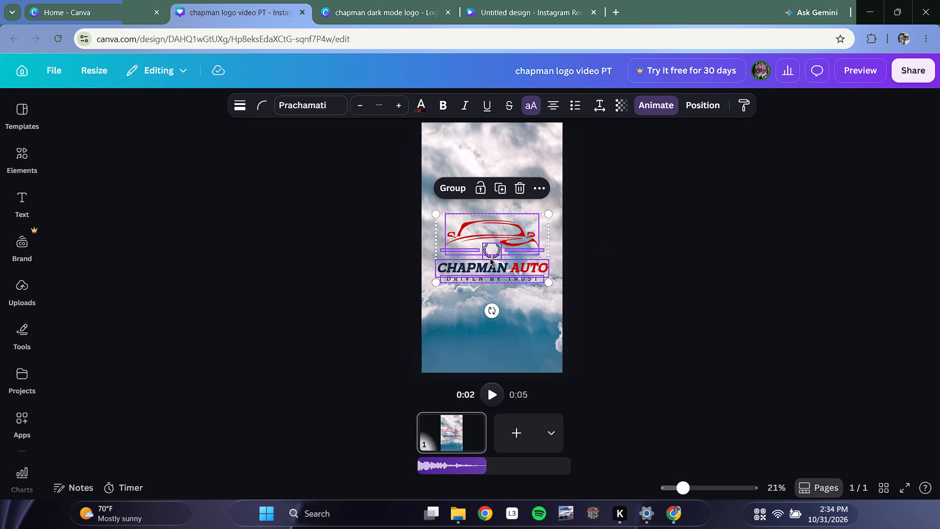
Copy the cloud background and all Chapman Auto logo parts into the Instagram Reel, right after the Coming Soon scene at 0:12.
key("ctrl+c")
left_click(663, 342)
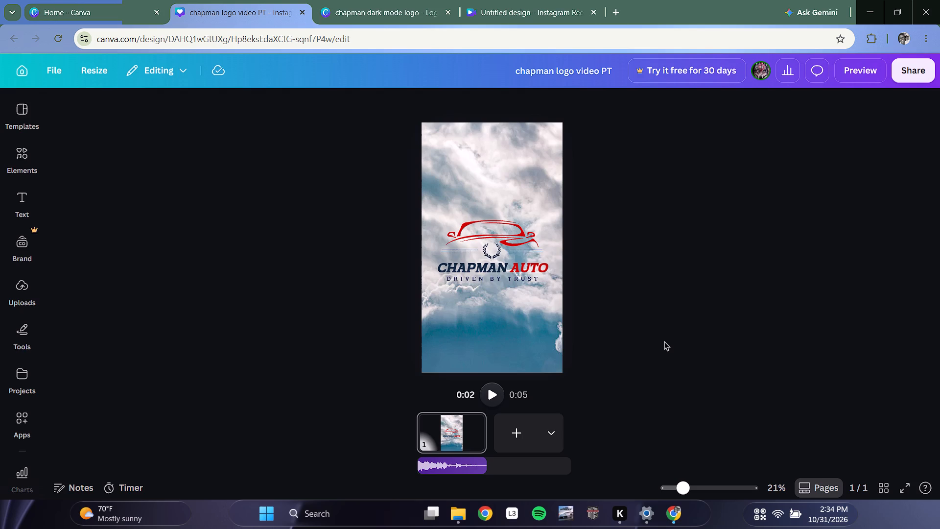
key("ctrl+a")
key("ctrl+c")
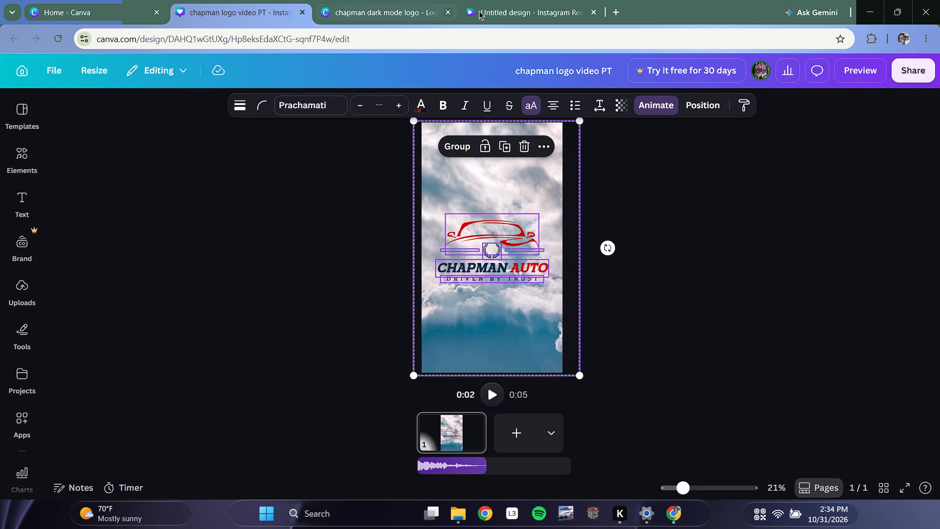
left_click(494, 3)
scroll(339, 403, "down", 5)
left_click(308, 442)
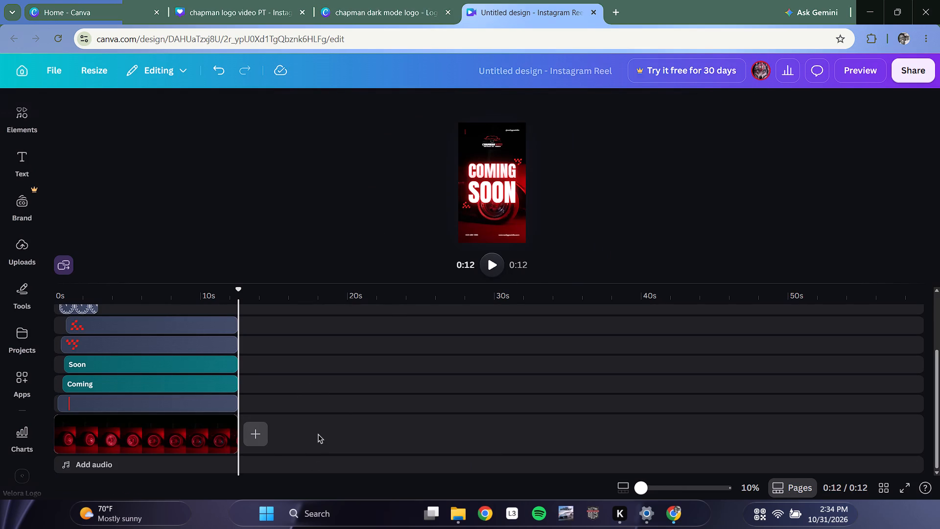
key("ctrl+v")
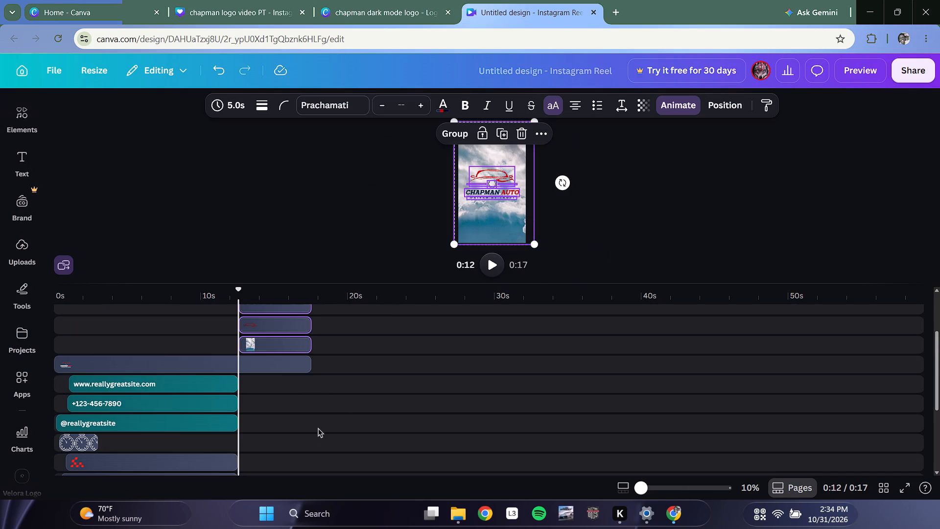
Trim the small Chapman logo group's timeline bar to end at 12.5 s, level with the end of the Coming Soon scene.
scroll(305, 420, "up", 3)
scroll(305, 419, "down", 4)
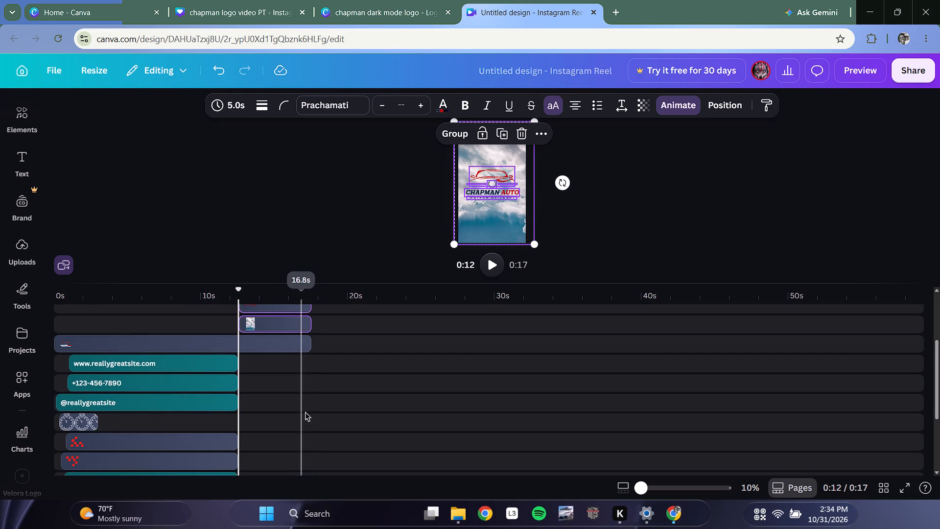
scroll(307, 415, "down", 3)
scroll(313, 416, "up", 2)
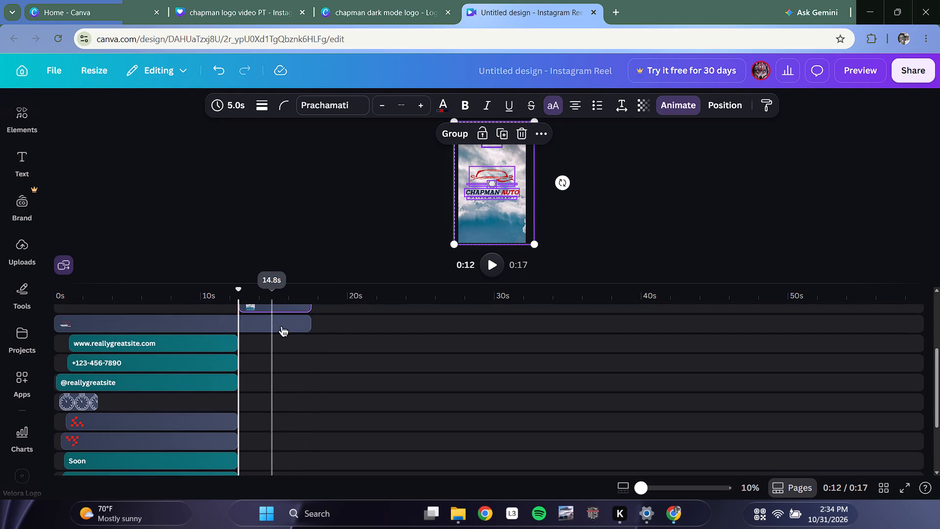
left_click(287, 324)
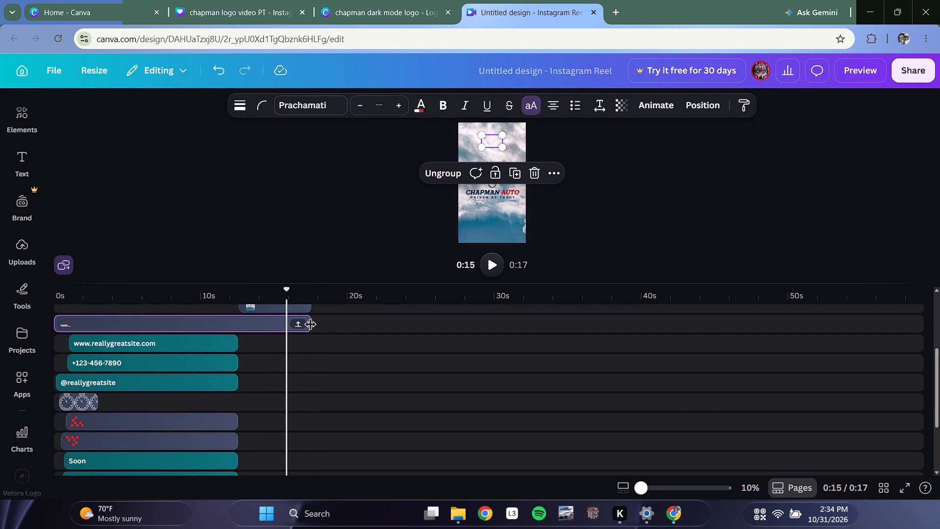
left_click_drag(308, 324, 240, 333)
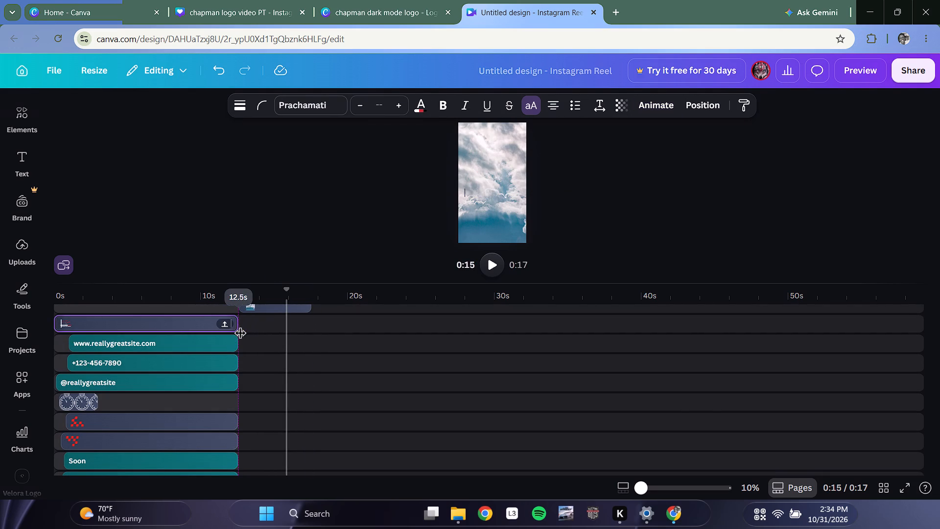
left_click_drag(240, 333, 238, 333)
Check the timeline layers and play the reel from about 8 s through the change from Coming Soon to the pasted logo animation.
scroll(258, 399, "down", 5)
scroll(258, 402, "up", 8)
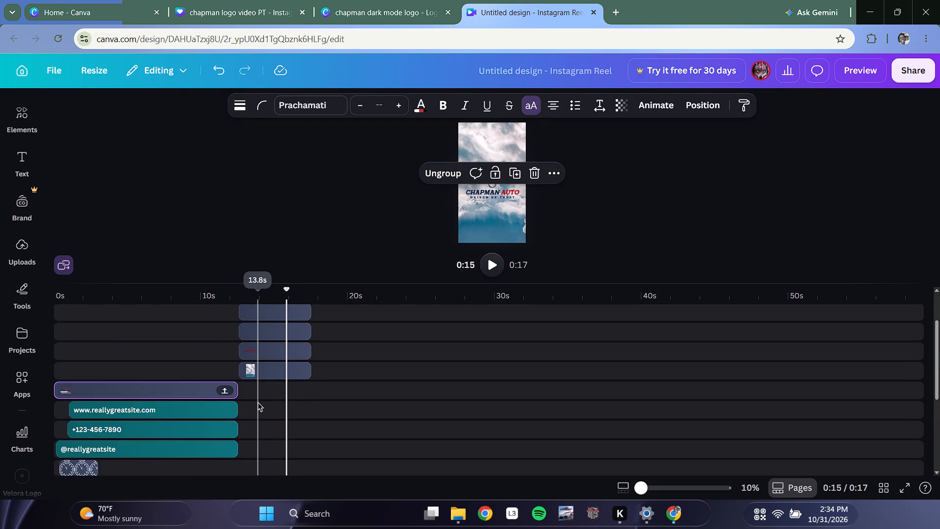
scroll(258, 402, "down", 6)
scroll(252, 384, "up", 8)
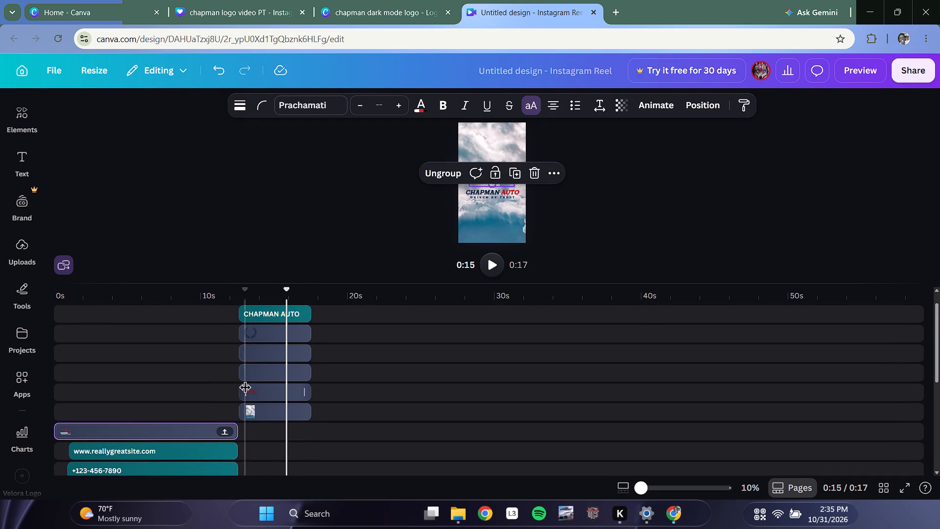
scroll(245, 387, "up", 4)
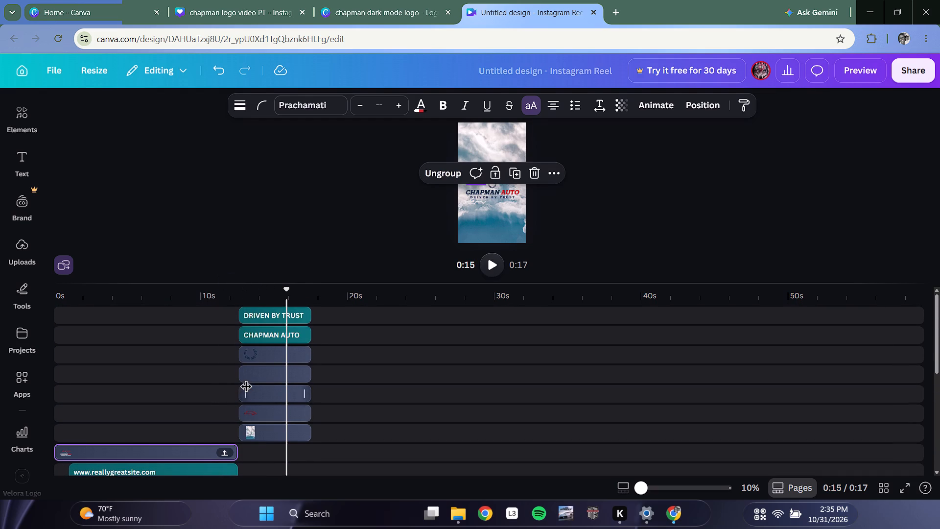
scroll(246, 394, "down", 7)
left_click(170, 341)
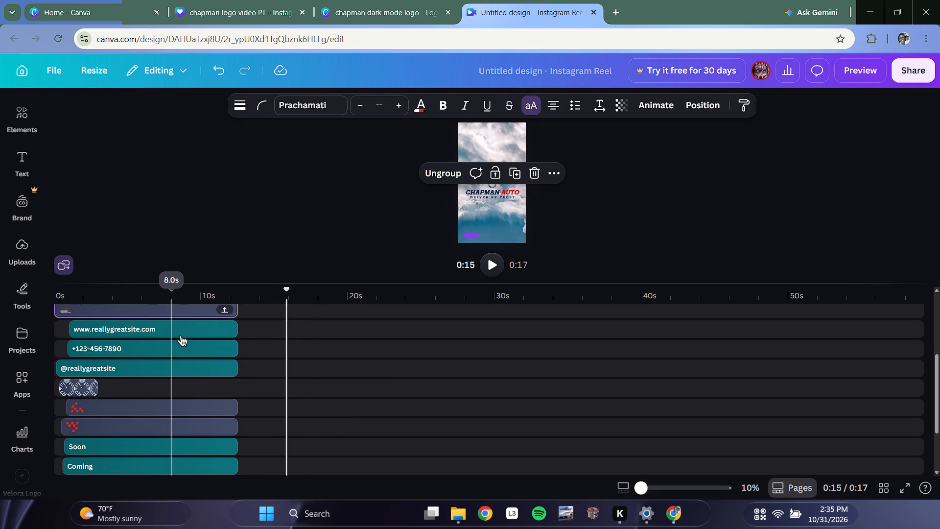
left_click(485, 267)
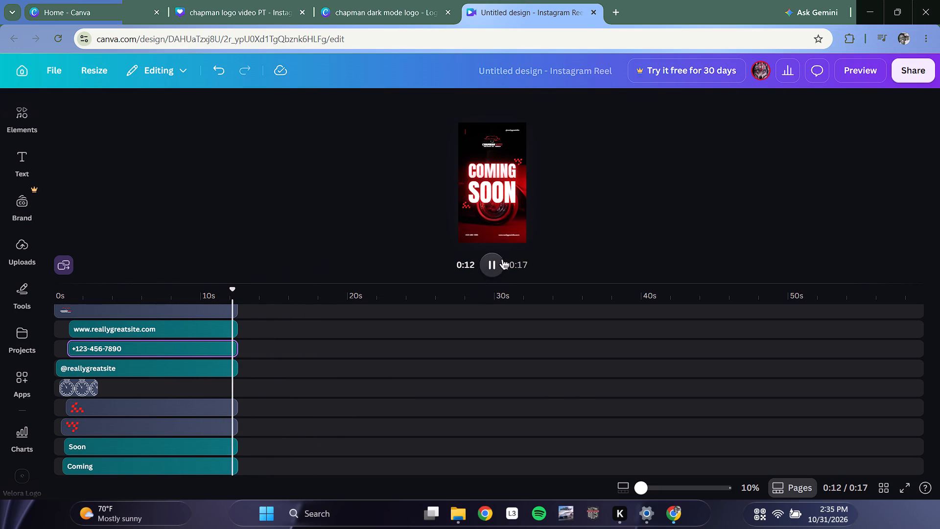
left_click(496, 260)
Move the playhead back to 0:12, where the Coming Soon scene meets the pasted logo animation.
scroll(318, 423, "up", 5)
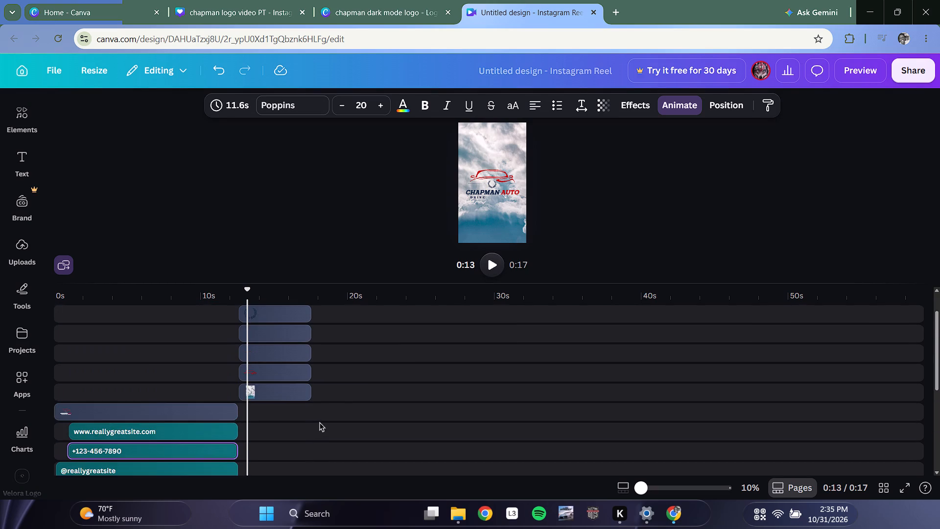
scroll(329, 420, "up", 5)
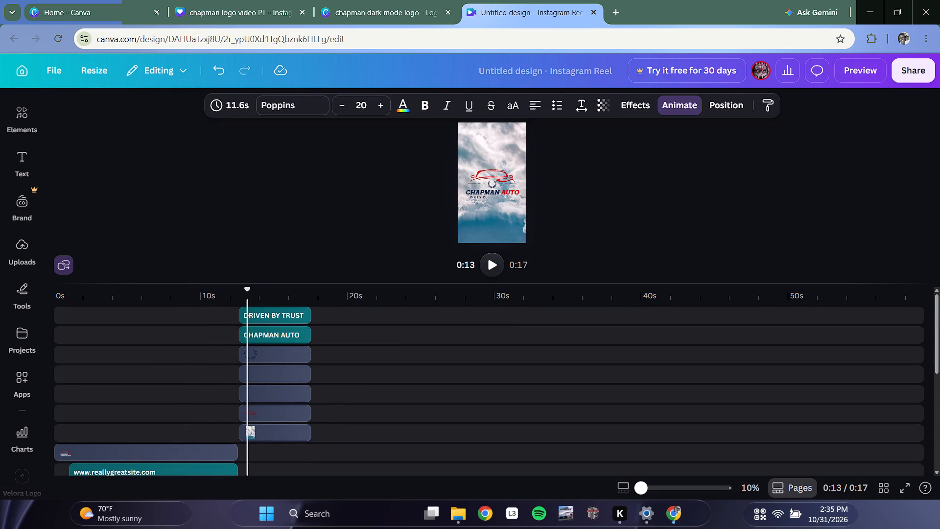
left_click_drag(249, 300, 237, 310)
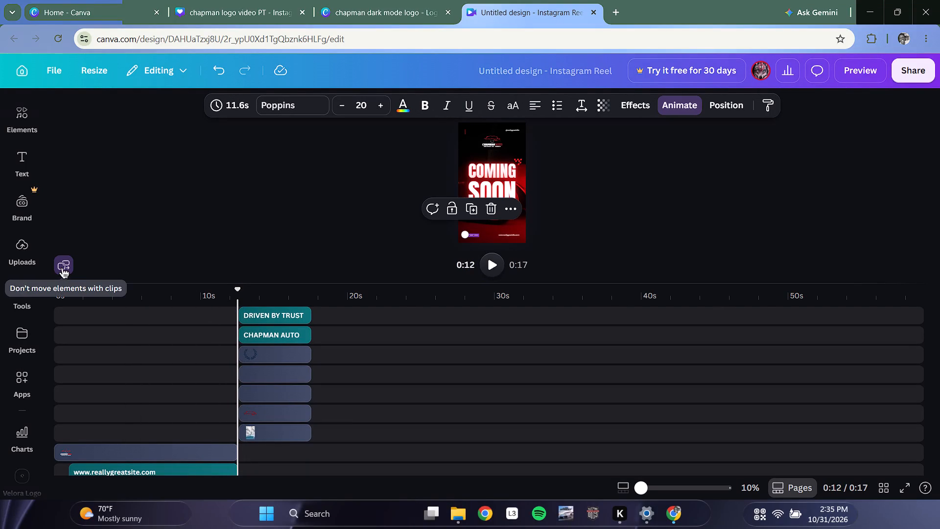
Examine all the Instagram Reel's timeline tracks to compare the "Coming Soon" elements' timing with the added logo animation.
scroll(429, 377, "down", 4)
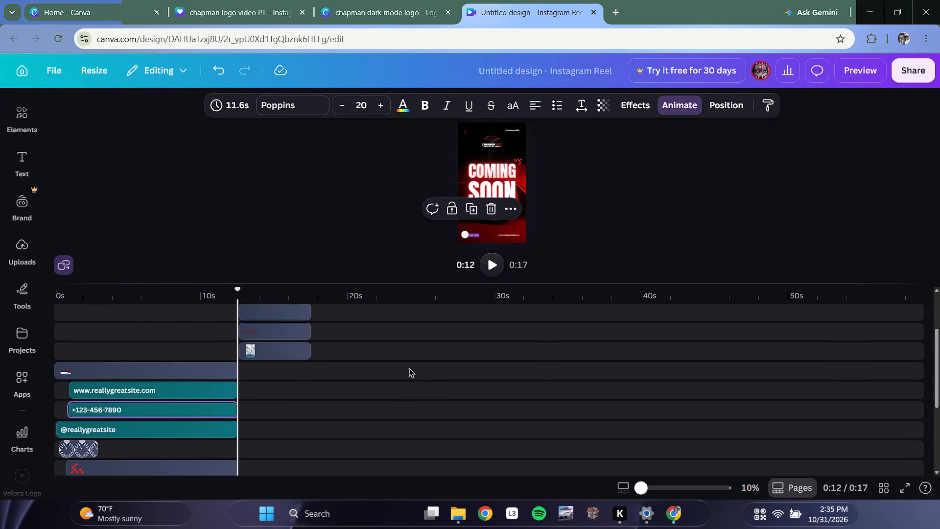
scroll(404, 378, "up", 4)
scroll(391, 426, "down", 12)
scroll(339, 430, "down", 2)
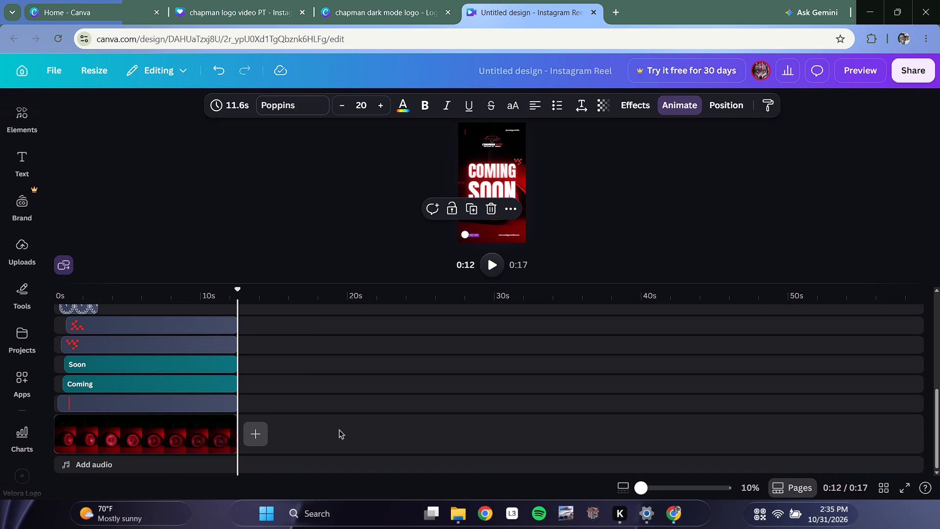
scroll(339, 430, "up", 6)
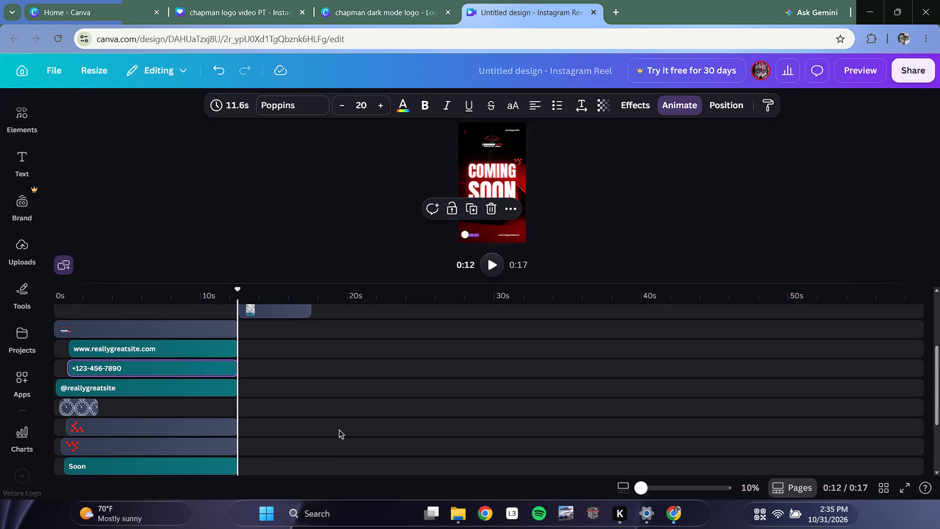
scroll(339, 430, "up", 3)
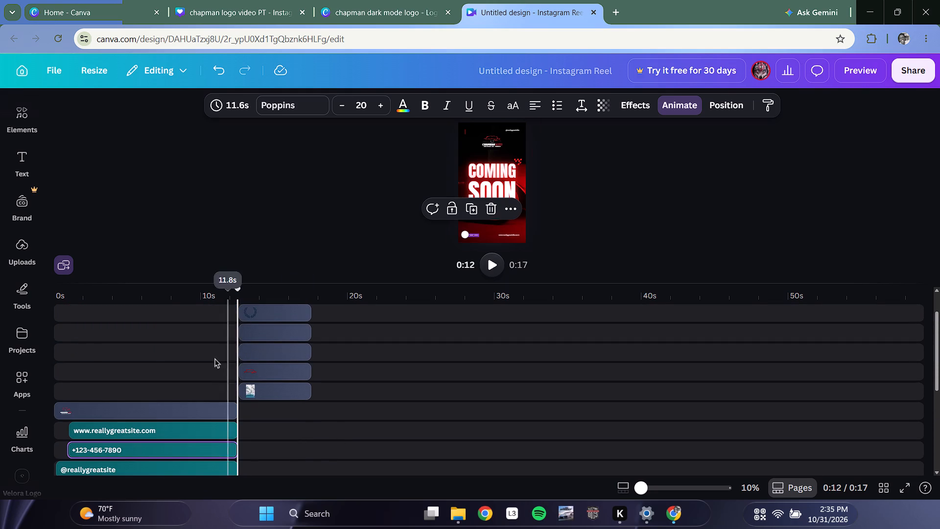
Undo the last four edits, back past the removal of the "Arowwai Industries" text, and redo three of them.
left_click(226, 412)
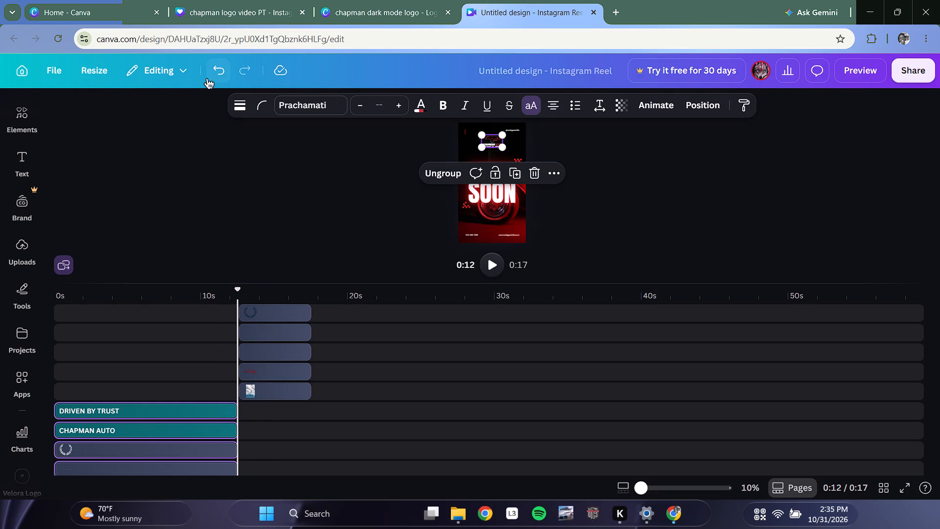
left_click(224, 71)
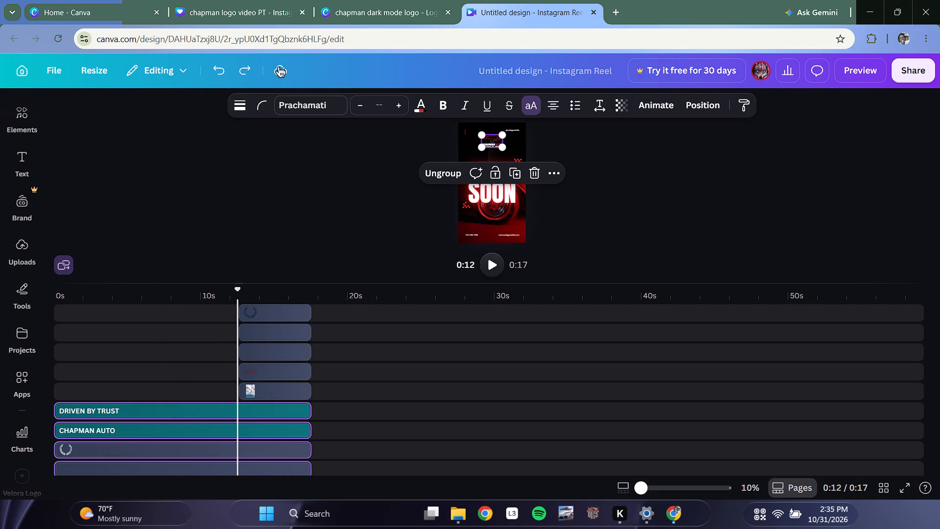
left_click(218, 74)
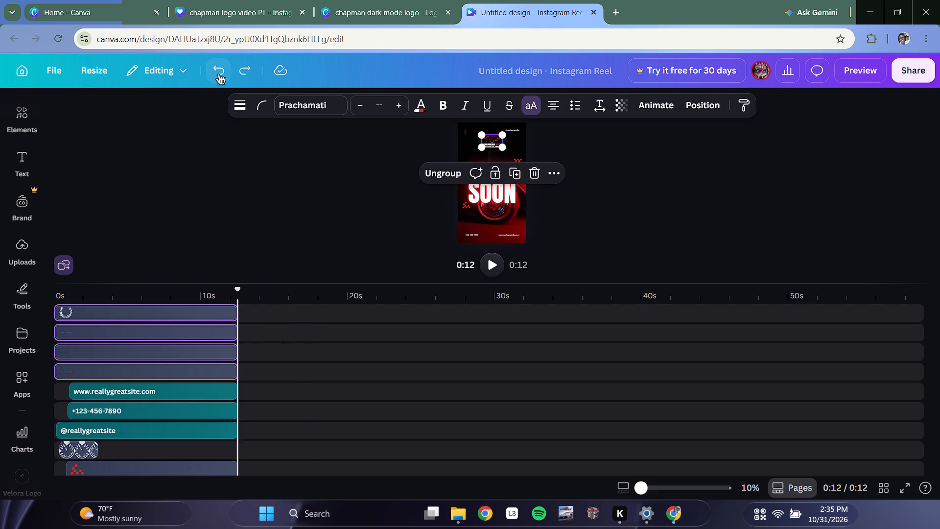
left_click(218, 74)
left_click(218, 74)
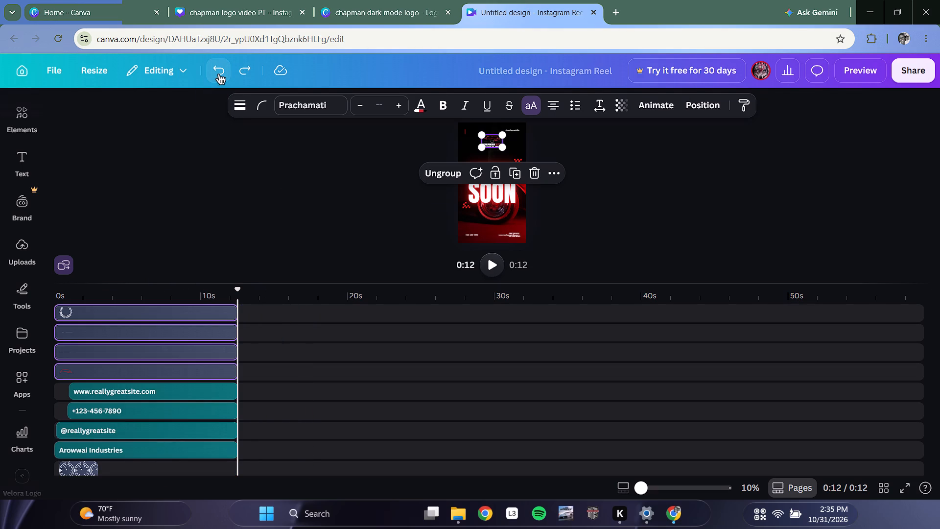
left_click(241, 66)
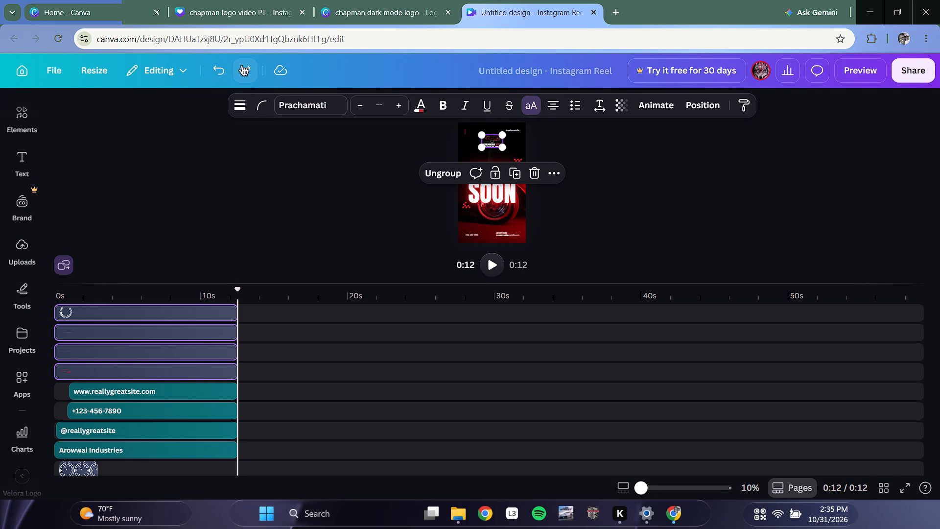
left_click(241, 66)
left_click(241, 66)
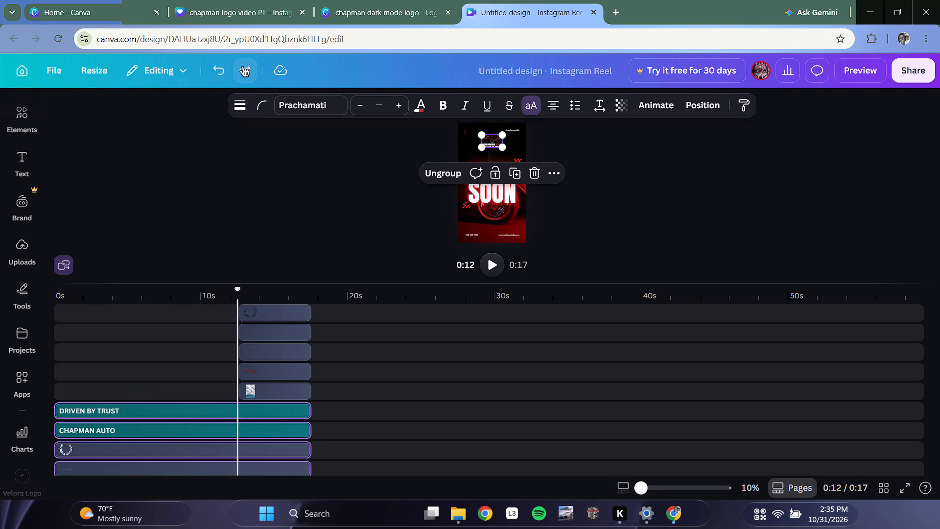
Shorten the small Chapman Auto logo group's timing so it ends just before 12.5 s, ahead of the cloud logo animation.
scroll(332, 390, "down", 2)
scroll(316, 352, "down", 7)
scroll(316, 352, "up", 6)
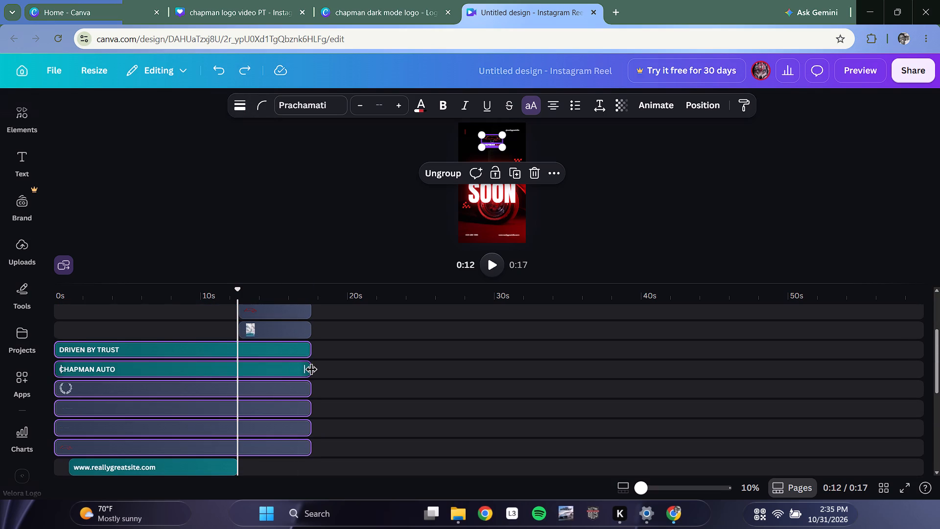
left_click_drag(312, 368, 290, 367)
scroll(287, 398, "up", 4)
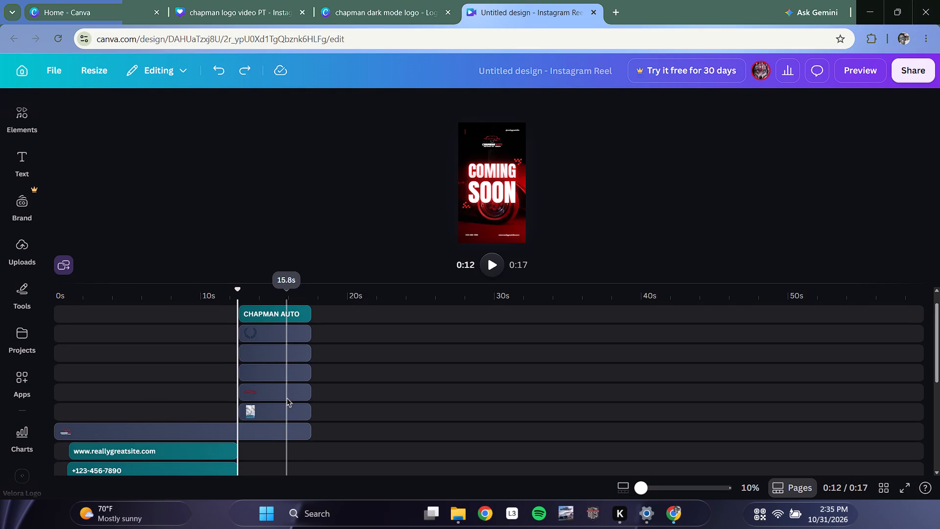
left_click(270, 432)
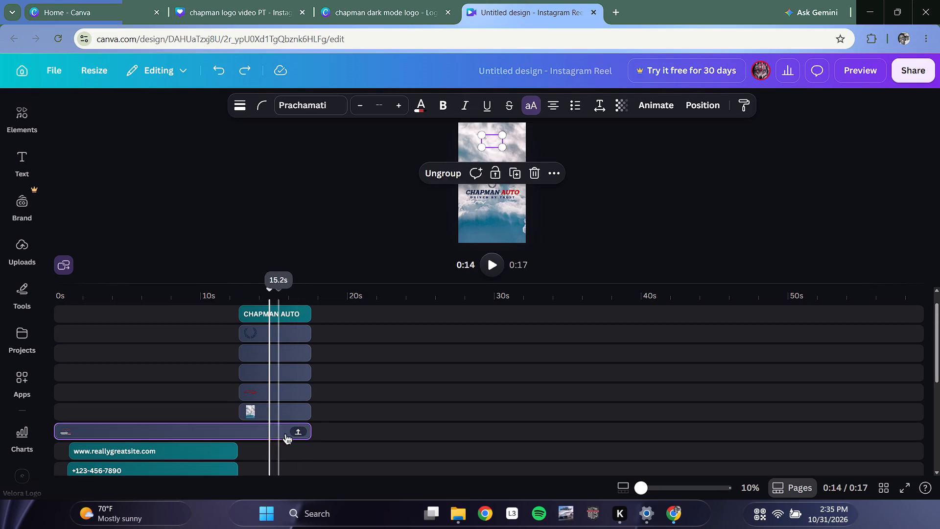
left_click(312, 433)
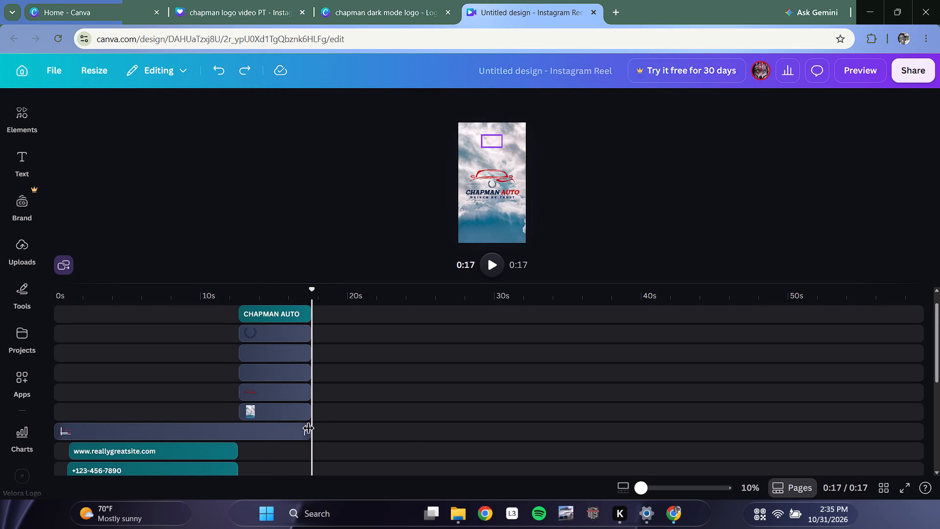
left_click_drag(308, 428, 236, 426)
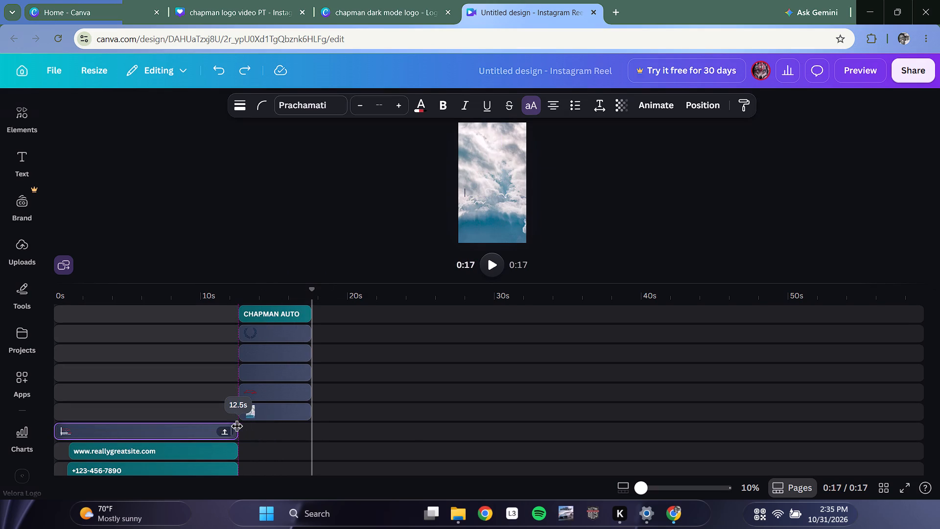
left_click_drag(236, 426, 235, 432)
left_click_drag(235, 432, 231, 433)
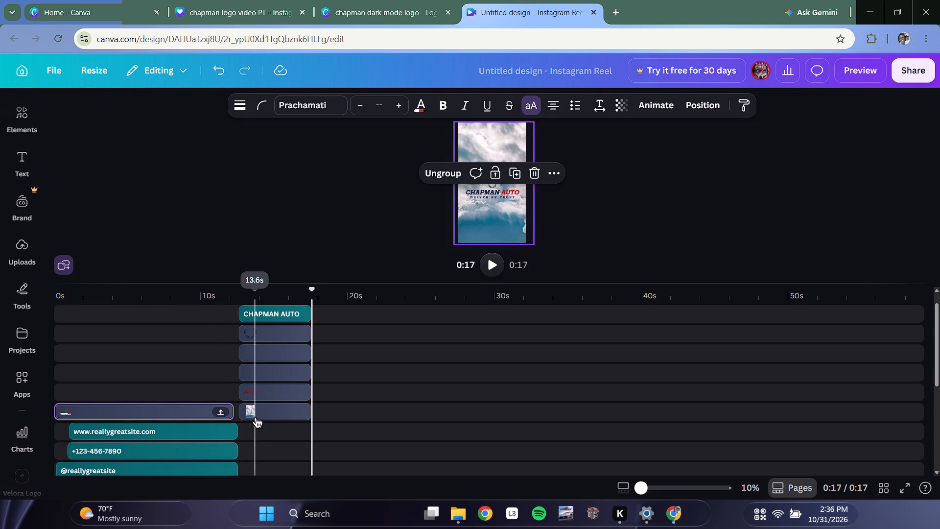
Check across the timeline tracks where the "Coming Soon" elements end and the cloud logo animation begins.
scroll(277, 441, "down", 13)
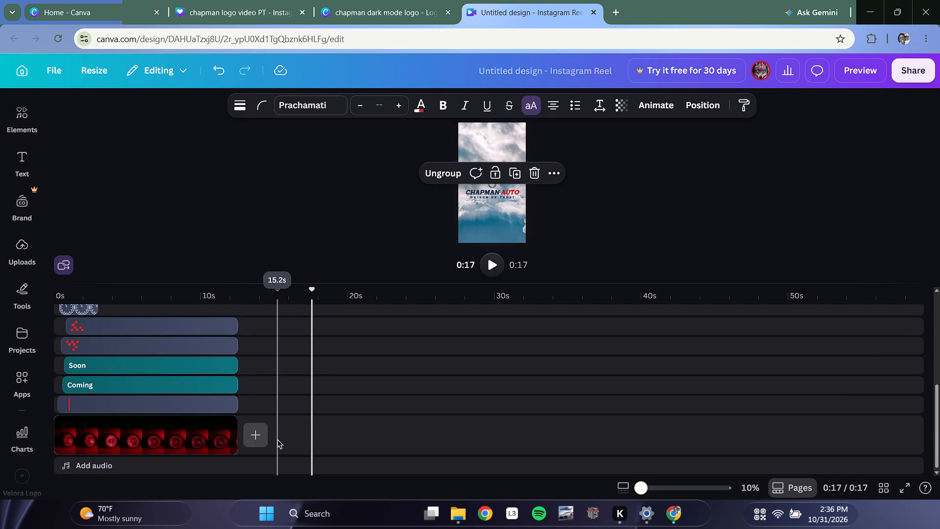
left_click(196, 402)
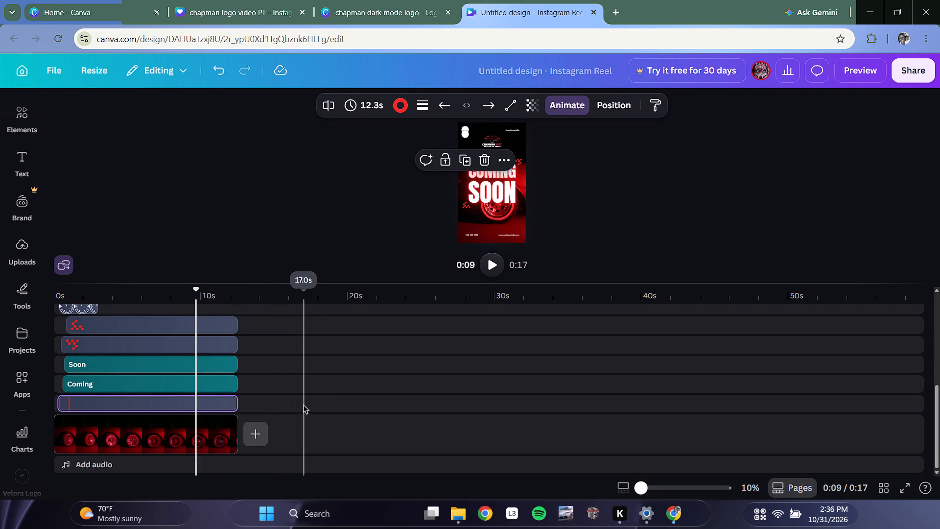
scroll(304, 405, "up", 15)
scroll(304, 405, "down", 11)
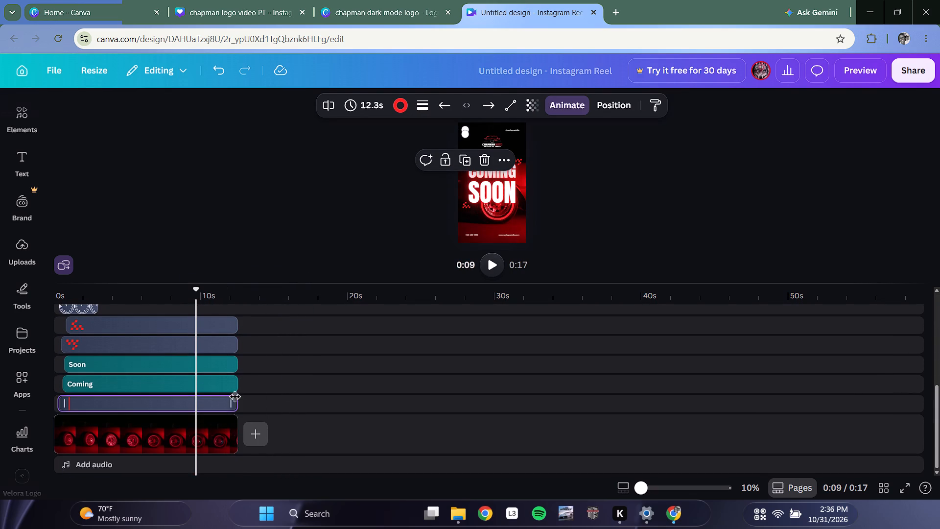
scroll(241, 394, "up", 6)
left_click(241, 394)
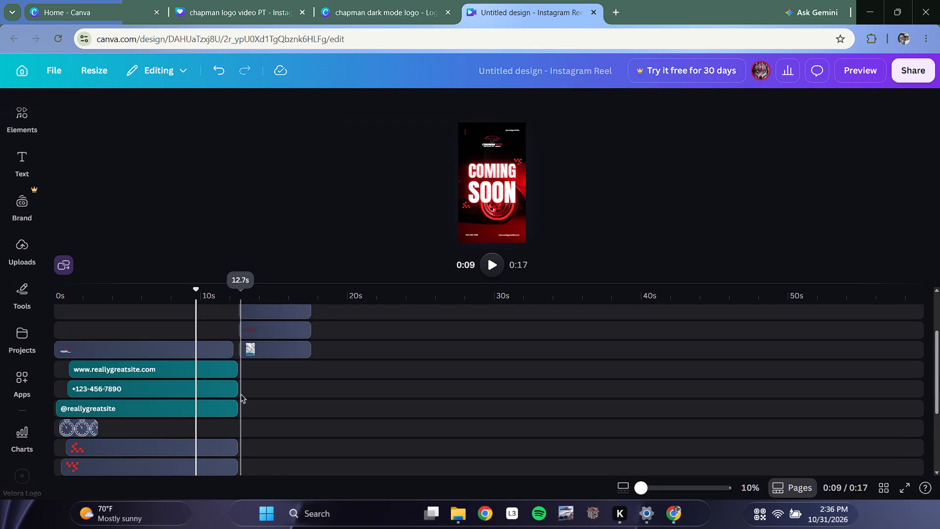
scroll(241, 394, "up", 5)
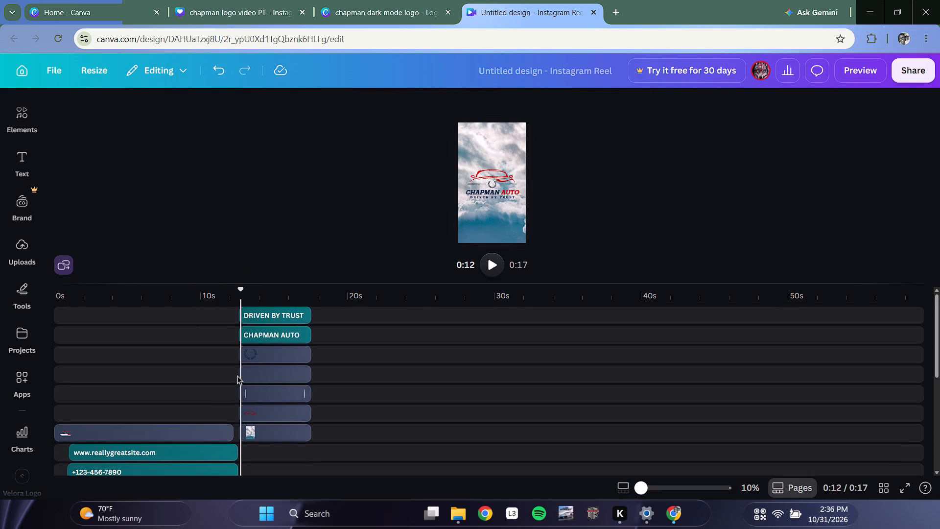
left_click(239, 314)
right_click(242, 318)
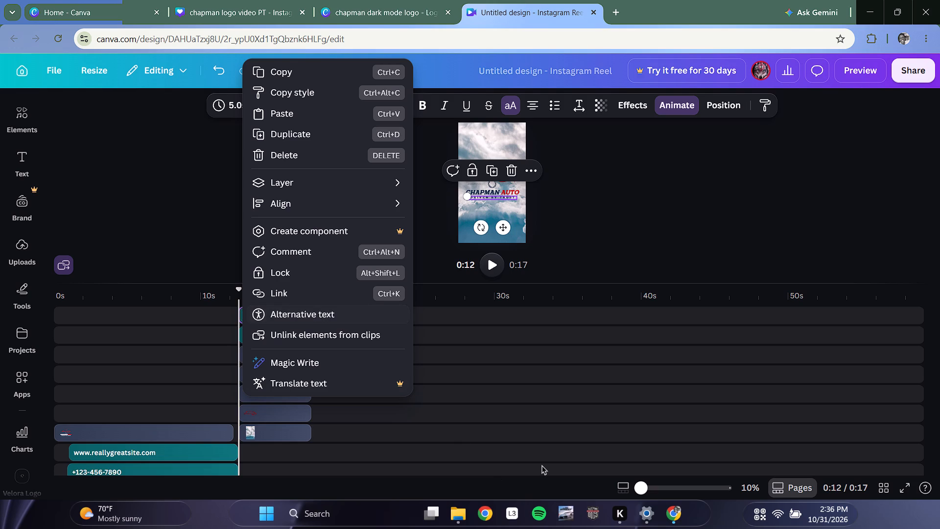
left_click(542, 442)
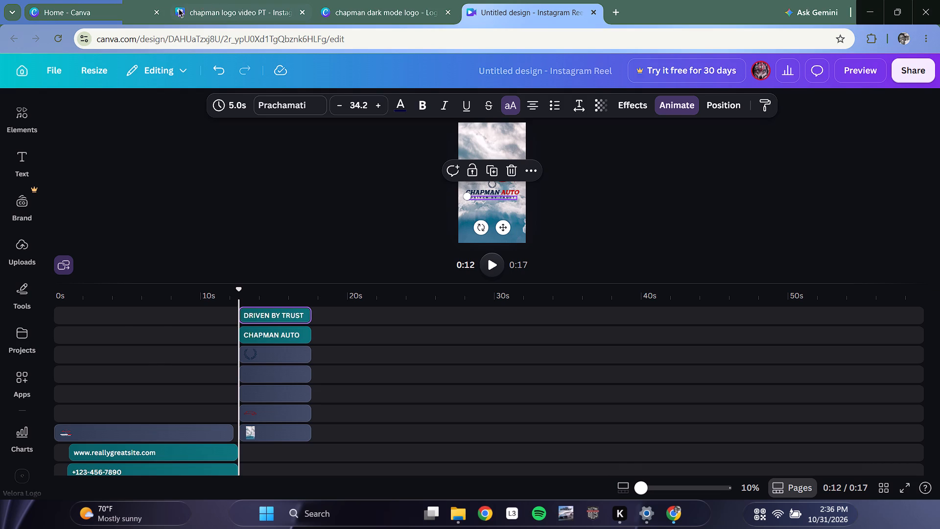
Return to the home page's recent designs and open the "Road To Somewhere New" design.
left_click(114, 7)
scroll(685, 303, "up", 17)
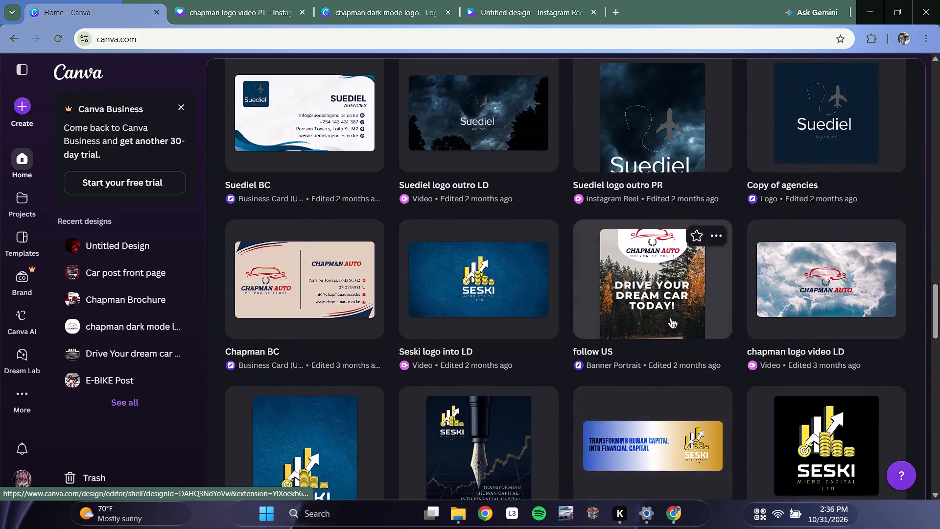
scroll(670, 318, "up", 20)
scroll(670, 318, "up", 1)
left_click(839, 247)
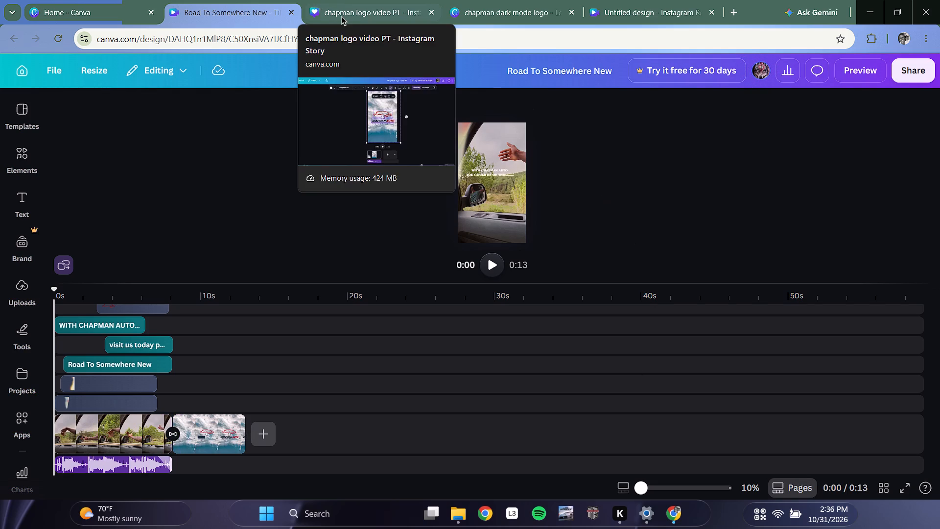
Inspect the cloud logo clip at the end of the "Road To Somewhere New" timeline and its available options.
left_click(211, 435)
right_click(219, 434)
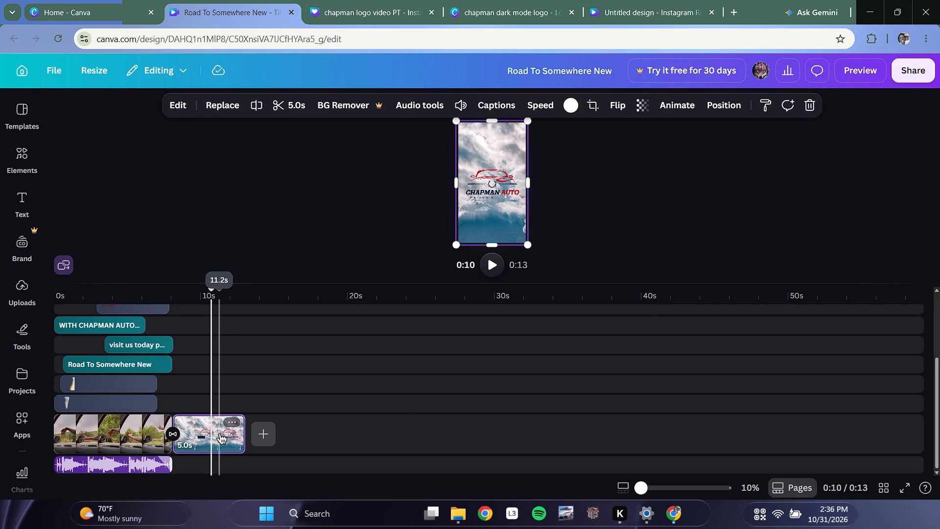
left_click(265, 102)
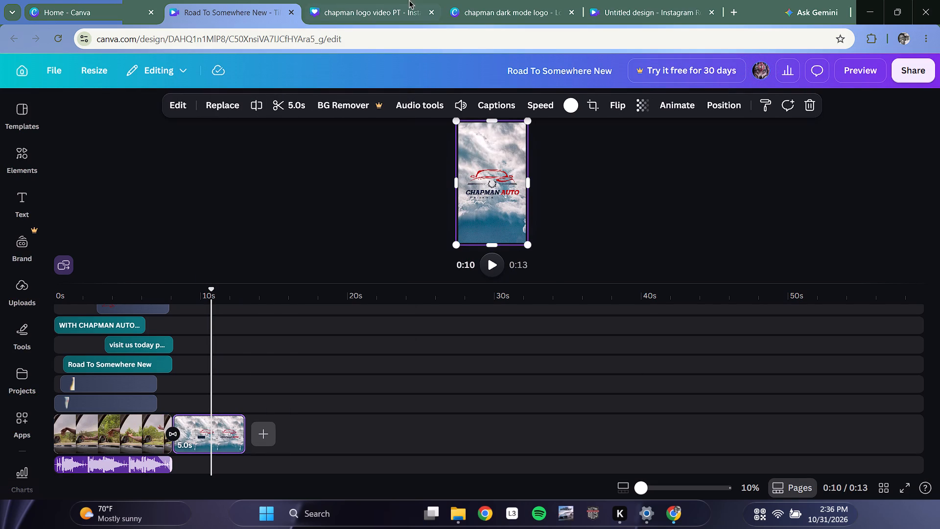
Switch back to the untitled Instagram Reel design.
left_click(664, 6)
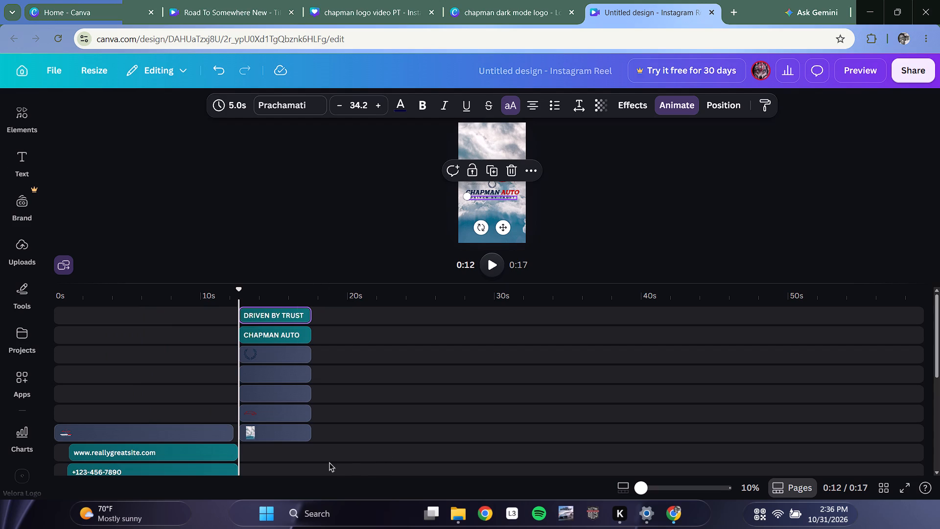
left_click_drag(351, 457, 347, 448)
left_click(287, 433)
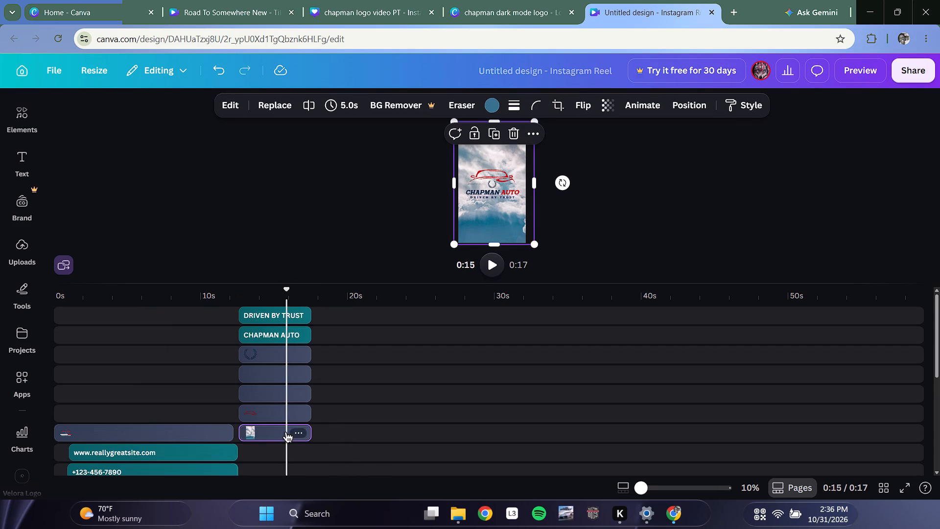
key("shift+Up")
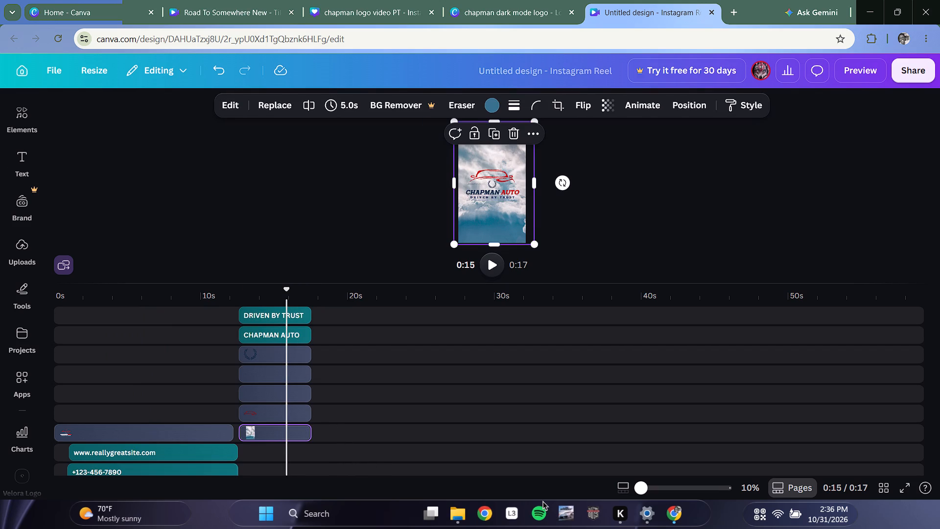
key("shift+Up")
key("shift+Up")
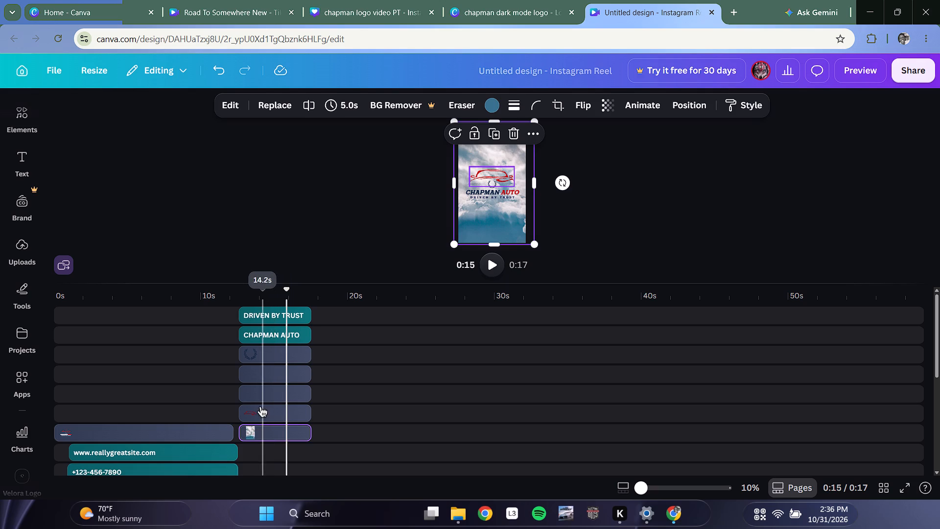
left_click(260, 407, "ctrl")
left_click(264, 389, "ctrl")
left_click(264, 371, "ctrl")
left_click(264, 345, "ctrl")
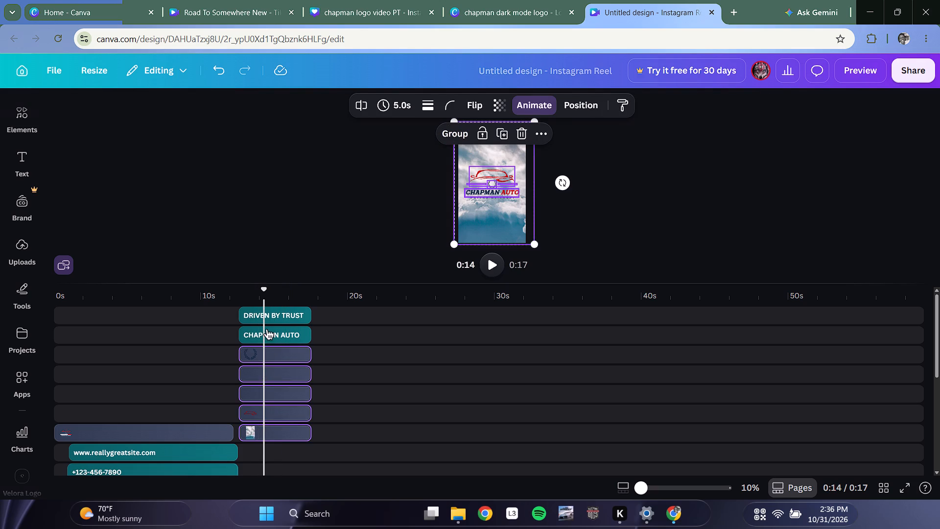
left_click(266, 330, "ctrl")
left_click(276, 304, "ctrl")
Select all seven cloud logo animation layers together on the timeline, from the "DRIVEN BY TRUST" text down to the cloud background.
left_click(277, 316, "ctrl")
scroll(288, 369, "up", 5)
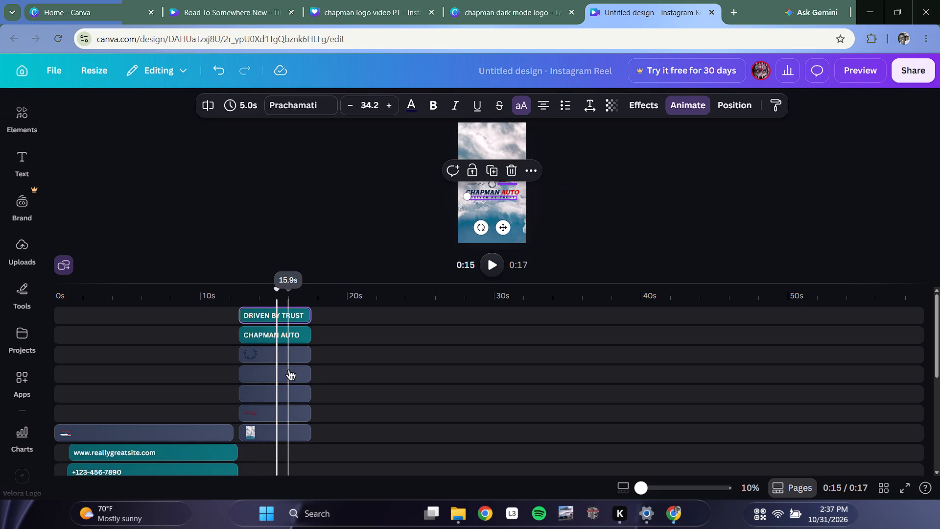
left_click(298, 336, "ctrl")
left_click(273, 354, "ctrl")
left_click(273, 378, "ctrl")
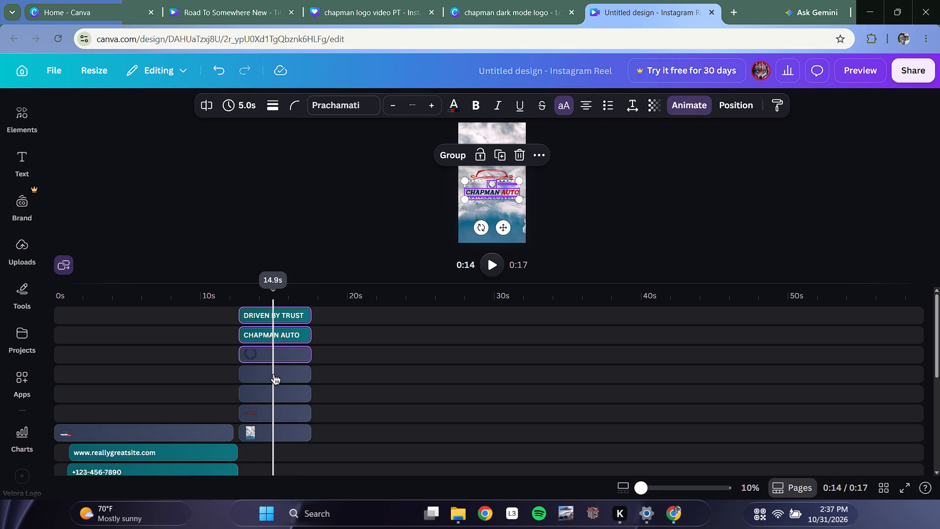
left_click(280, 389, "ctrl")
left_click(285, 413, "ctrl")
left_click(290, 437, "ctrl")
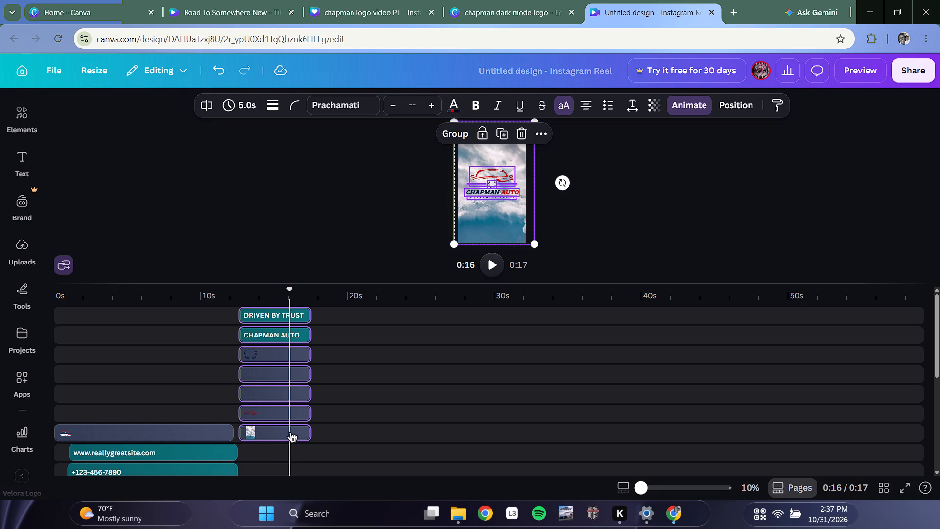
Delete the cloud logo animation's selected elements from the separate tracks after the "Coming Soon" section.
key("BackSpace")
scroll(217, 399, "up", 5)
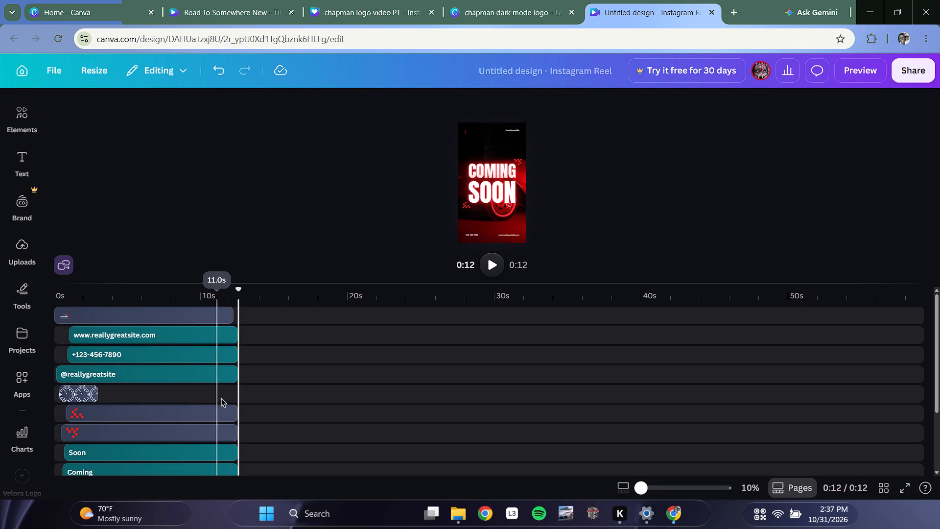
Paste the cloud Chapman Auto logo animation as its own scene directly after the "Coming Soon" scene.
scroll(224, 398, "down", 9)
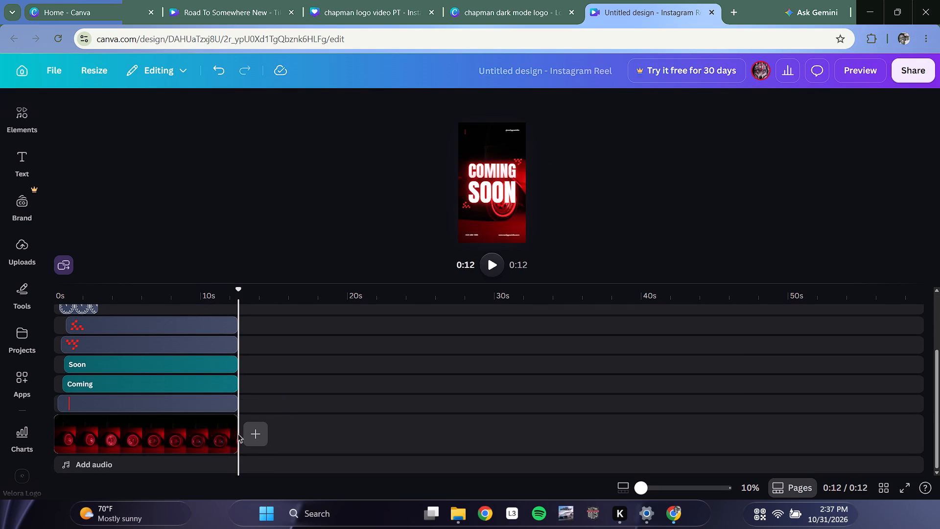
left_click(243, 431)
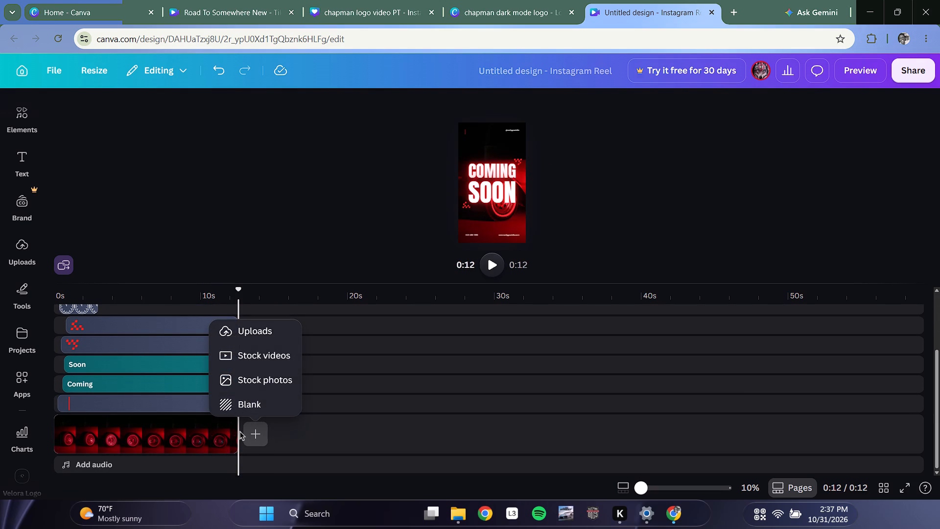
left_click(240, 431)
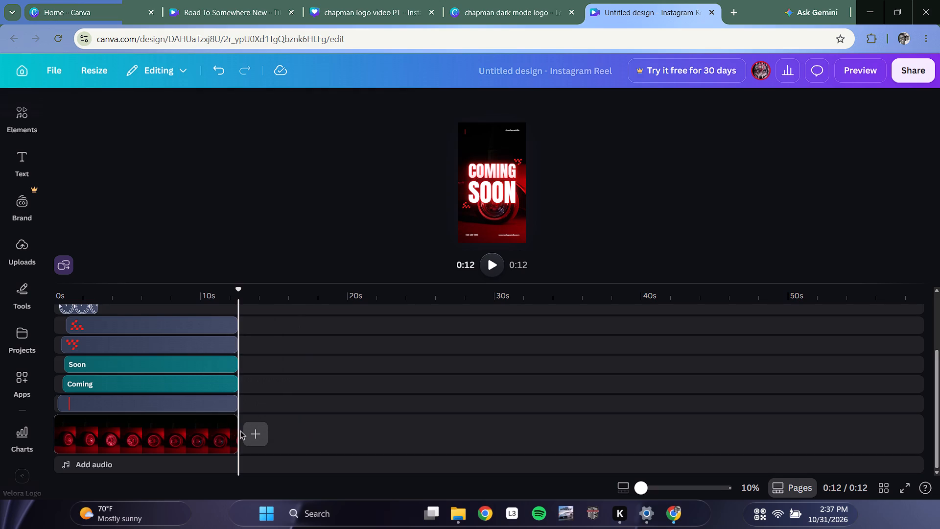
key("ctrl+v")
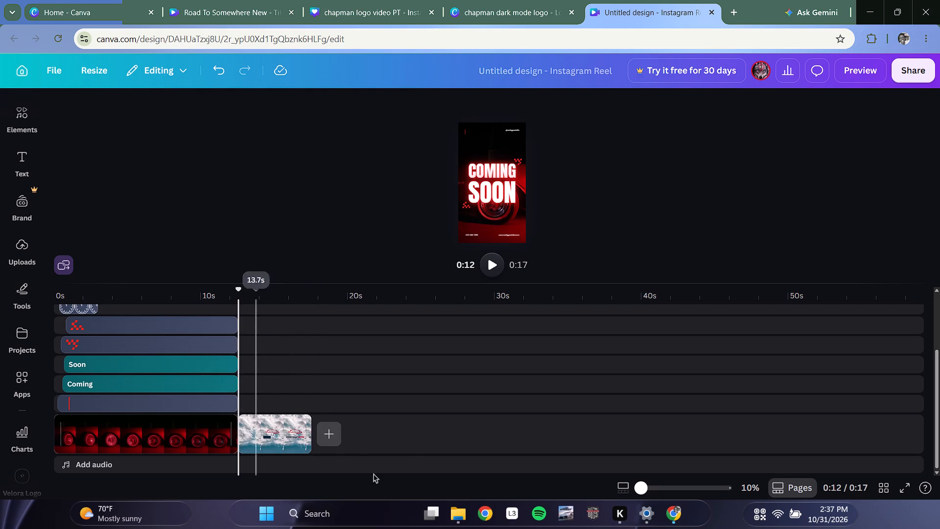
left_click(411, 456)
Add a transition between the "Coming Soon" and cloud logo scenes, set its duration to 1 second and switch it from Dissolve to Flow.
left_click(241, 439)
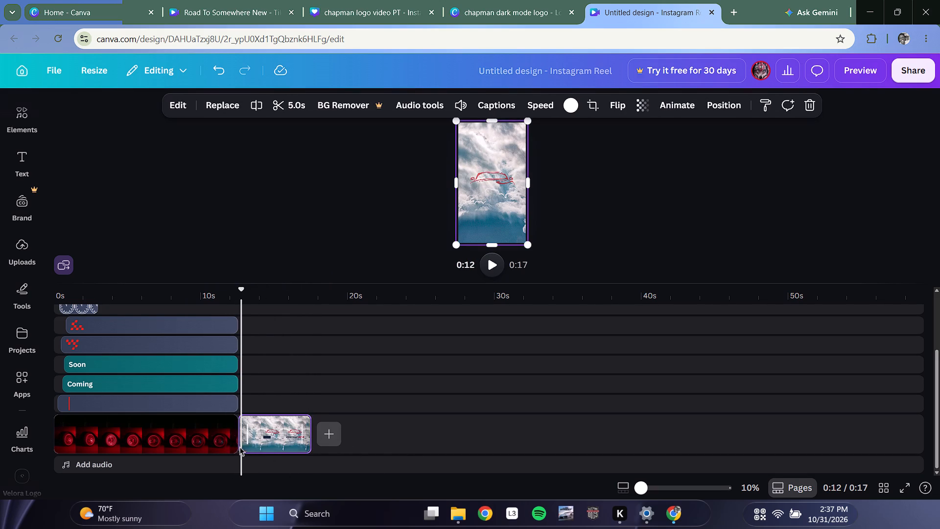
left_click(238, 448)
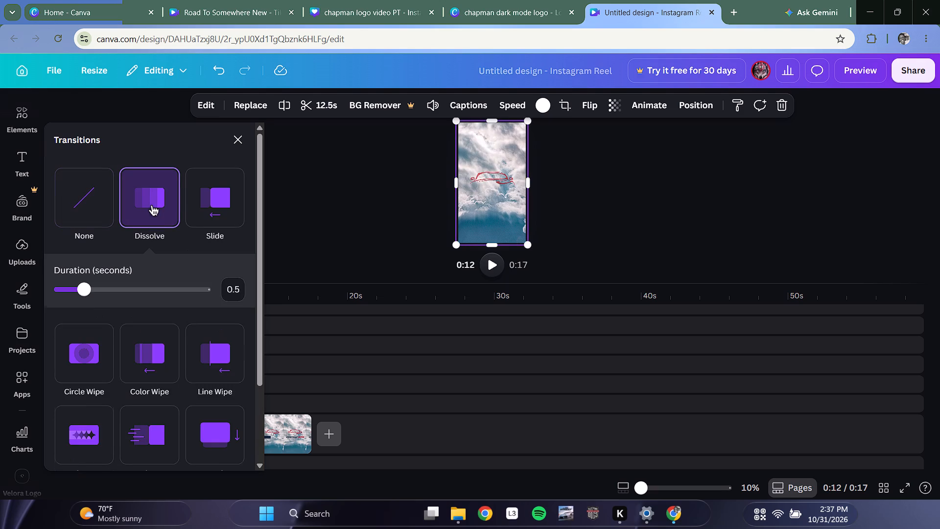
left_click_drag(82, 297, 115, 299)
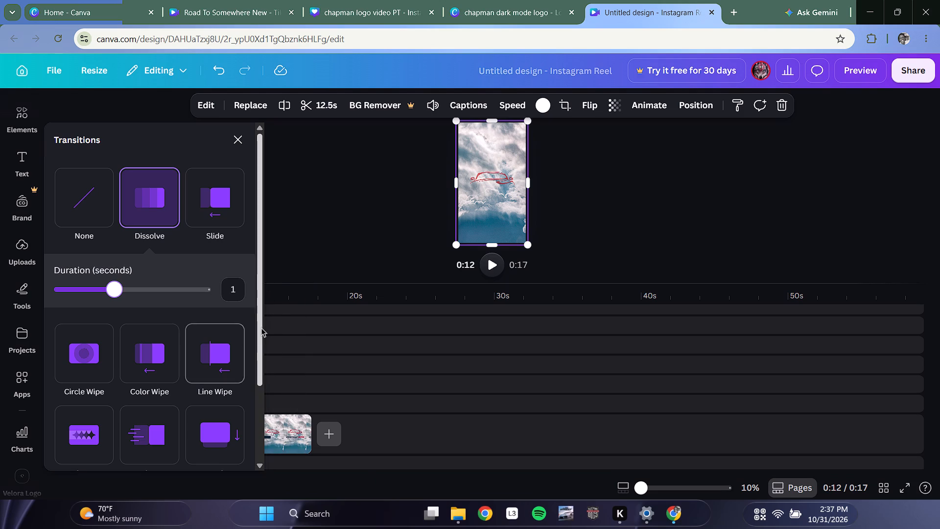
scroll(190, 356, "down", 3)
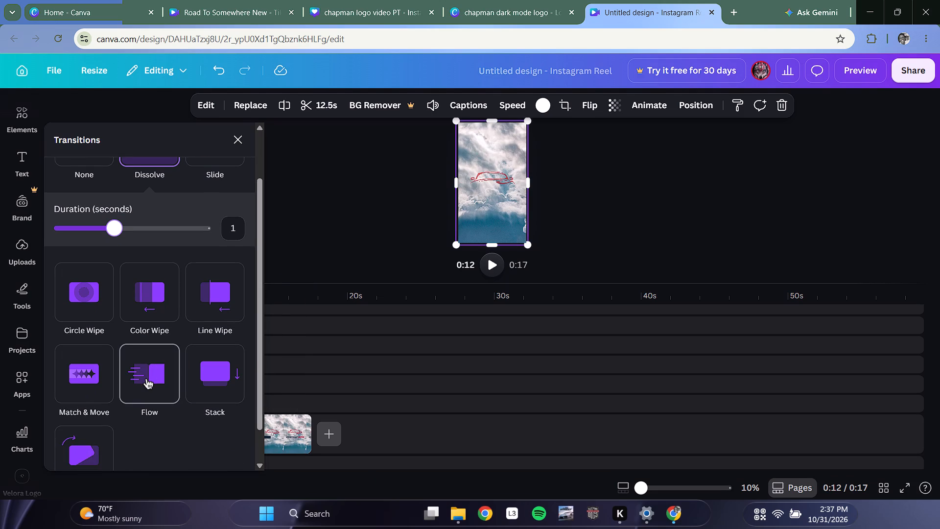
left_click(145, 379)
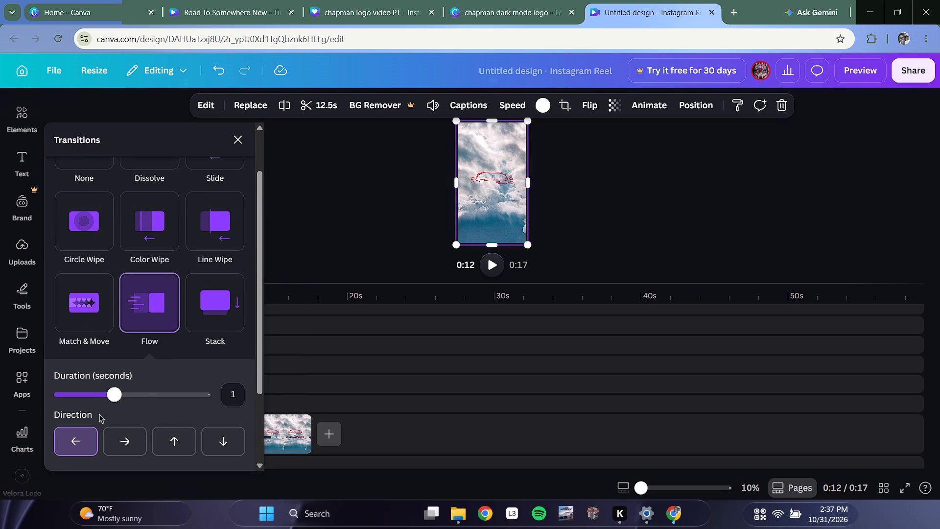
scroll(137, 397, "down", 3)
scroll(137, 397, "up", 2)
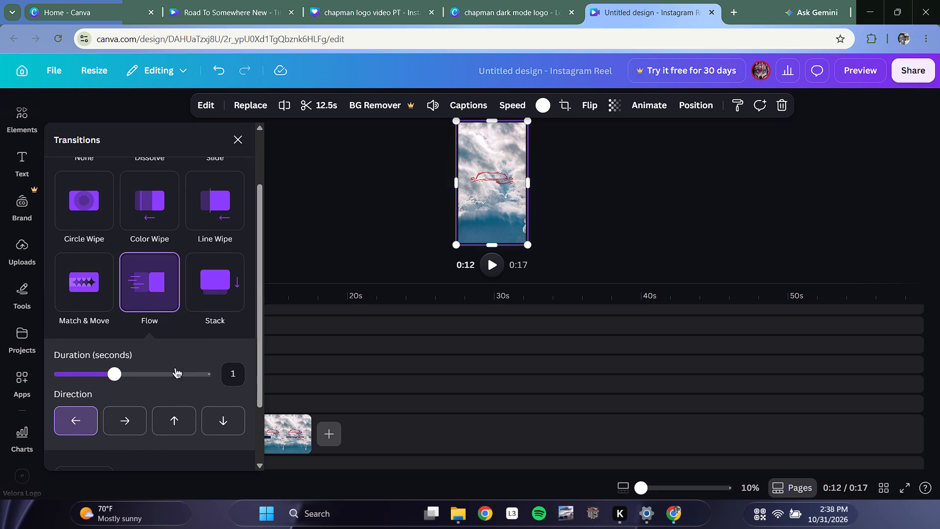
left_click(352, 245)
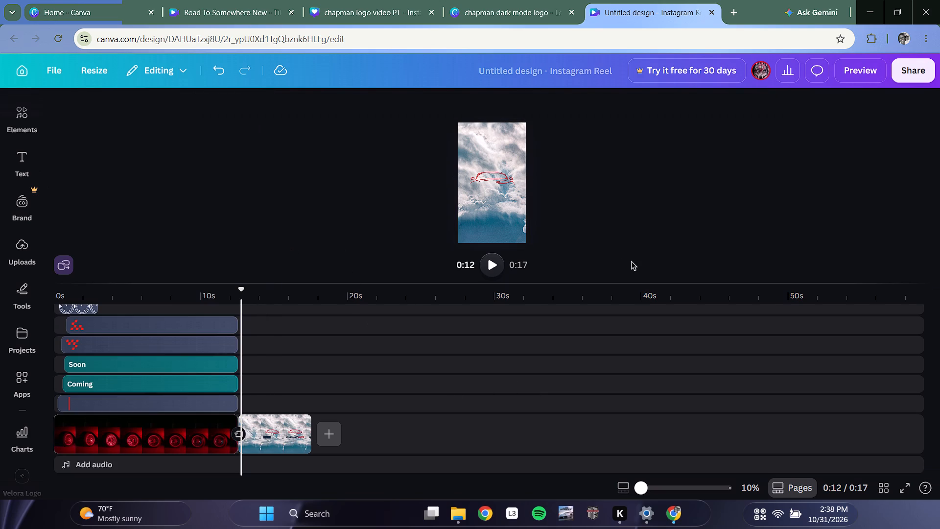
Play part of the closing logo scene and check the "Coming Soon" scene's timeline tracks.
left_click(488, 262)
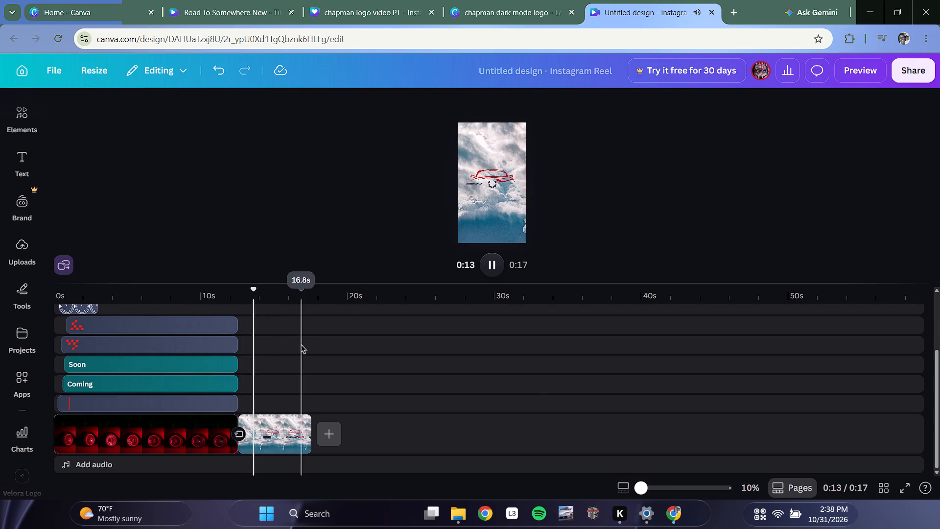
left_click(497, 266)
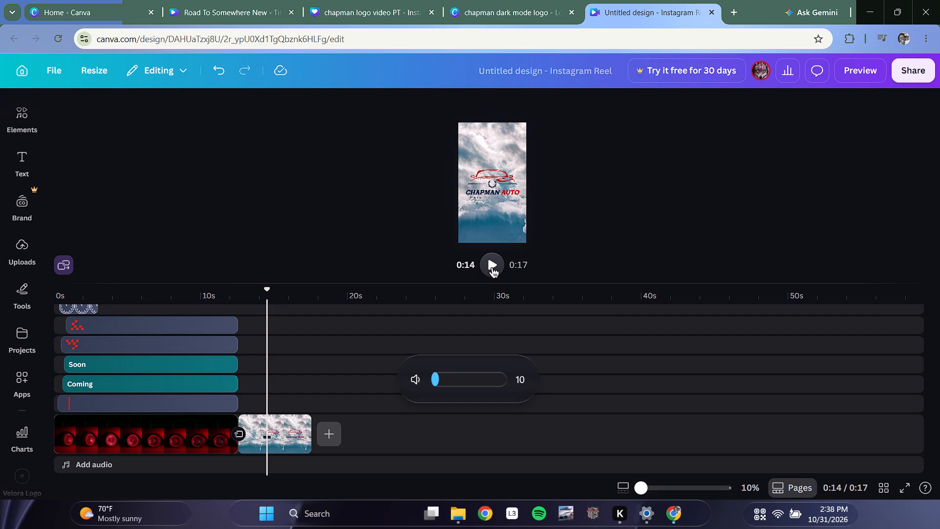
left_click(209, 332)
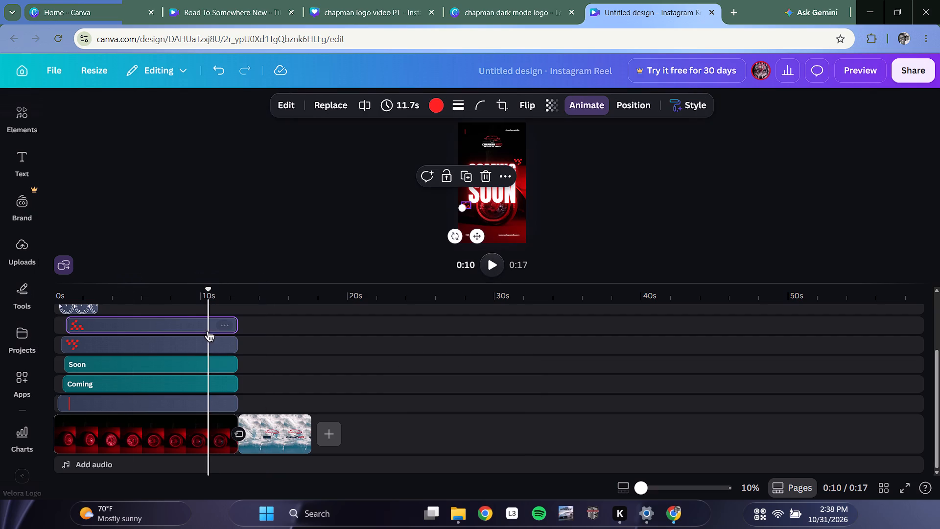
scroll(130, 412, "up", 7)
scroll(130, 412, "down", 15)
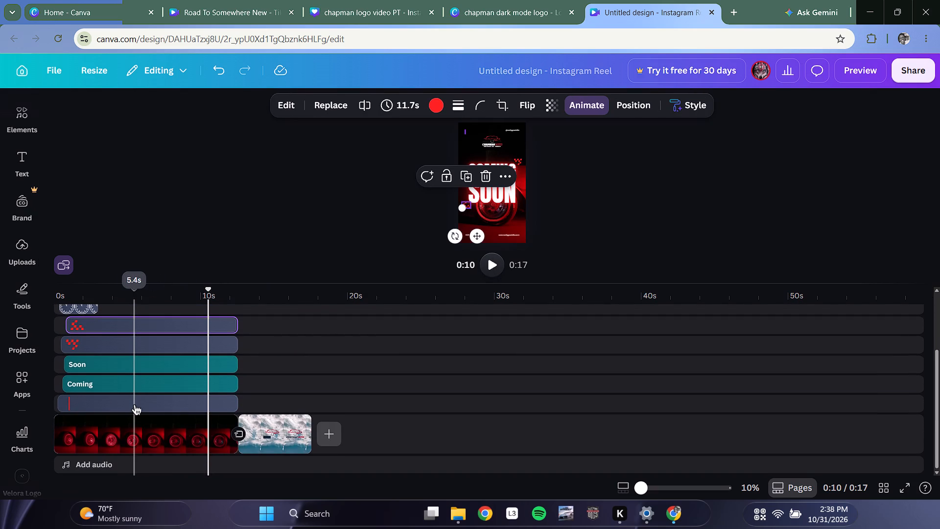
left_click(184, 461)
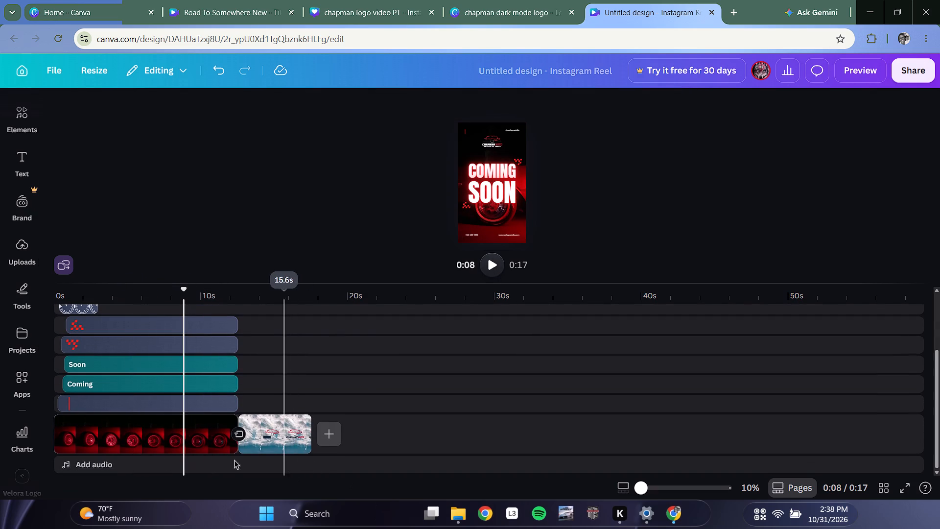
Browse the Music & SFX library for a soundtrack for the reel.
left_click(87, 462)
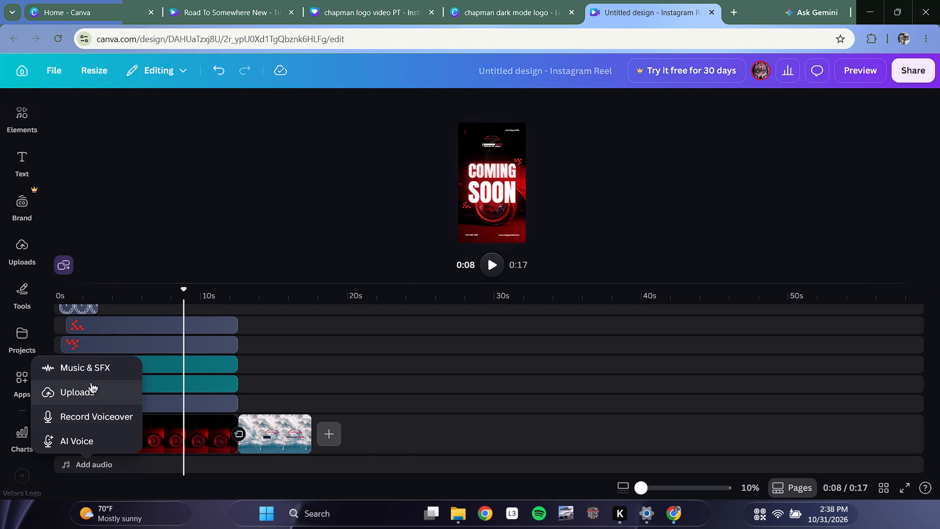
left_click(94, 368)
scroll(225, 297, "down", 11)
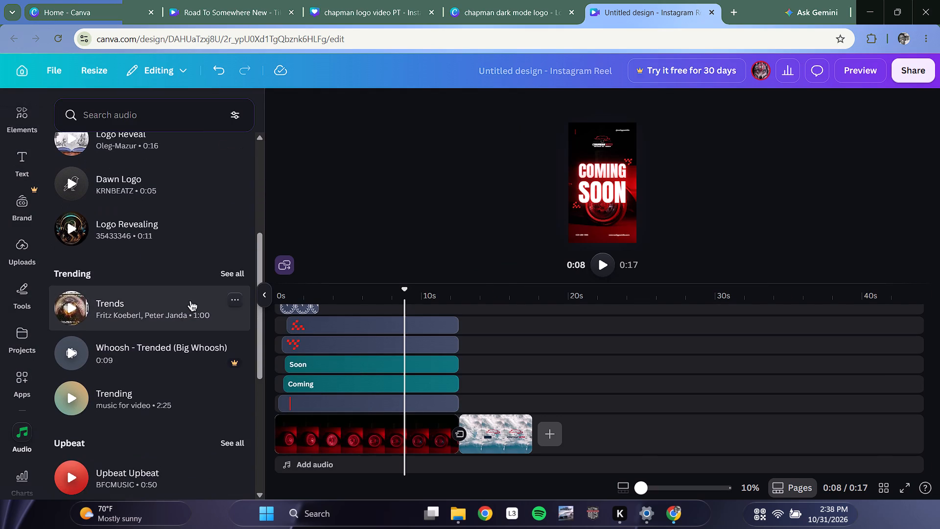
scroll(190, 301, "up", 15)
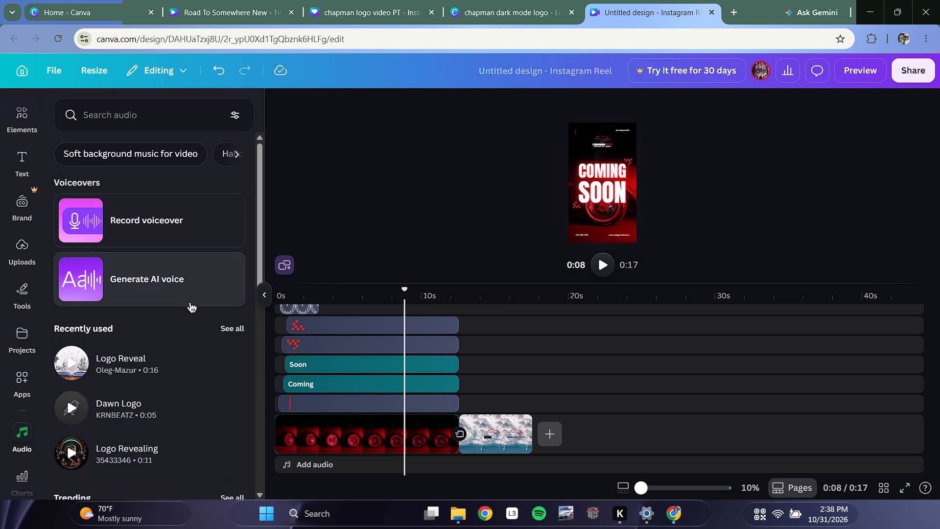
Search the audio library for "INTRO", preview the 16-second "Intro" track and add it to the reel.
left_click(137, 123)
type("INTRO")
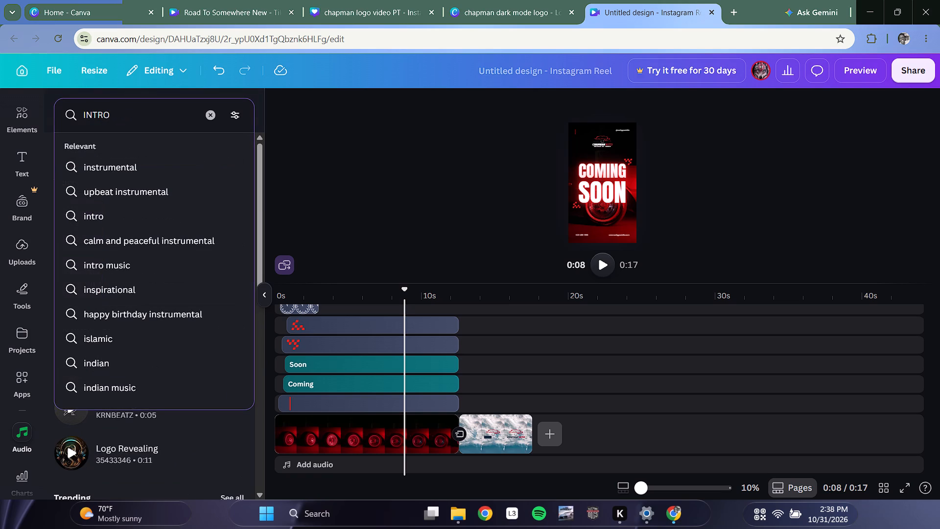
key("Return")
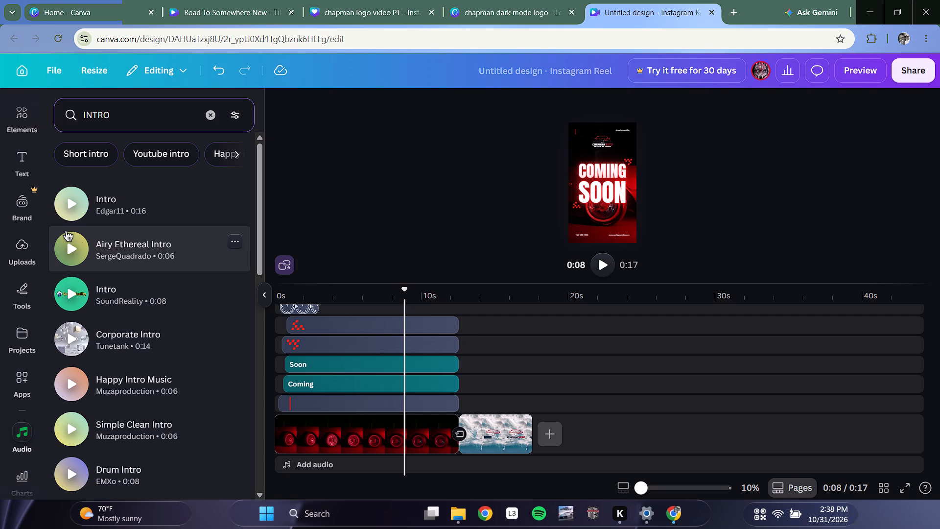
left_click(71, 195)
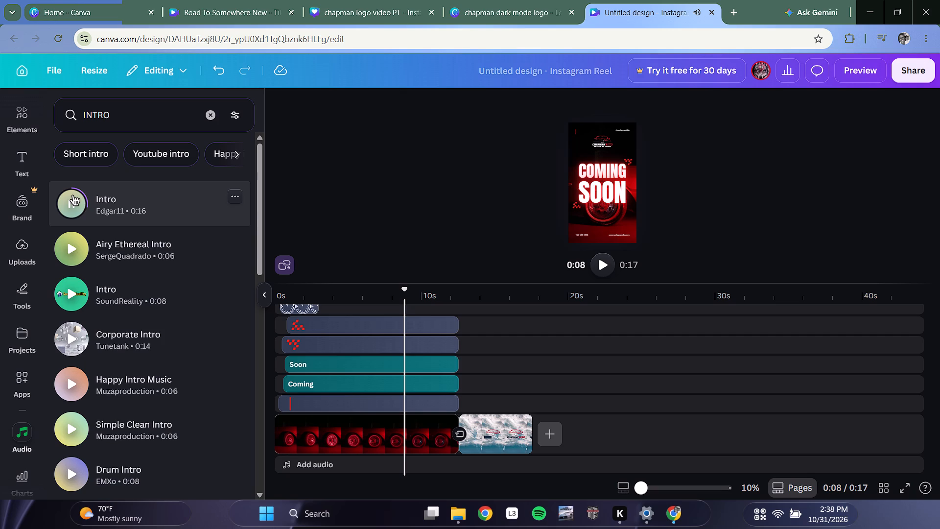
left_click(102, 199)
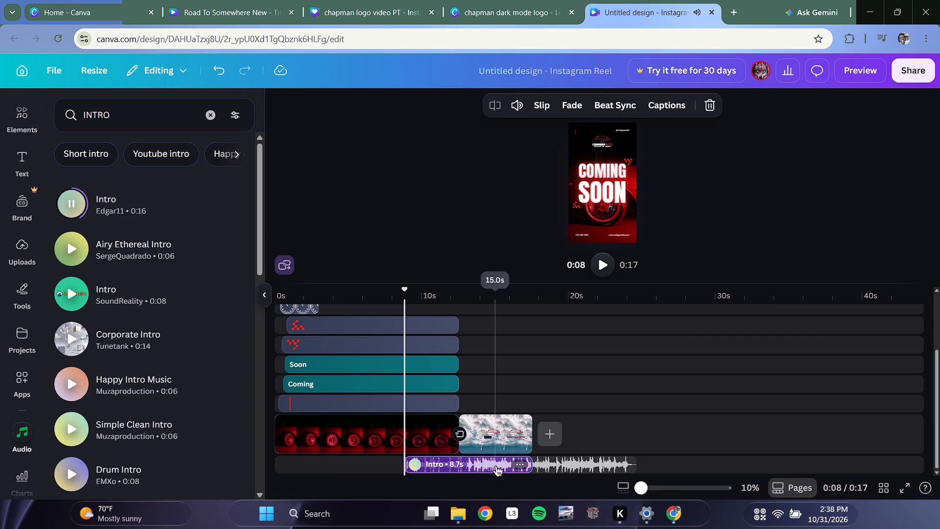
Position the Intro audio clip to span the "Coming Soon" scene, from 0 s to 12.5 s.
left_click_drag(493, 465, 488, 465)
left_click_drag(488, 465, 377, 461)
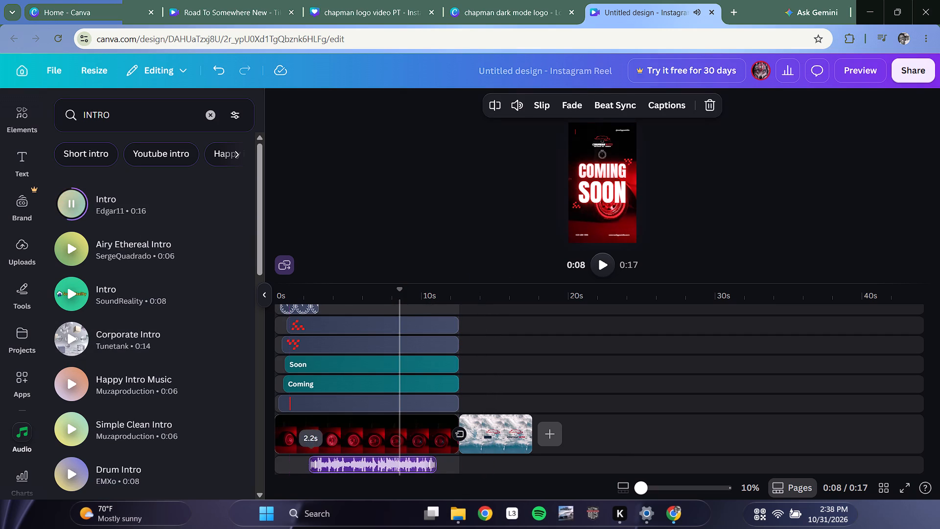
left_click_drag(377, 461, 356, 461)
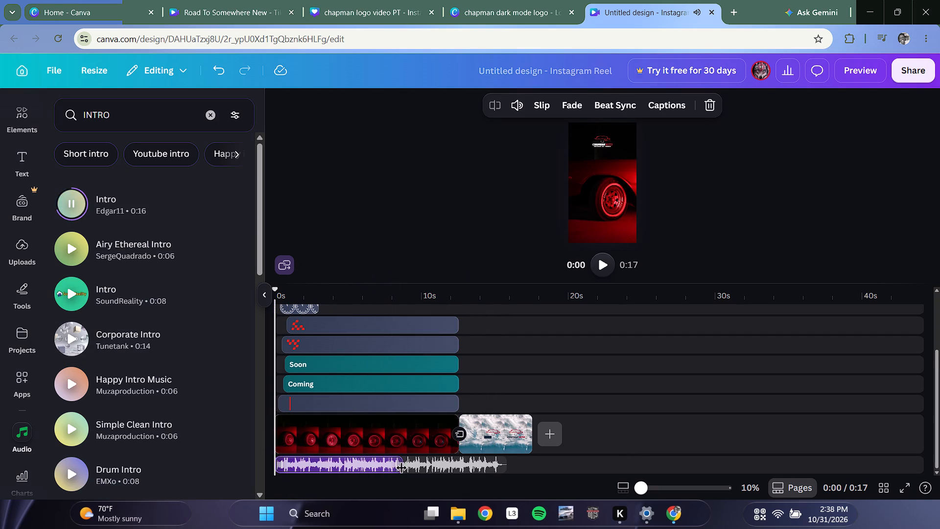
left_click_drag(402, 464, 462, 463)
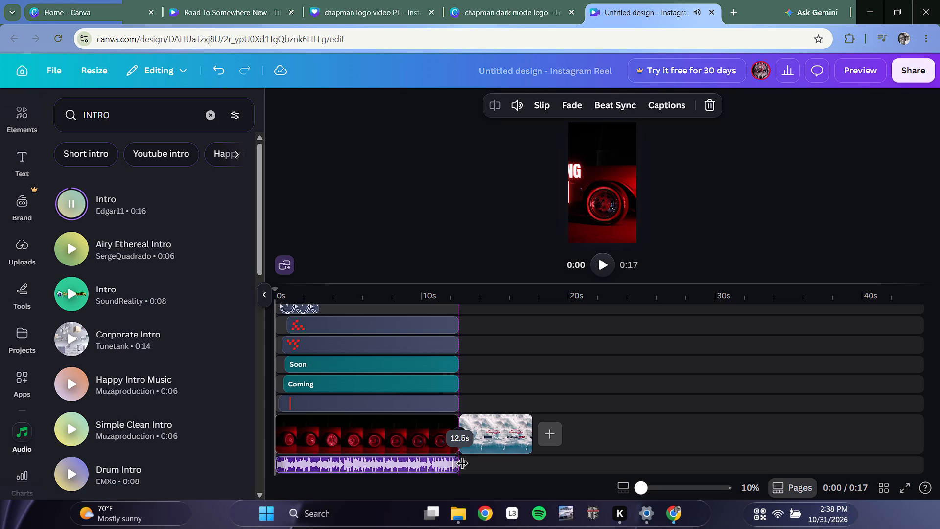
left_click_drag(462, 463, 465, 464)
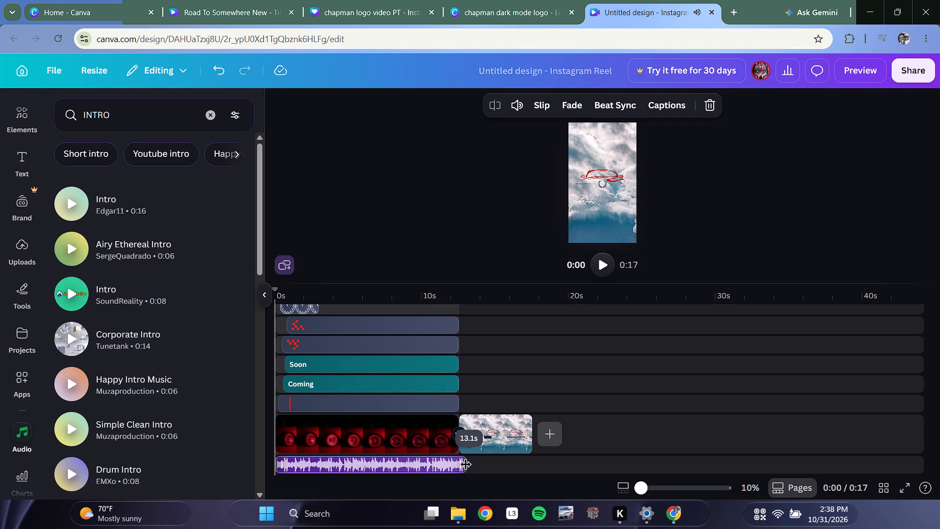
left_click_drag(465, 464, 456, 464)
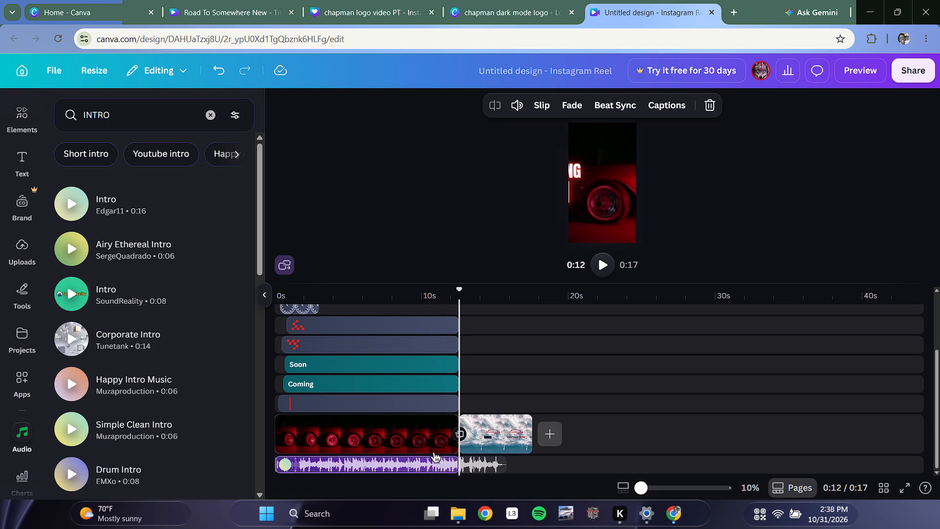
Add a fade-out to the Intro audio clip.
left_click(453, 461)
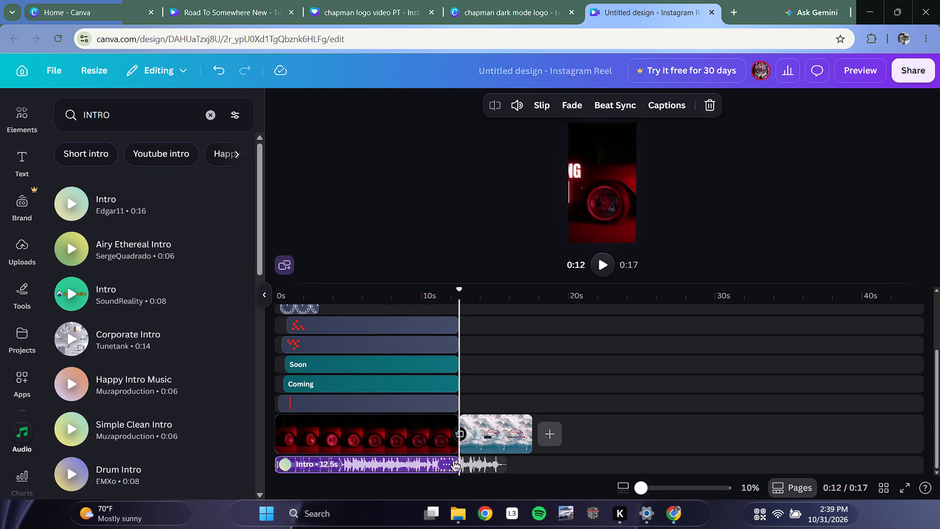
left_click(481, 406)
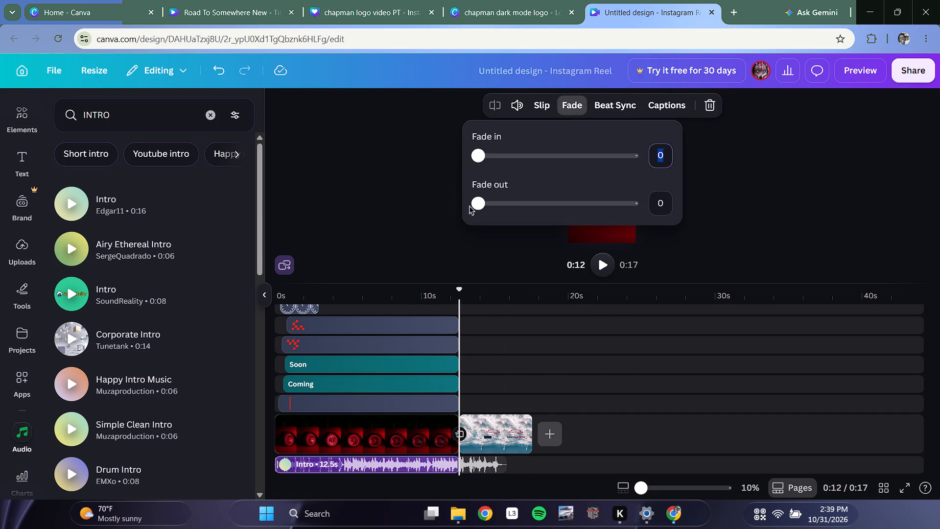
left_click_drag(477, 202, 507, 208)
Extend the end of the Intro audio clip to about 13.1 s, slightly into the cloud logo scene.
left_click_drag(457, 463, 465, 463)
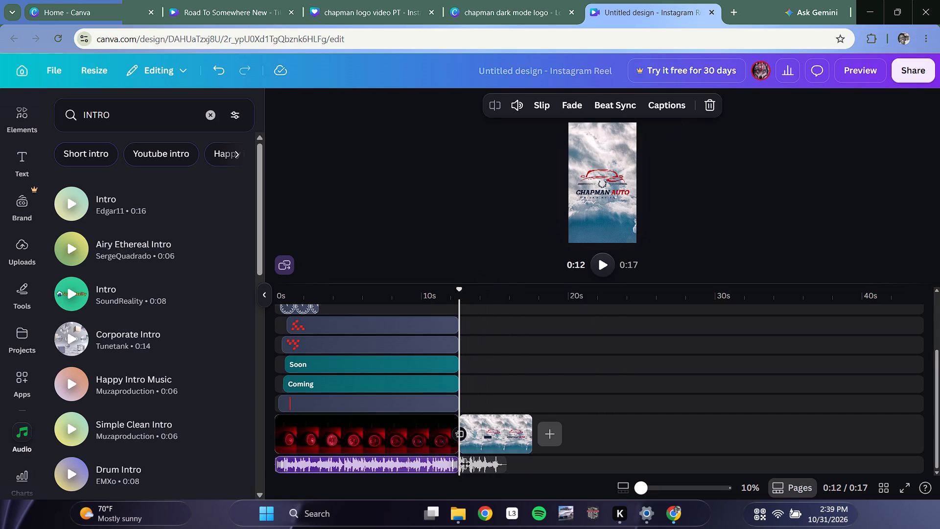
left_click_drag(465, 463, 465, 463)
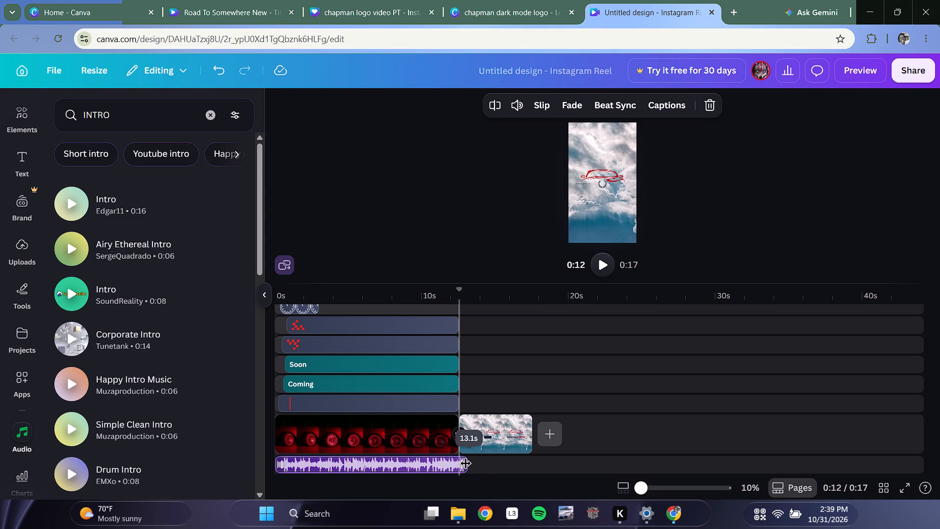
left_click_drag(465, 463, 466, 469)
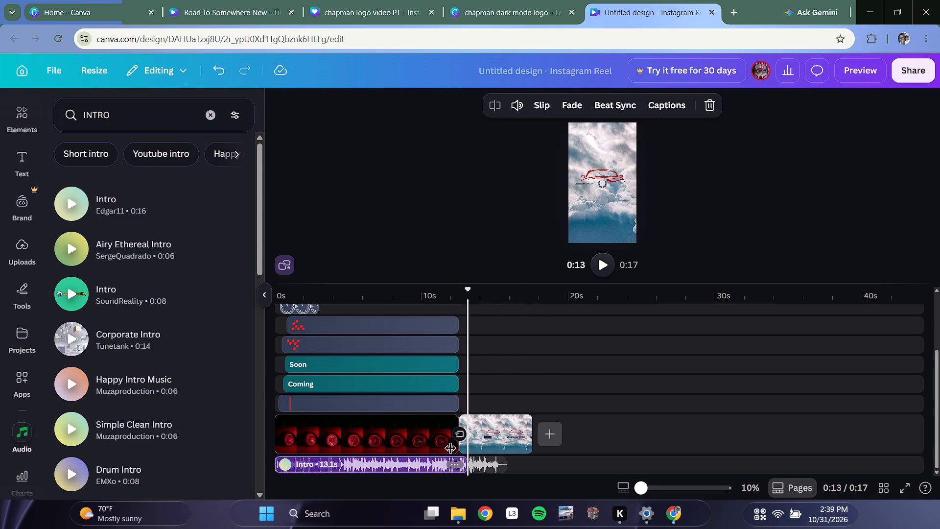
Trim the end of the Intro audio clip to 12.5 s so it stops with the "Coming Soon" scene.
left_click(450, 459)
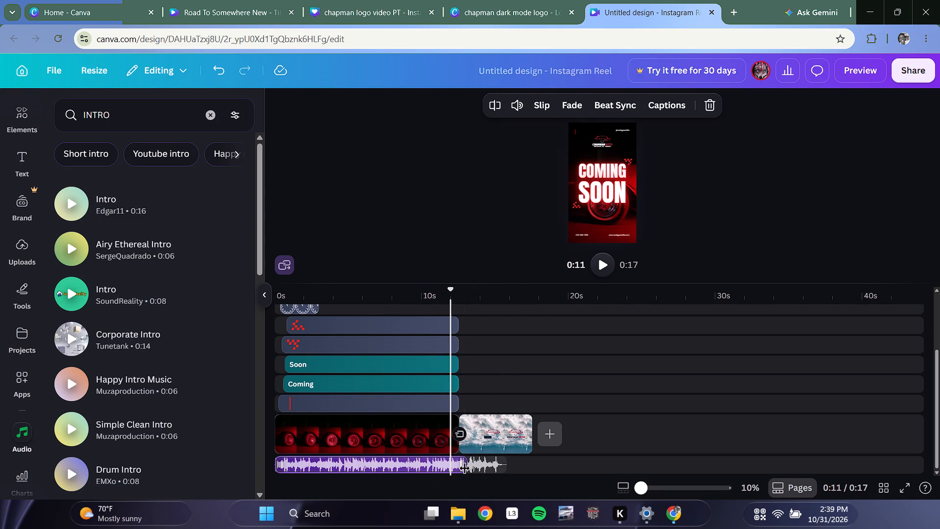
left_click_drag(464, 468, 458, 468)
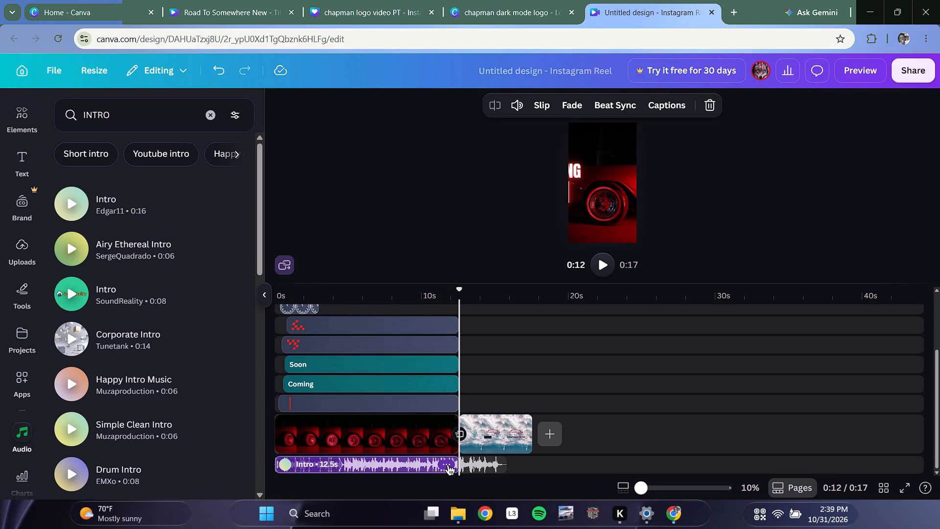
Check the fade-in and fade-out settings of the Intro audio clip.
left_click(447, 465)
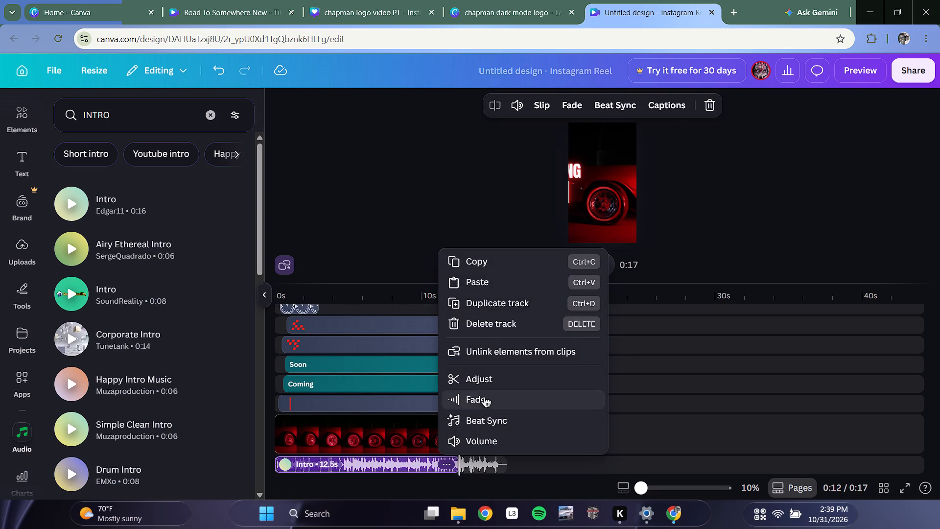
left_click(484, 397)
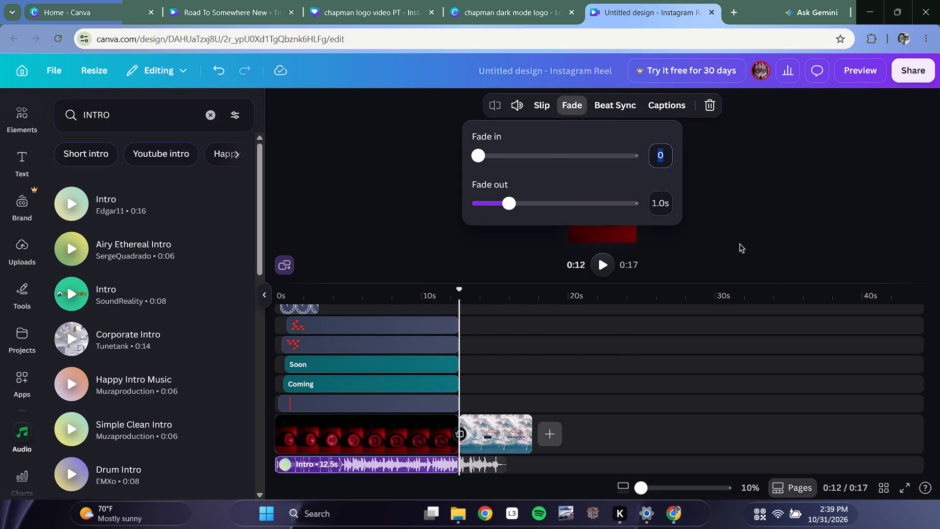
left_click(740, 242)
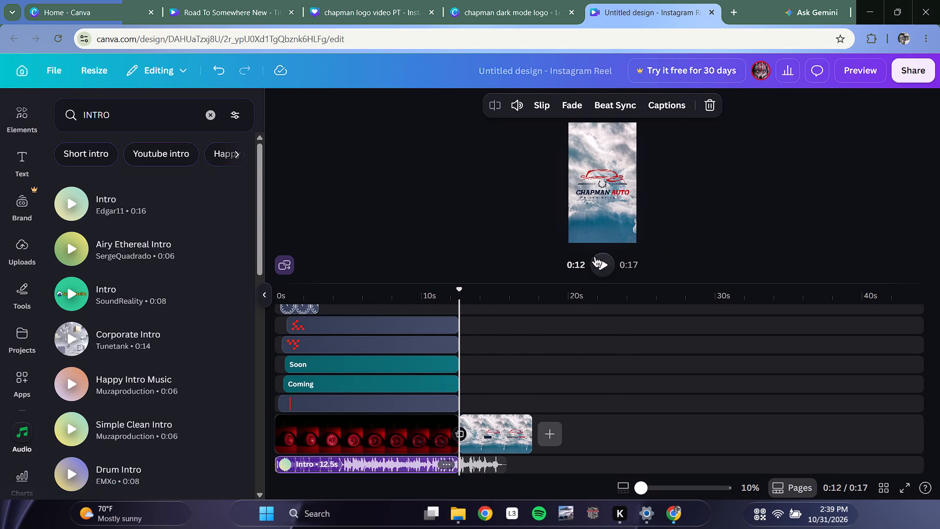
Play the reel from several points in the "Coming Soon" scene to review the audio ending and the change to the cloud logo scene.
left_click(397, 333)
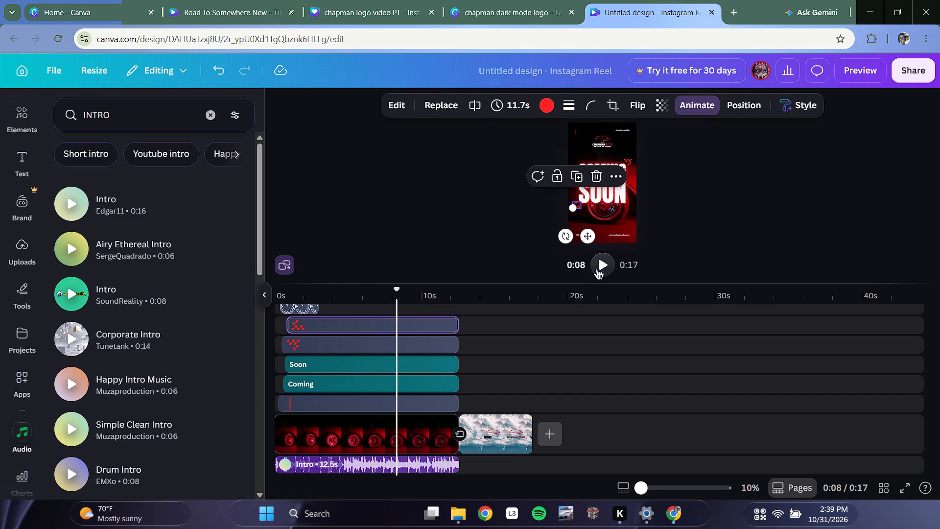
left_click(596, 269)
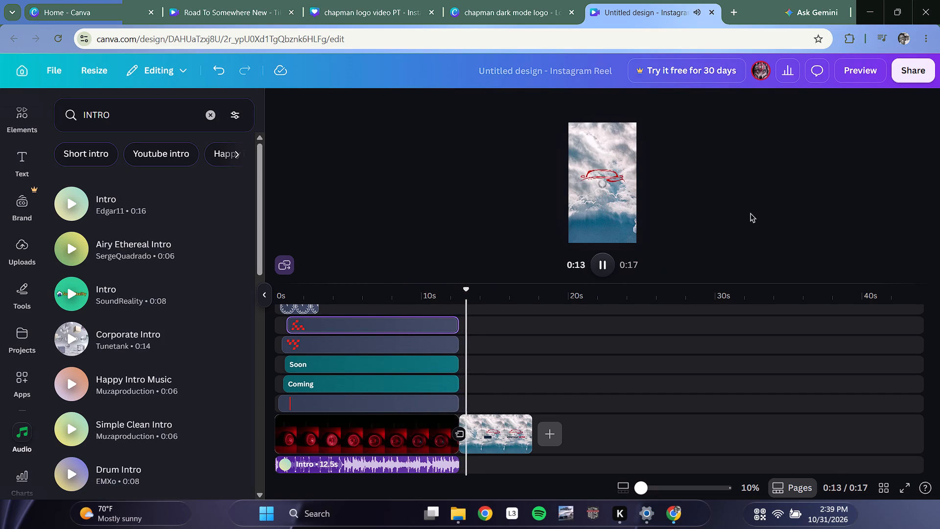
left_click(445, 427)
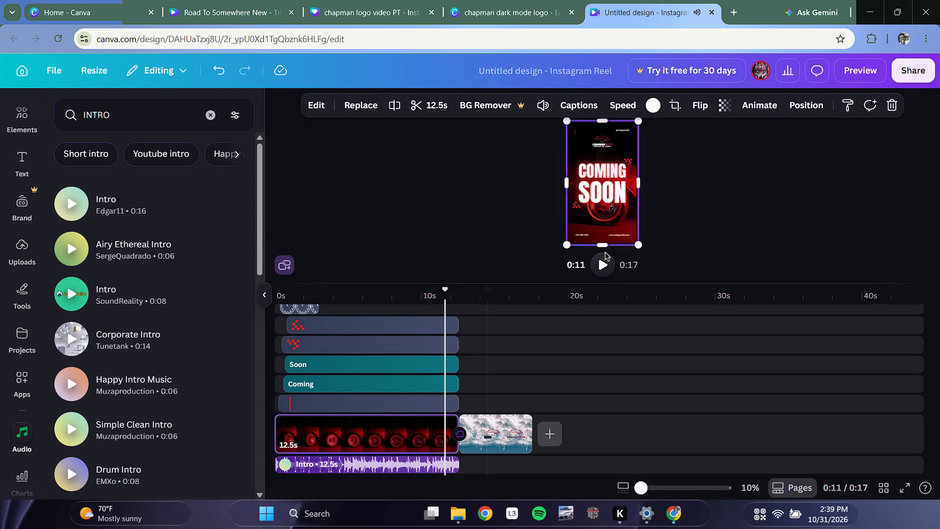
left_click(597, 269)
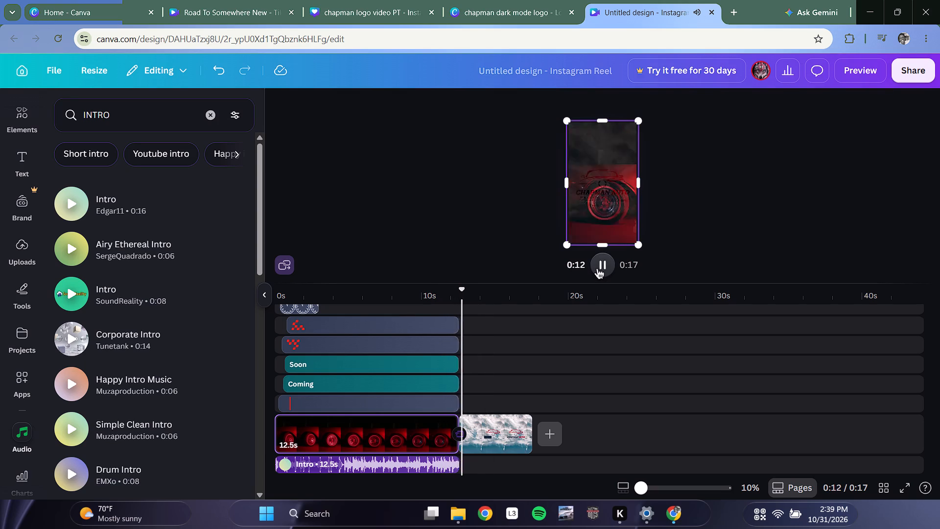
left_click(266, 294)
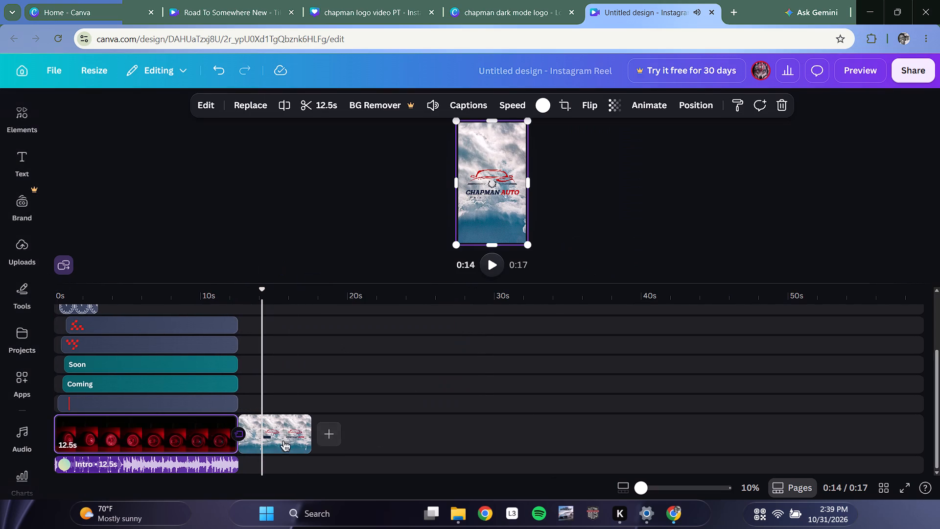
left_click_drag(187, 433, 195, 432)
left_click(120, 353)
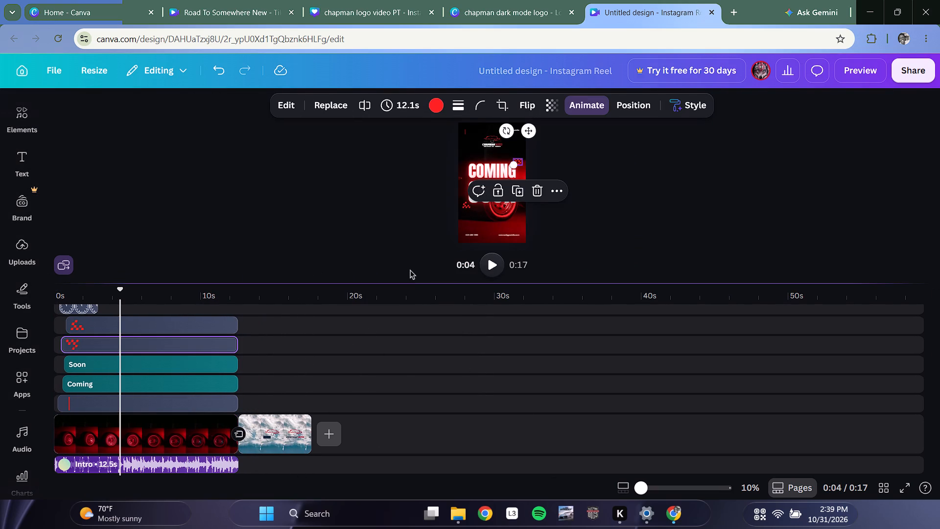
left_click(491, 261)
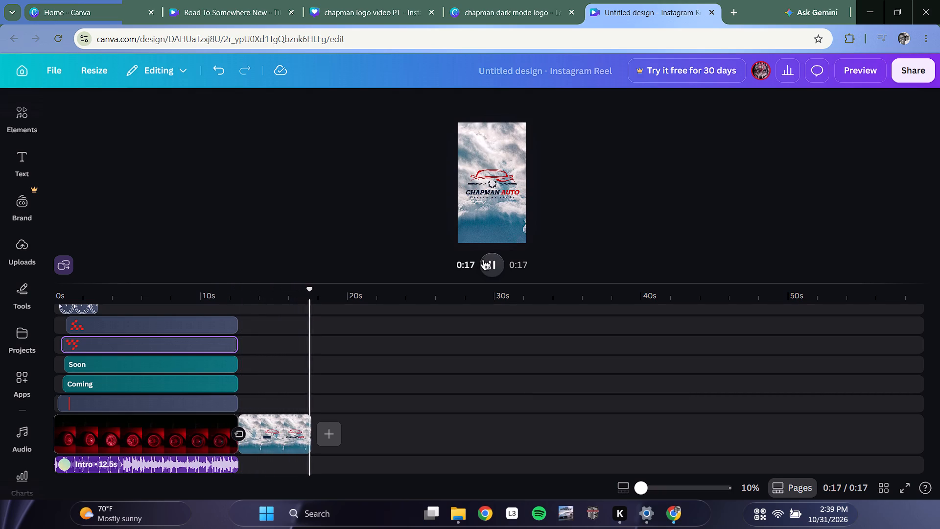
left_click(178, 332)
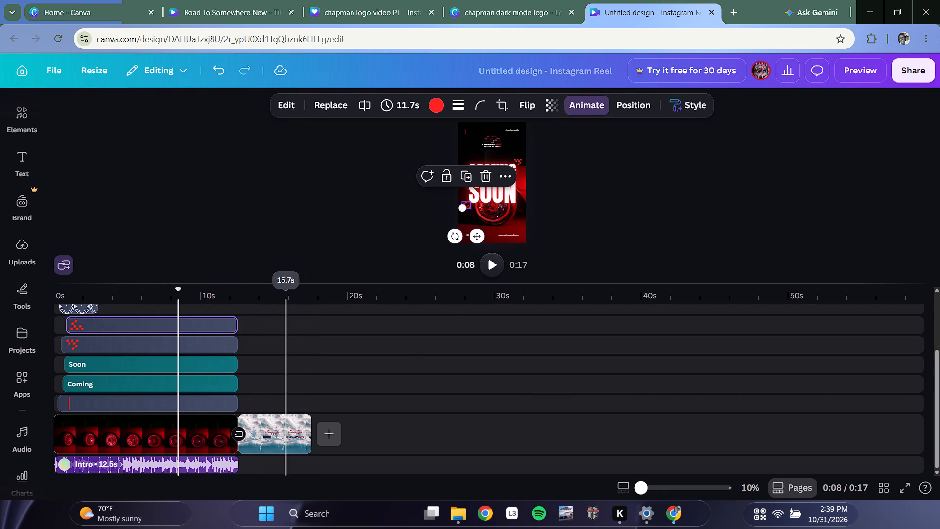
left_click(484, 264)
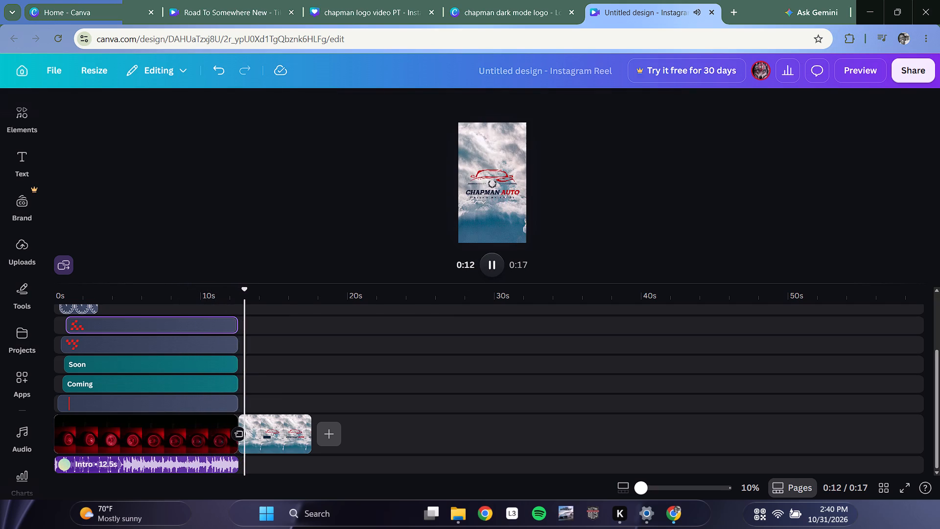
left_click(278, 433)
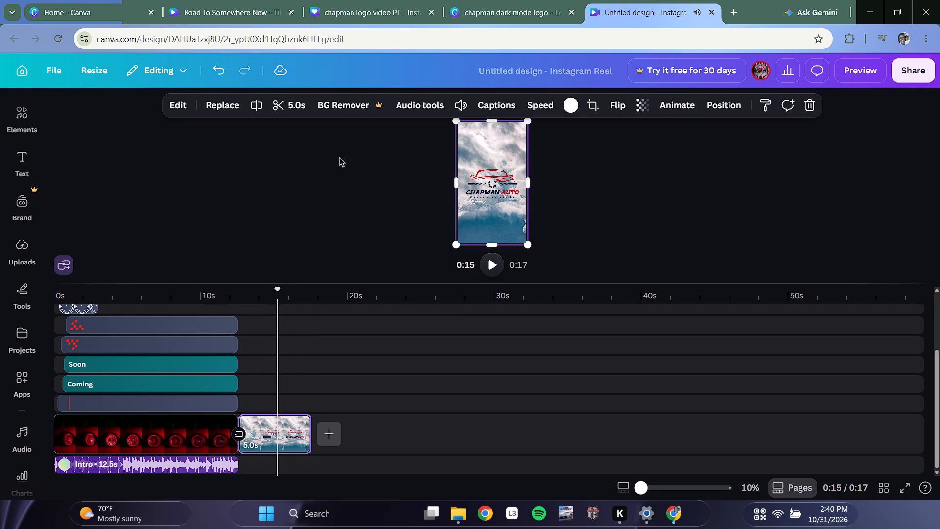
Switch to the "Road To Somewhere New" design and play it to review how it changes into the cloud logo scene.
left_click(519, 4)
left_click(360, 12)
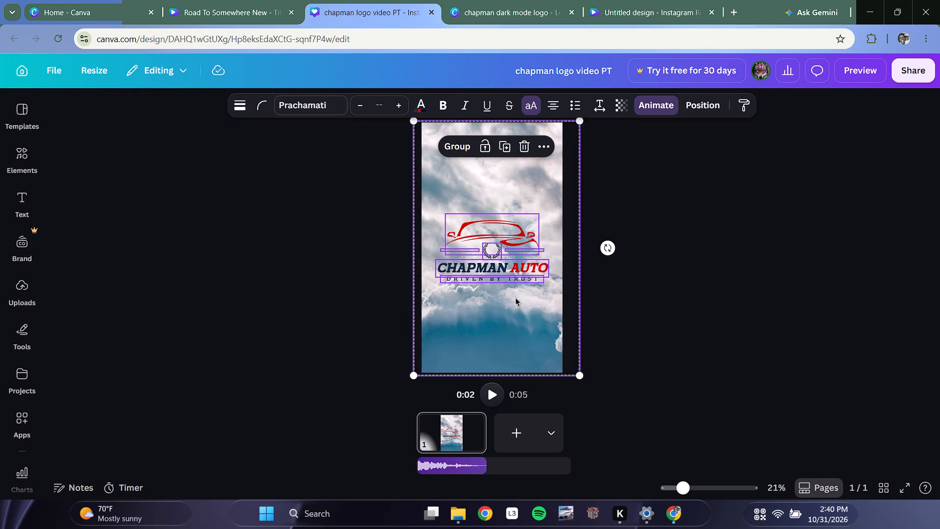
left_click(238, 12)
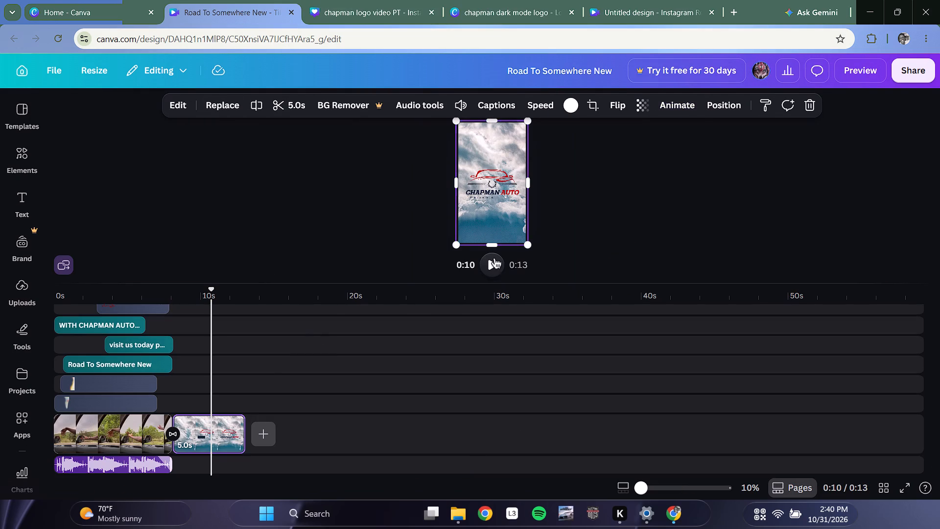
left_click(153, 390)
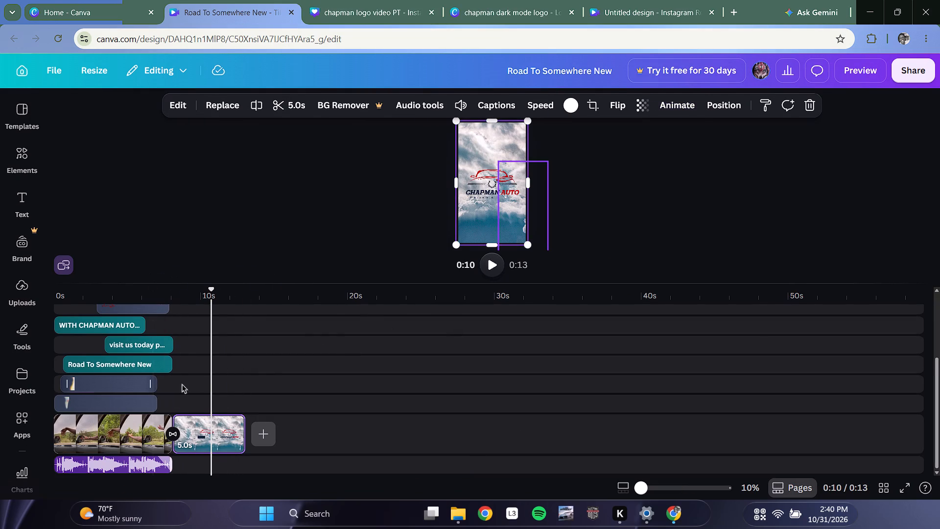
left_click(495, 269)
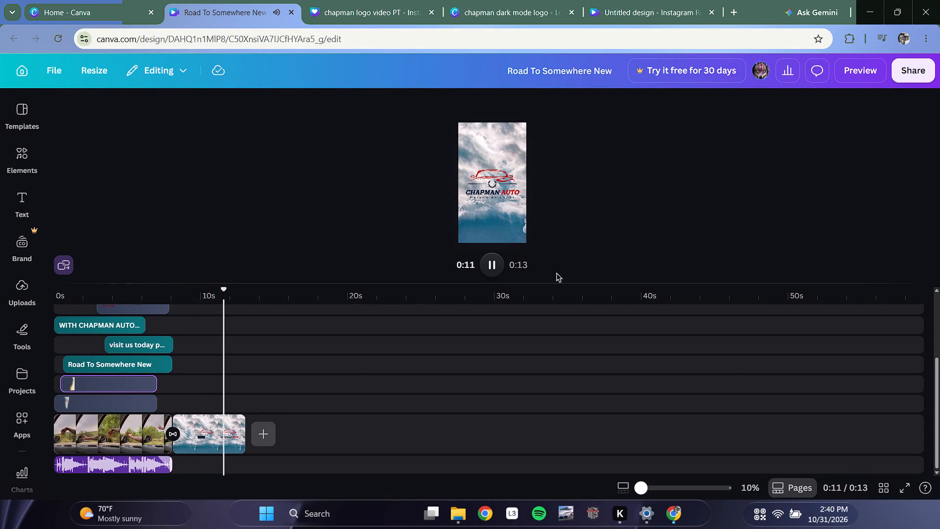
left_click(501, 261)
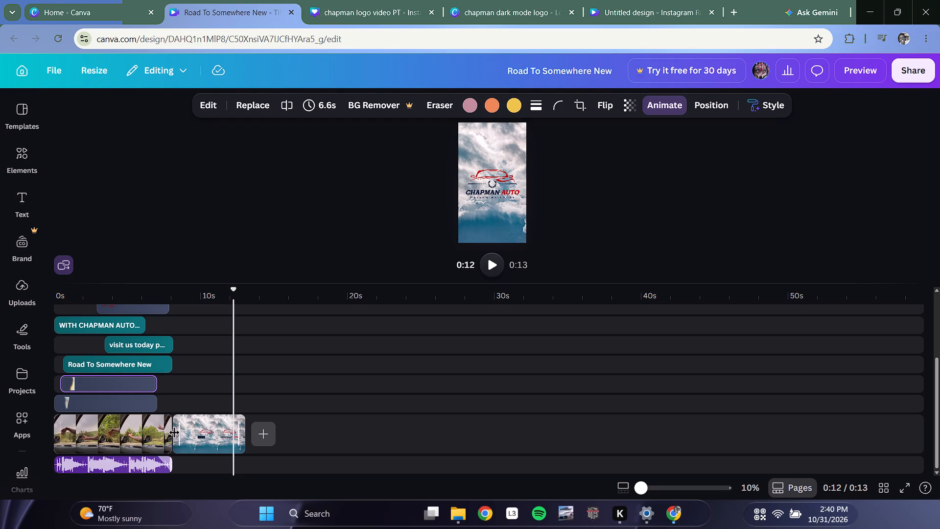
left_click(174, 432)
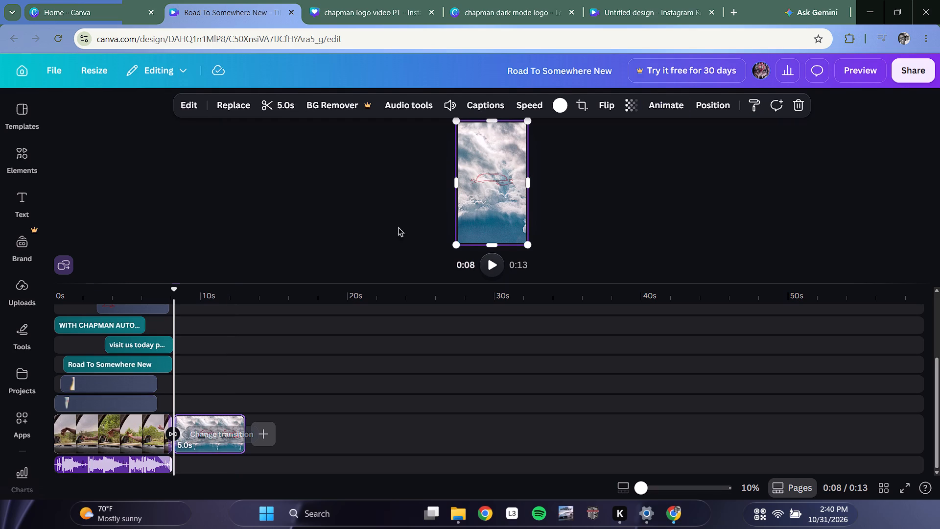
Return to the Instagram Reel and open the transition settings between the "Coming Soon" and cloud logo scenes.
left_click(624, 20)
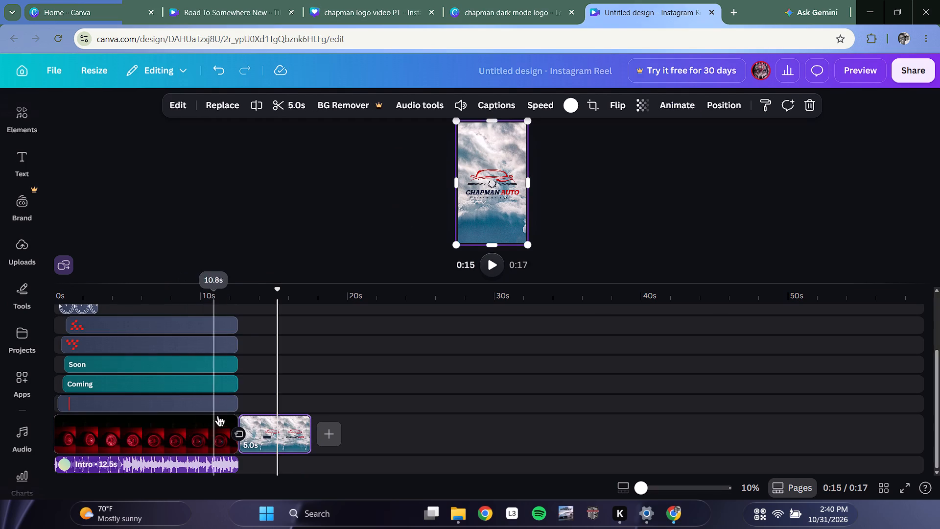
left_click(237, 436)
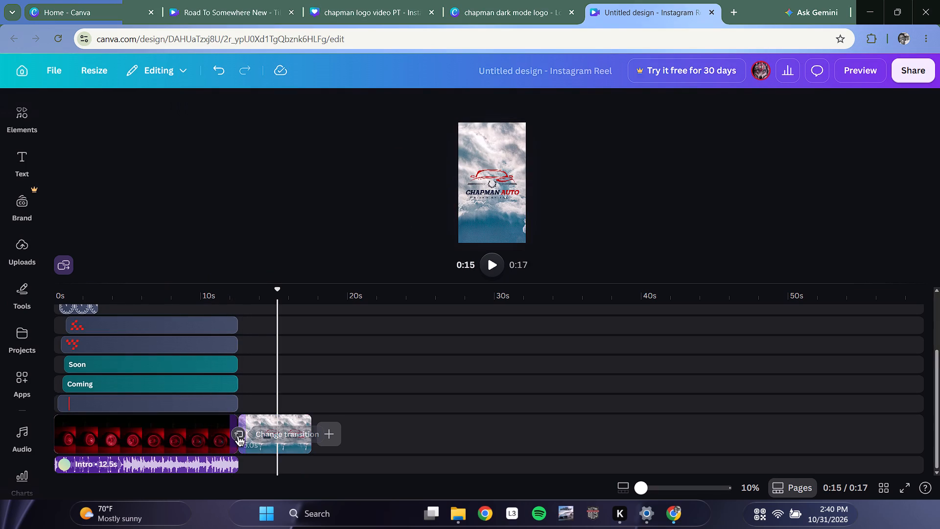
Close the "chapman logo video PT" and "chapman dark mode logo" designs.
left_click(380, 13)
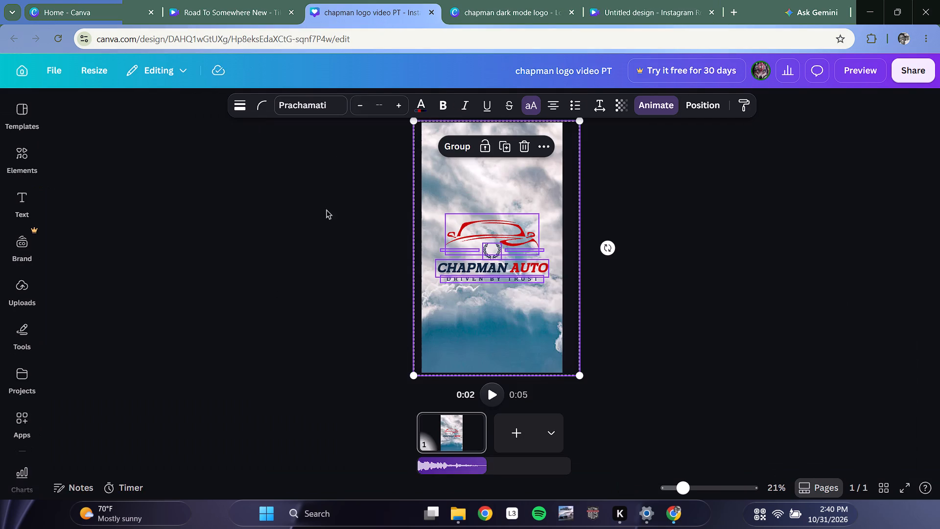
left_click(240, 3)
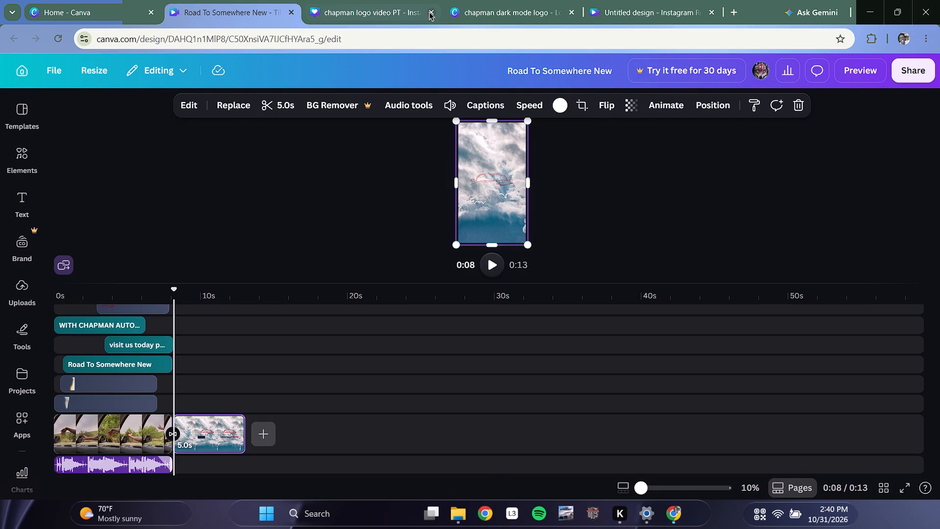
left_click(429, 12)
left_click(431, 6)
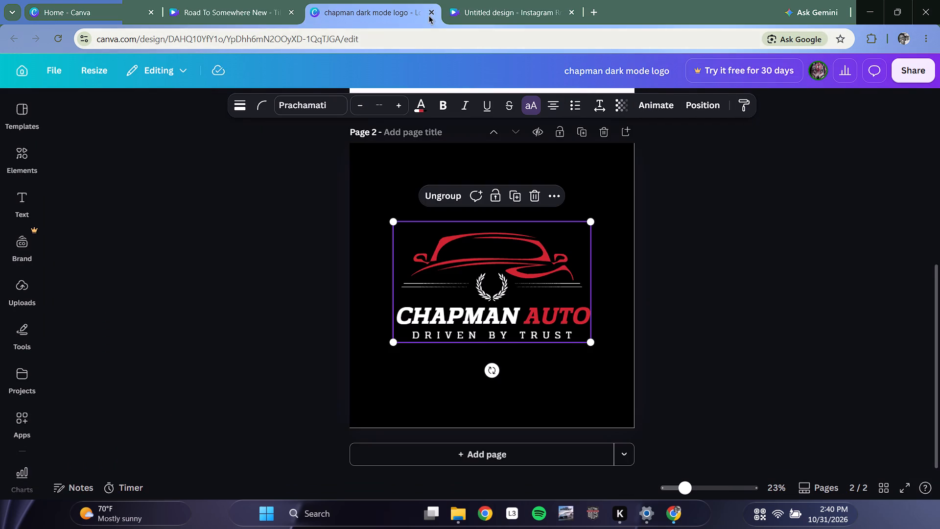
left_click(429, 9)
Check the type and duration of the transition into the cloud logo scene in the "Road To Somewhere New" design.
left_click(262, 0)
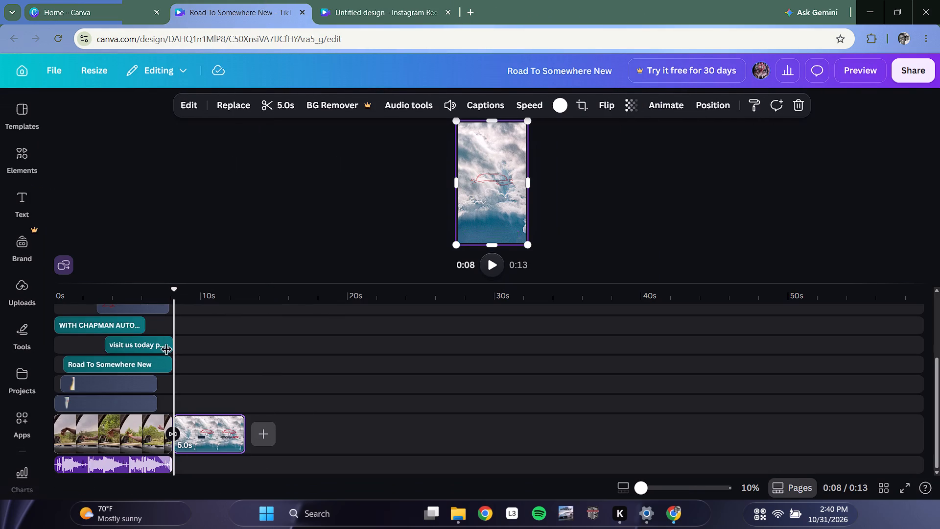
left_click(172, 438)
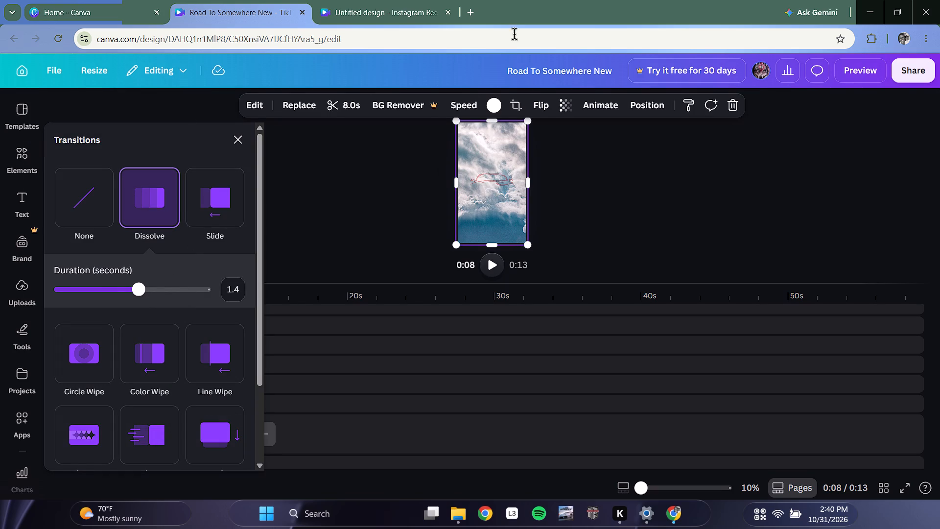
In the Instagram Reel, change the transition between the "Coming Soon" and cloud logo scenes to Dissolve with a 1.5-second duration.
left_click(368, 5)
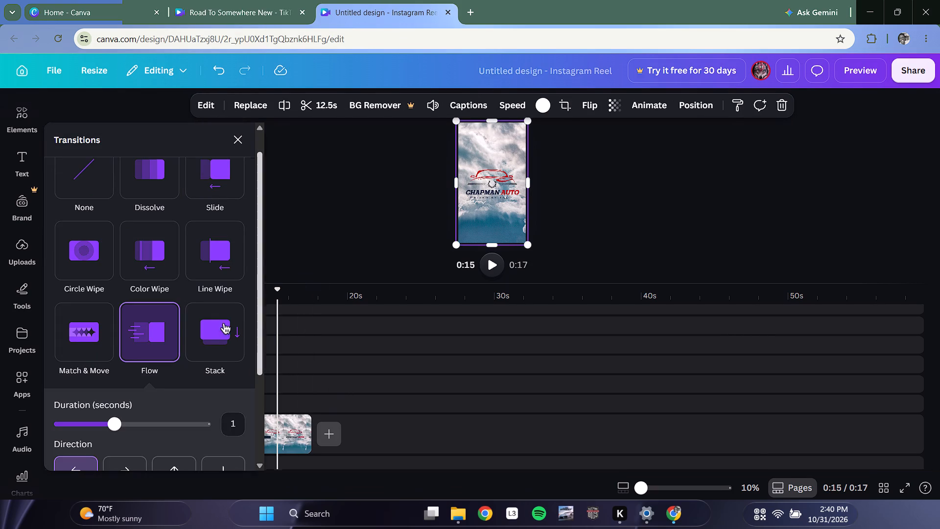
left_click(149, 175)
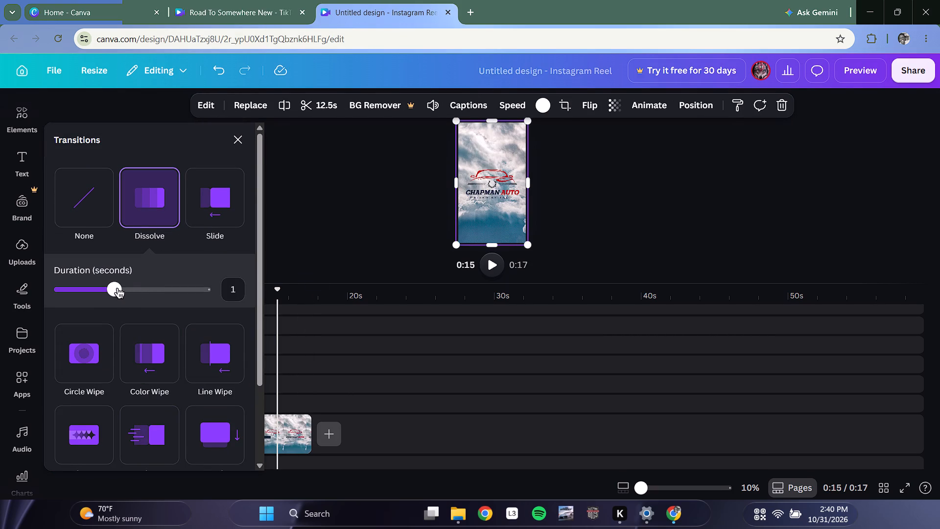
left_click_drag(116, 287, 142, 292)
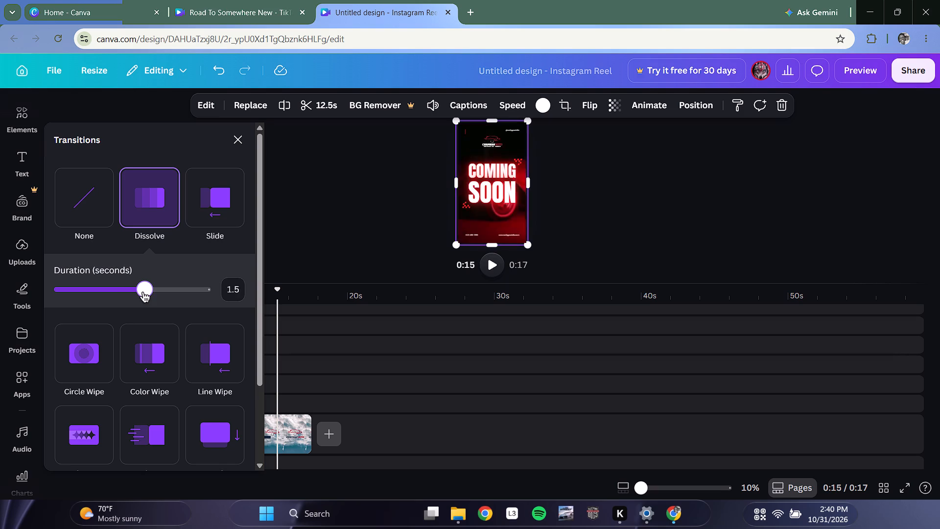
left_click(375, 200)
Play the dissolve into the cloud logo scene, and watch the reel in the full preview.
left_click(221, 434)
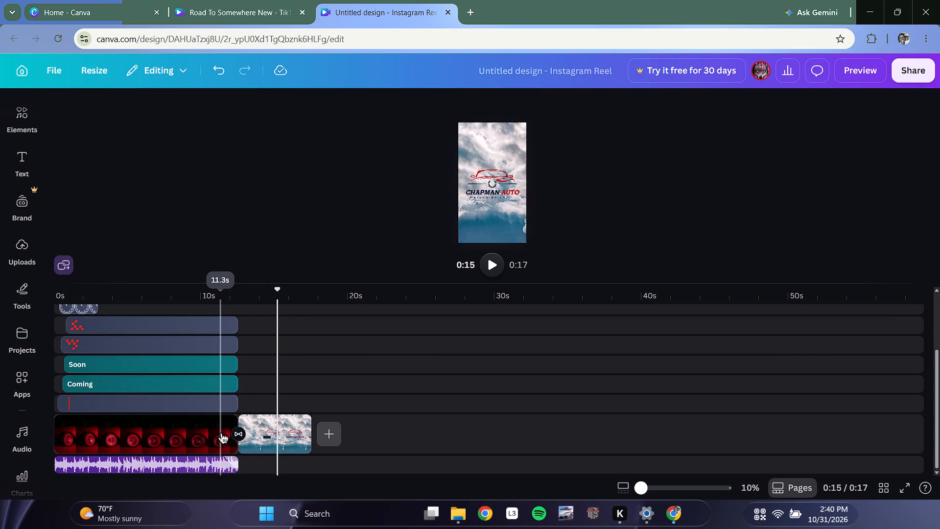
left_click(492, 265)
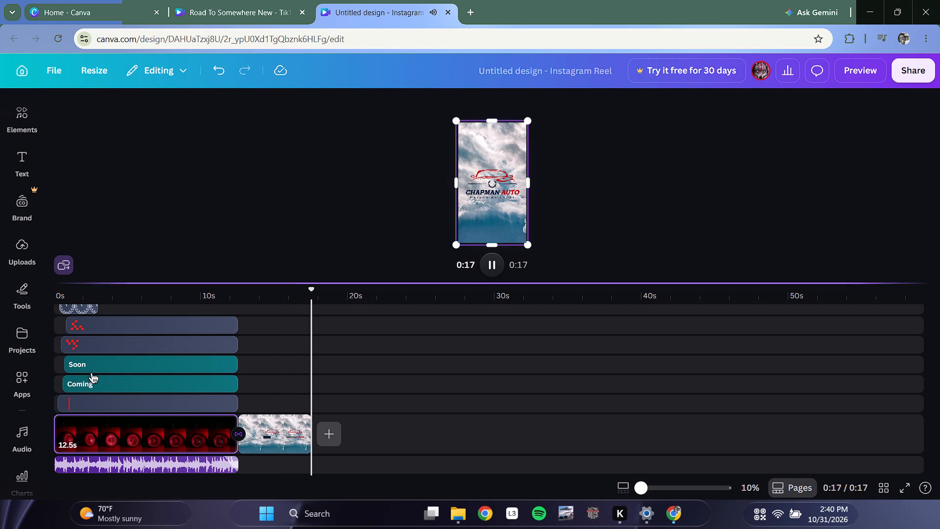
left_click(852, 72)
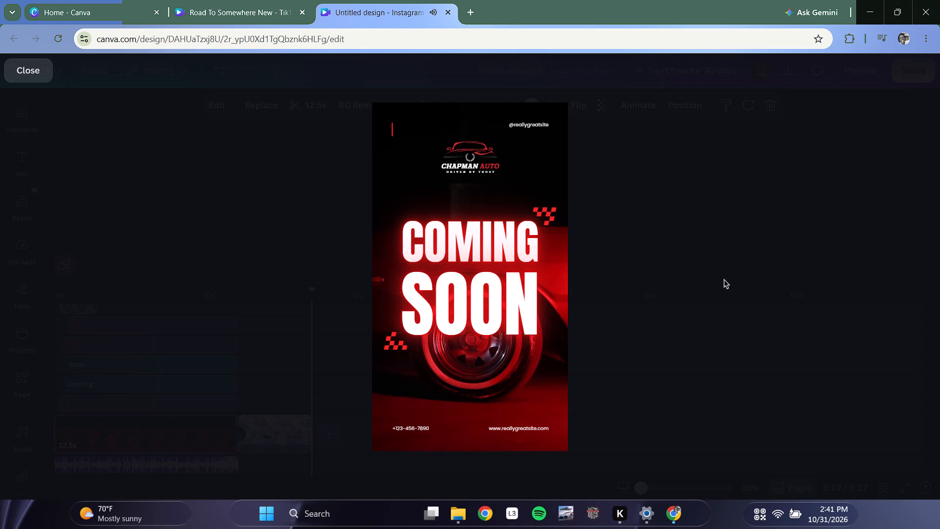
left_click(702, 267)
Locate the stopwatch clip among the reel's timeline tracks.
scroll(190, 334, "up", 6)
scroll(92, 394, "up", 5)
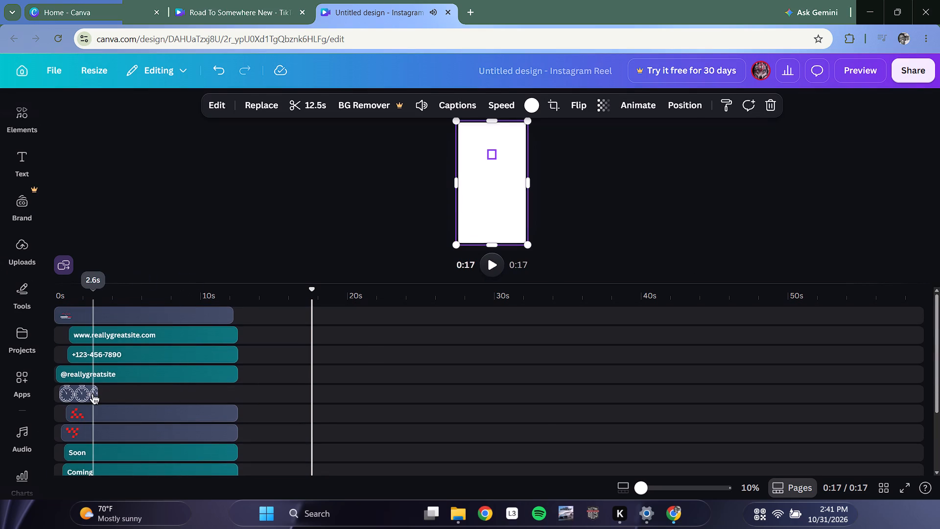
Enlarge the Chapman Auto logo group at the top of the "Coming Soon" scene, keeping it centred across the page.
left_click(91, 314)
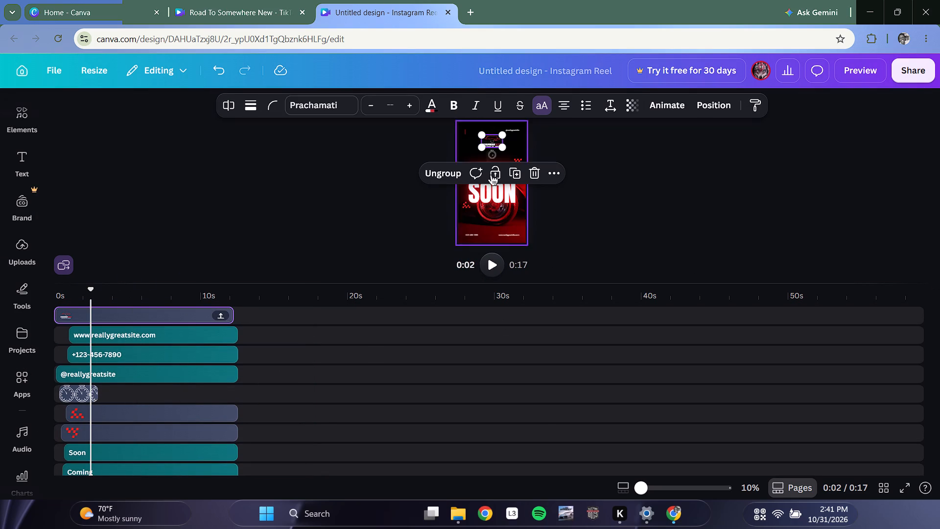
left_click(786, 493)
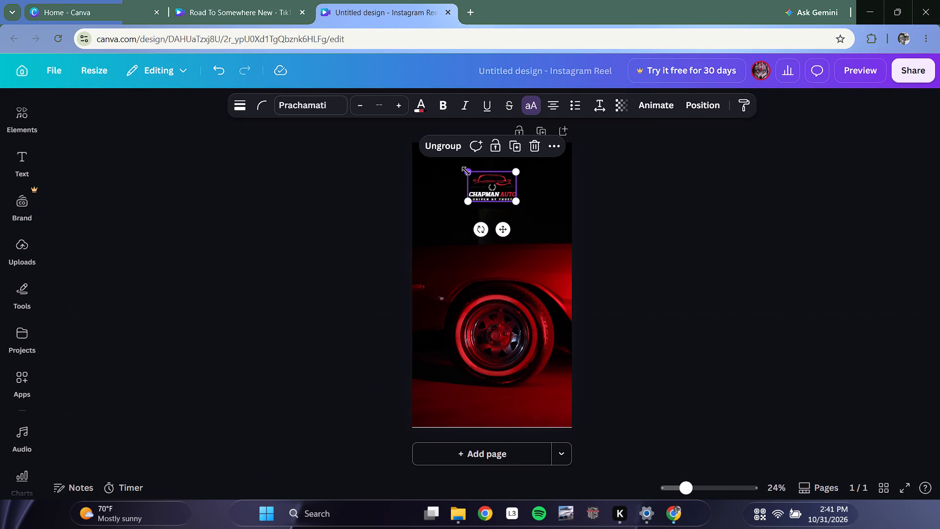
left_click_drag(468, 170, 452, 162)
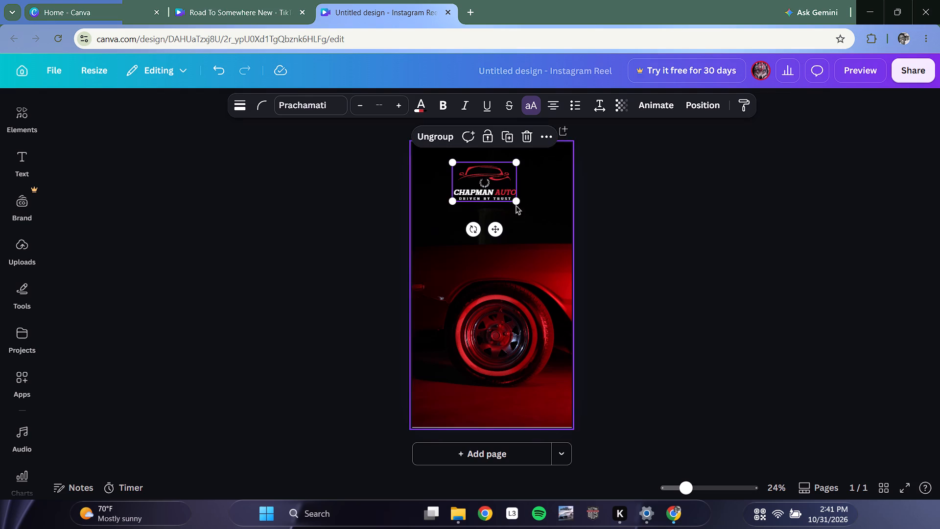
left_click_drag(517, 205, 526, 218)
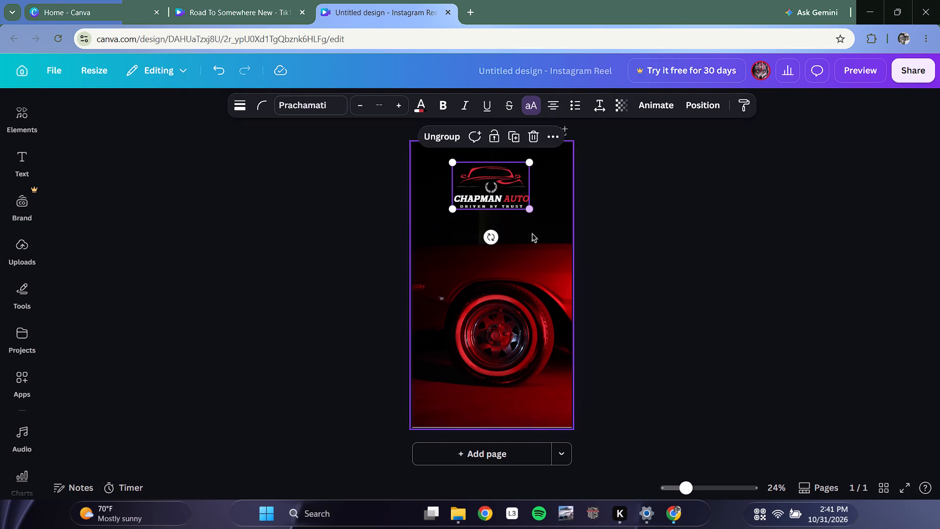
Preview the reel to check the enlarged Chapman Auto logo.
left_click(877, 80)
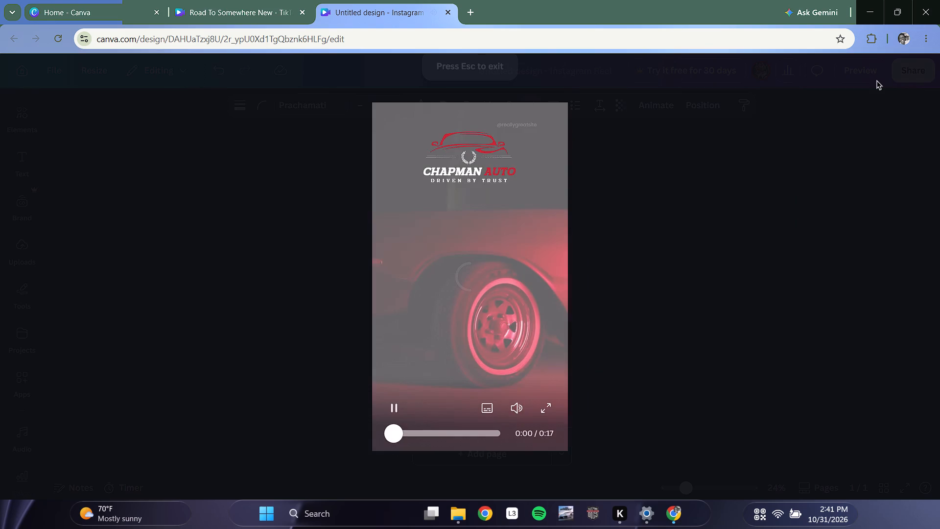
left_click(779, 245)
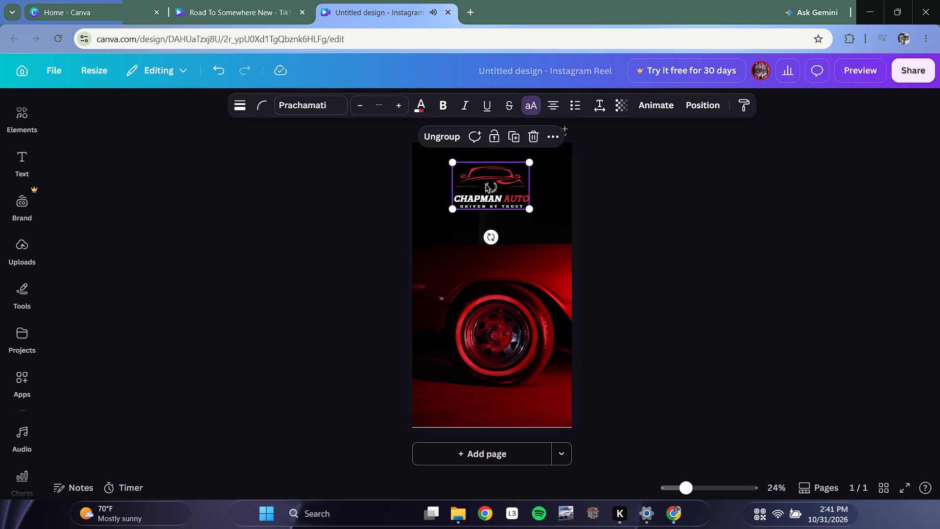
Move the Chapman Auto logo group slightly higher in the "Coming Soon" scene, centred across the page.
left_click(501, 181)
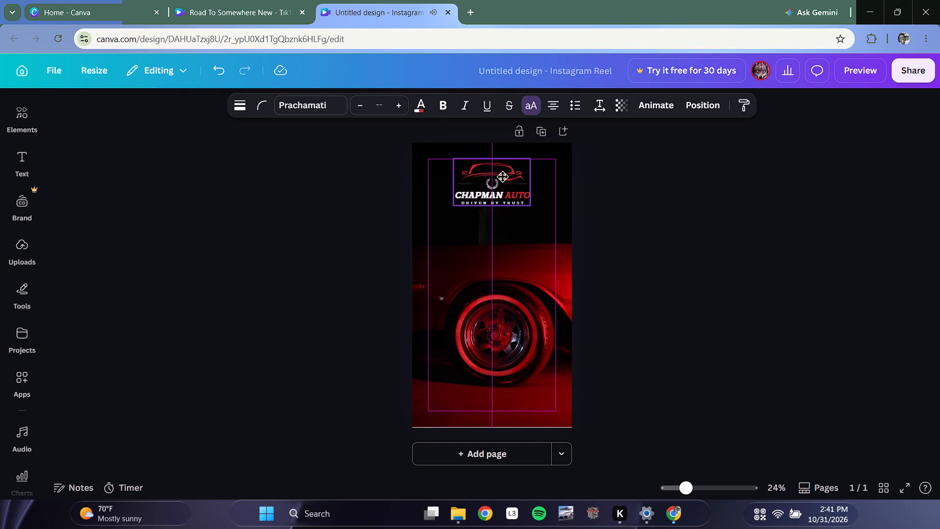
Preview the reel again with the repositioned logo.
left_click(842, 73)
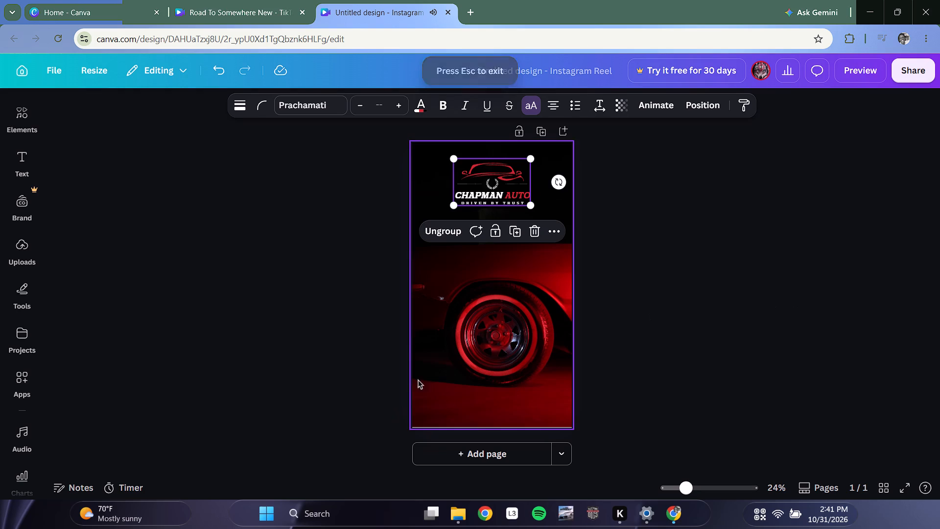
Show the timeline and extend the end of the round gauge graphic's clip to about 10.6 s.
left_click(825, 488)
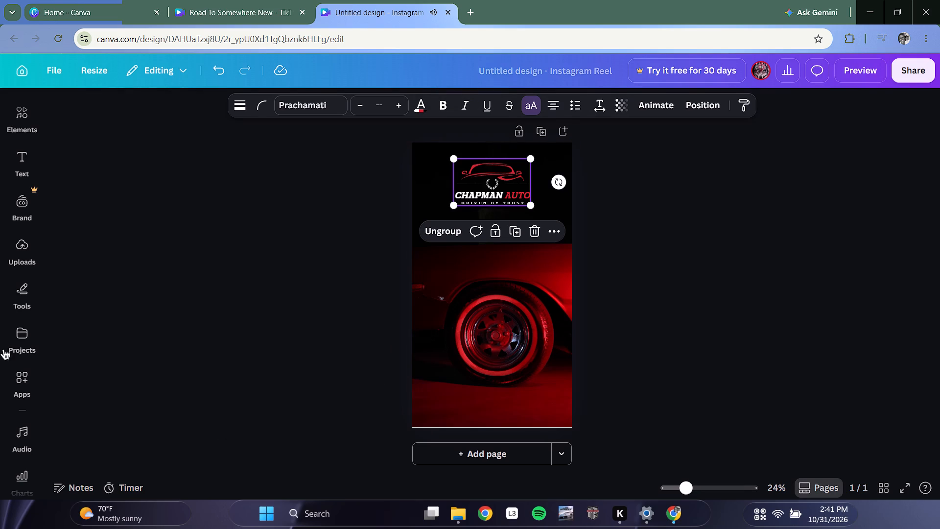
scroll(203, 268, "down", 4)
scroll(226, 445, "up", 5)
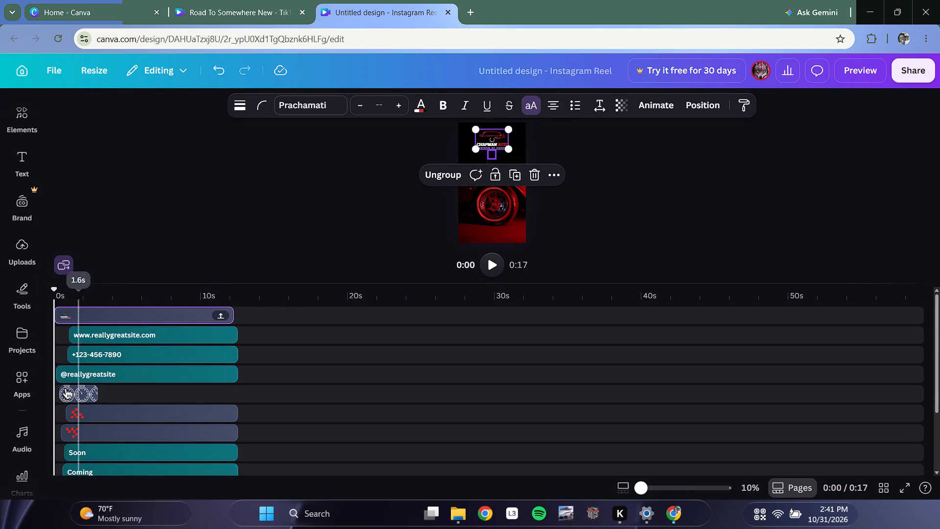
left_click(76, 389)
left_click_drag(97, 395, 198, 401)
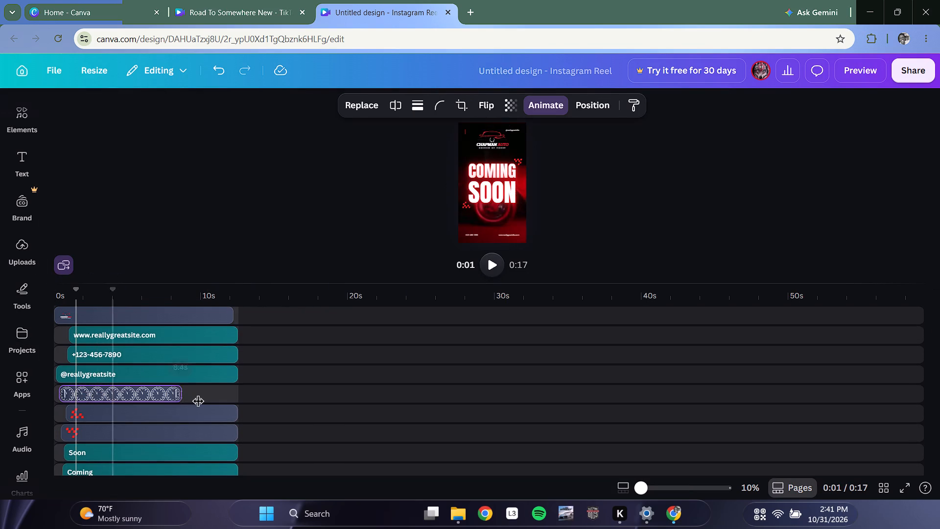
left_click_drag(198, 401, 210, 402)
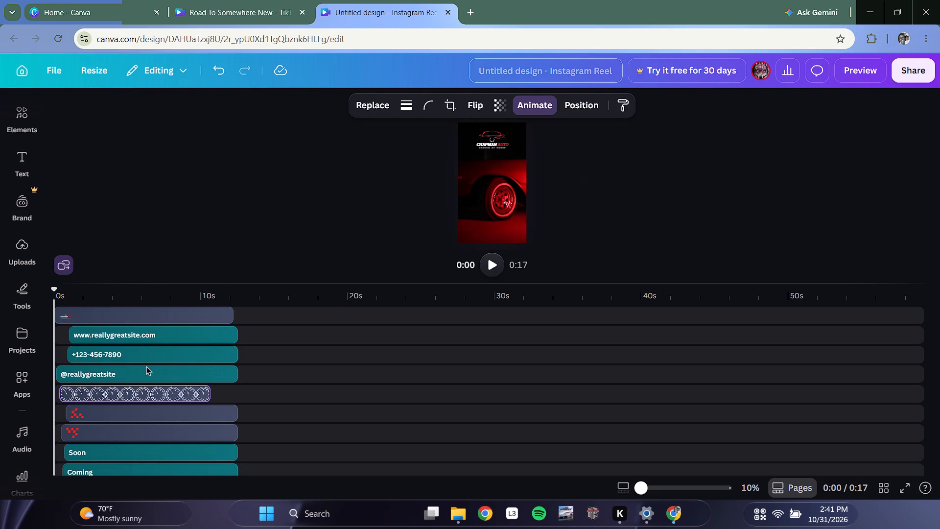
scroll(142, 349, "up", 6)
scroll(142, 355, "down", 2)
scroll(140, 348, "up", 3)
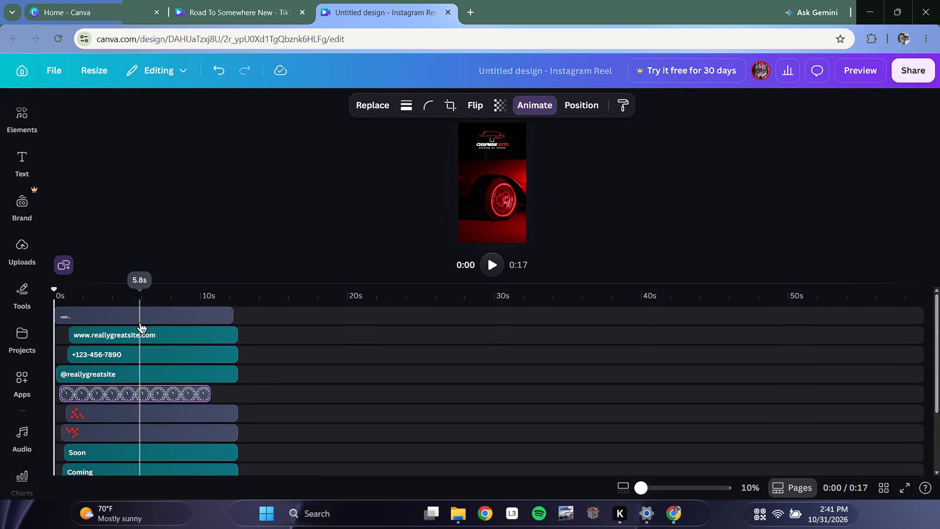
double_click(135, 336)
double_click(135, 336)
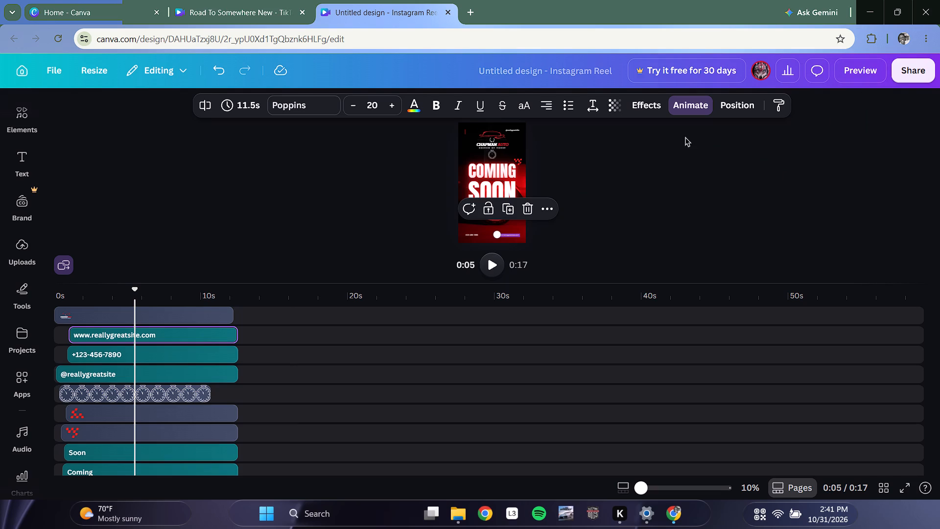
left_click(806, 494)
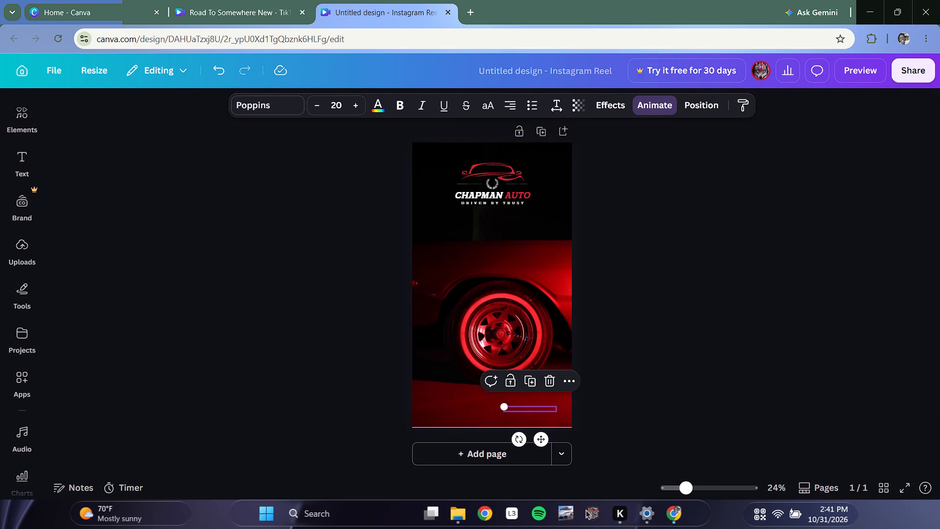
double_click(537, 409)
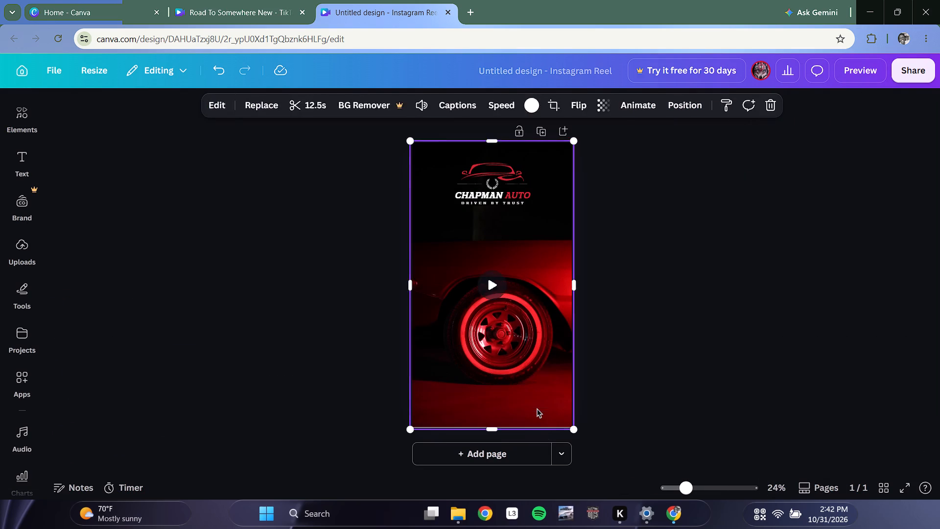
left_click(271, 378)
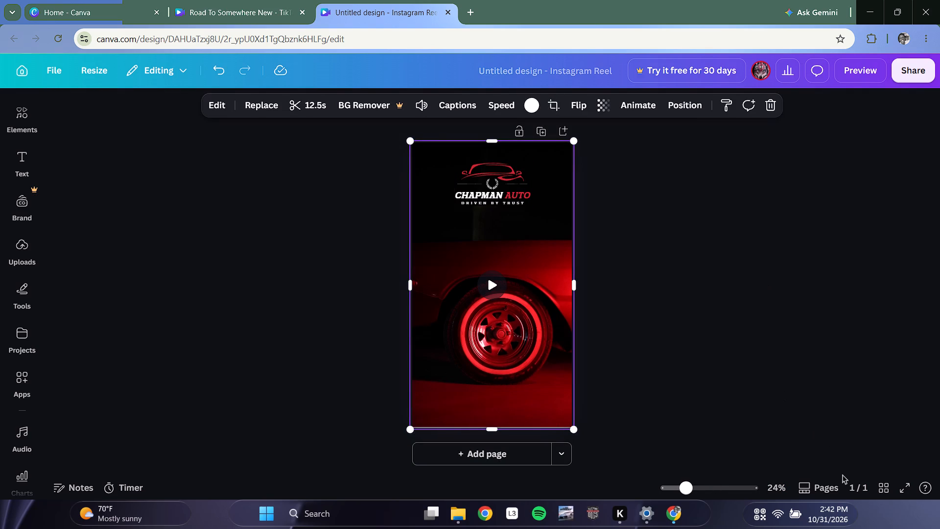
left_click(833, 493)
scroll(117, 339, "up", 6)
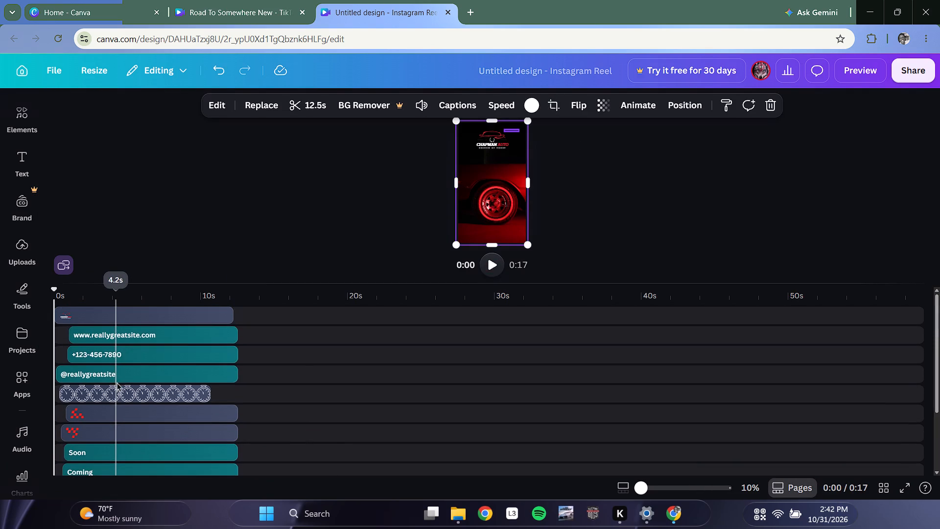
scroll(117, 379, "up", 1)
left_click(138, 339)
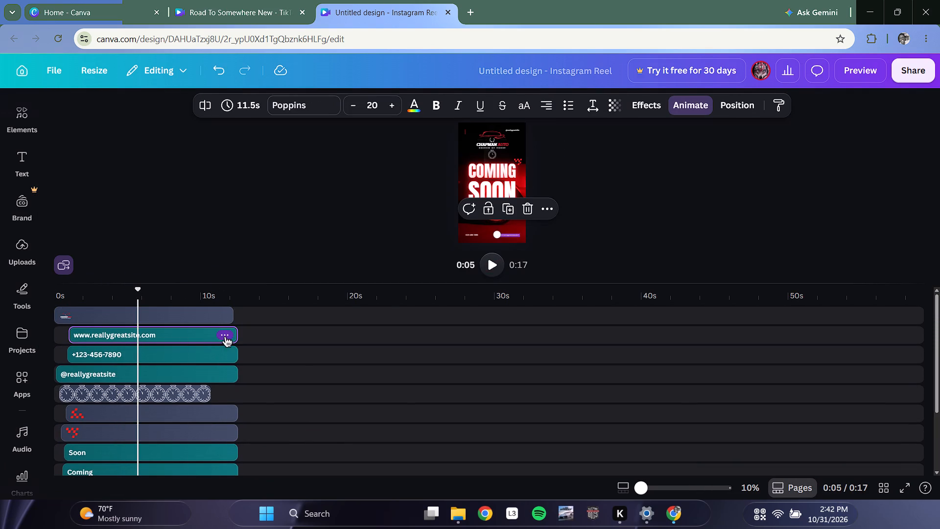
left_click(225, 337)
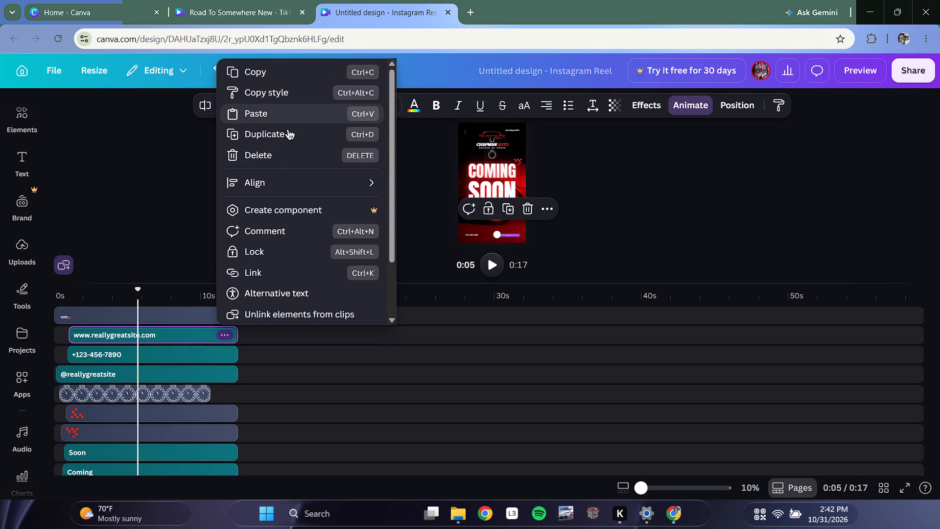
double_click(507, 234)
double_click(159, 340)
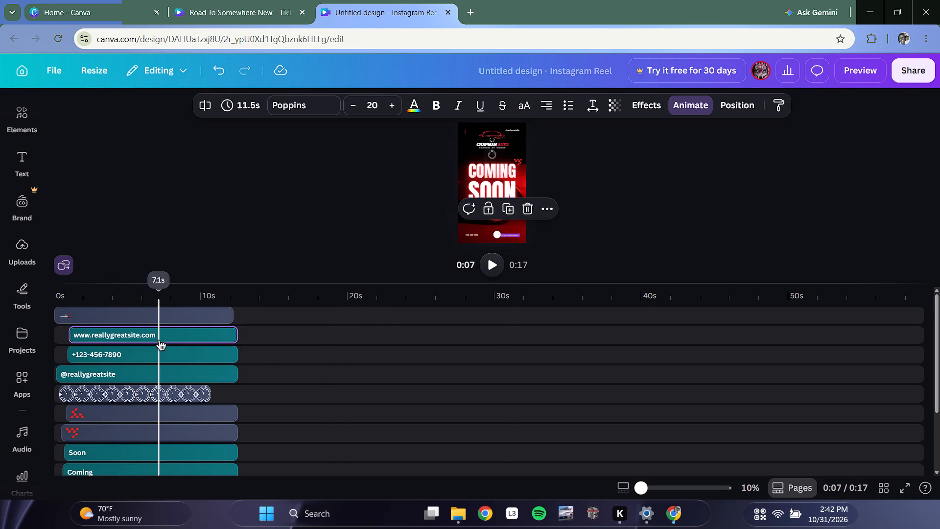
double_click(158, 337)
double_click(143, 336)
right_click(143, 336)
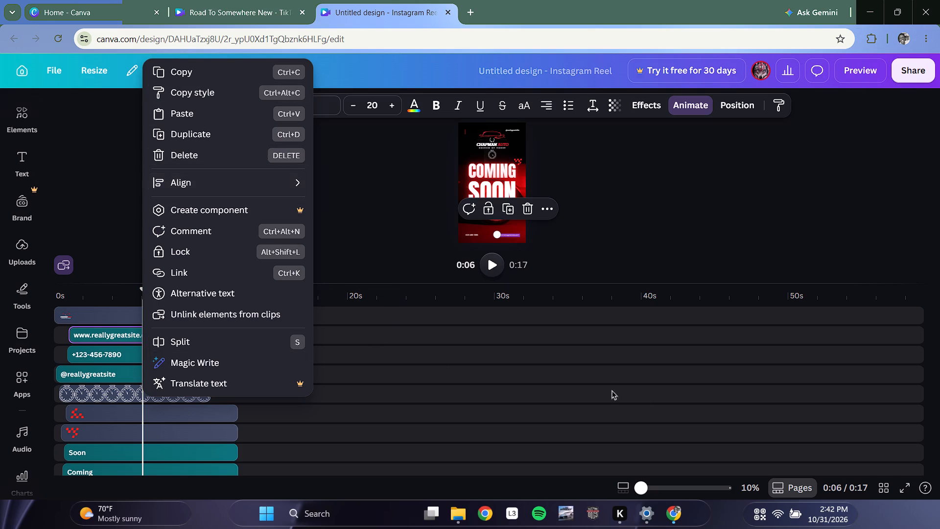
Scrub through the "Coming Soon" background video in the single-page view to look for the website text.
left_click(800, 489)
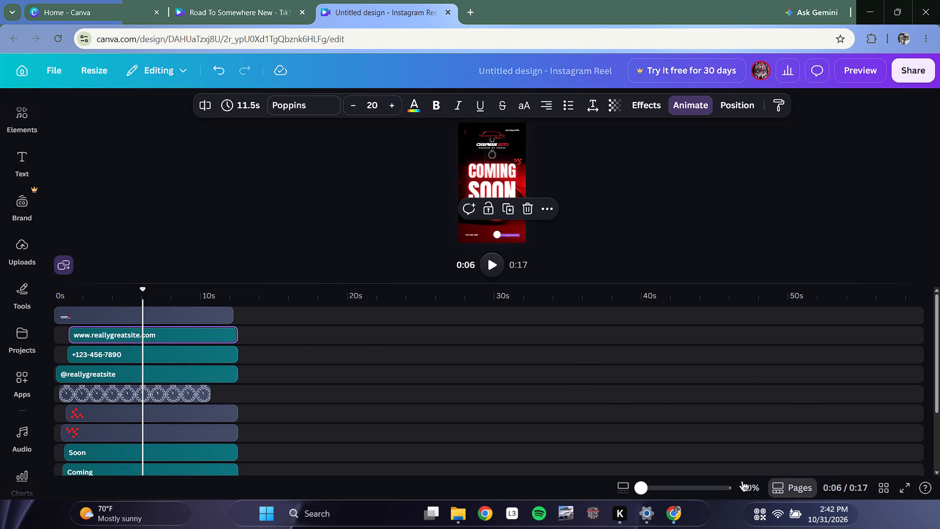
left_click(782, 487)
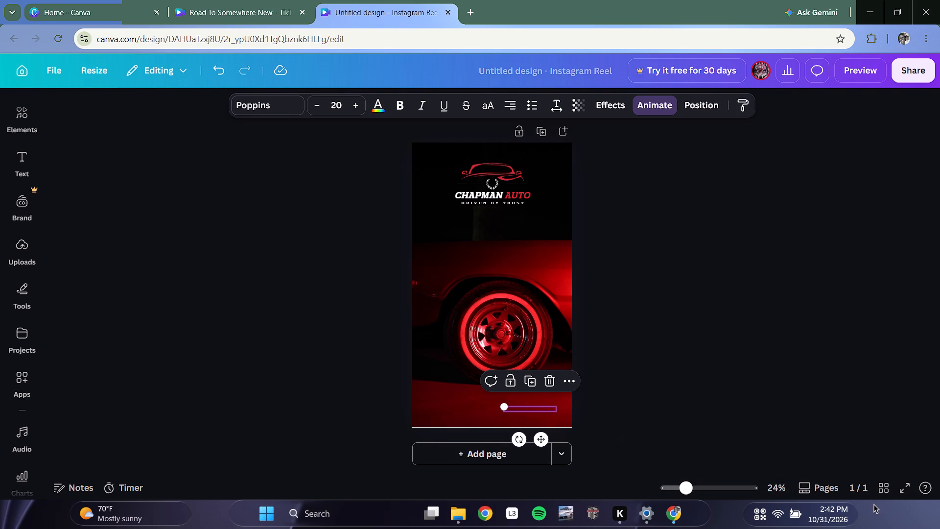
left_click(132, 491)
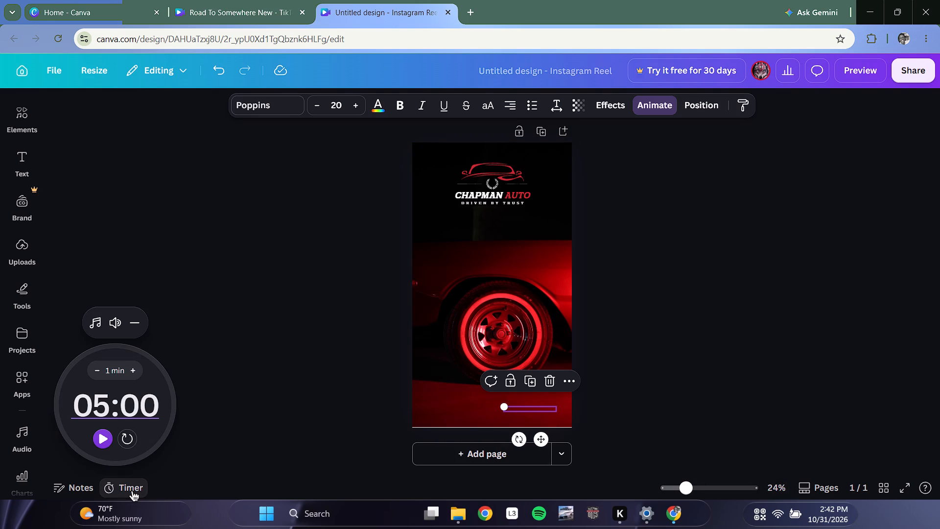
left_click(132, 491)
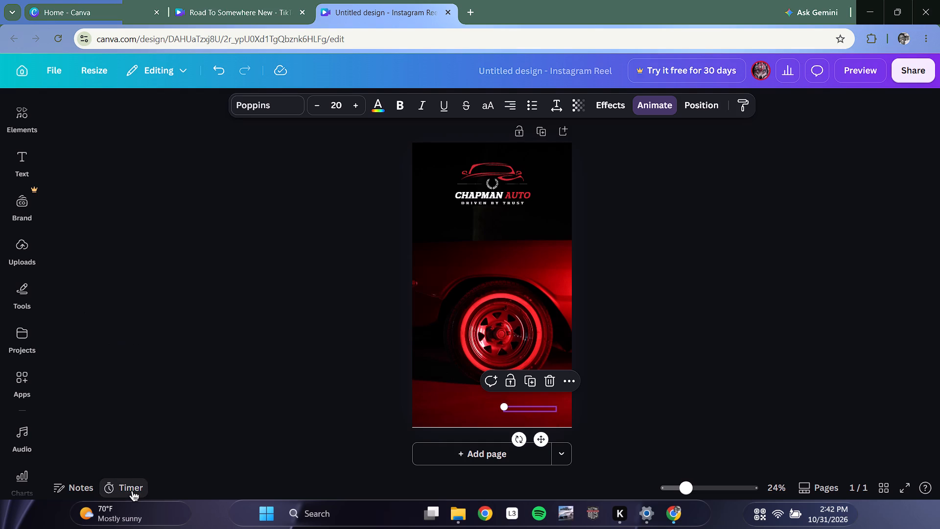
right_click(531, 410)
left_click(531, 410)
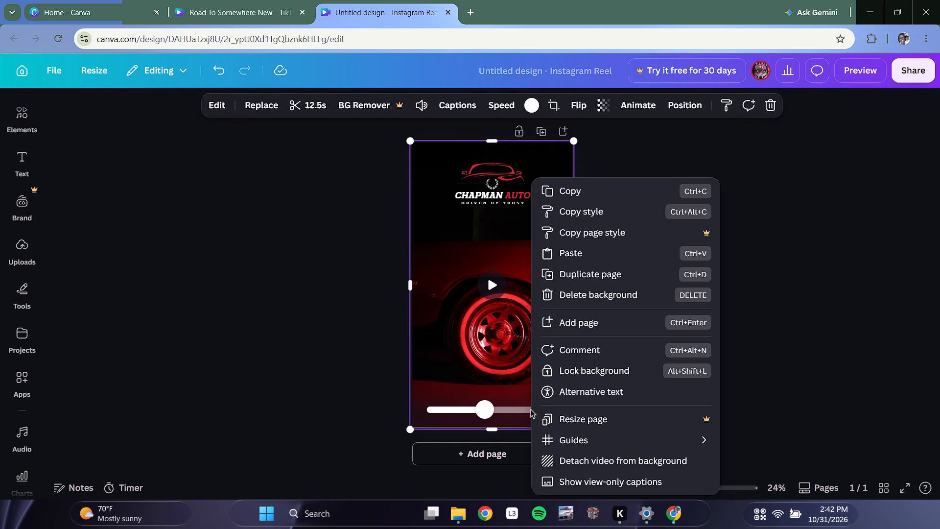
left_click_drag(484, 409, 447, 414)
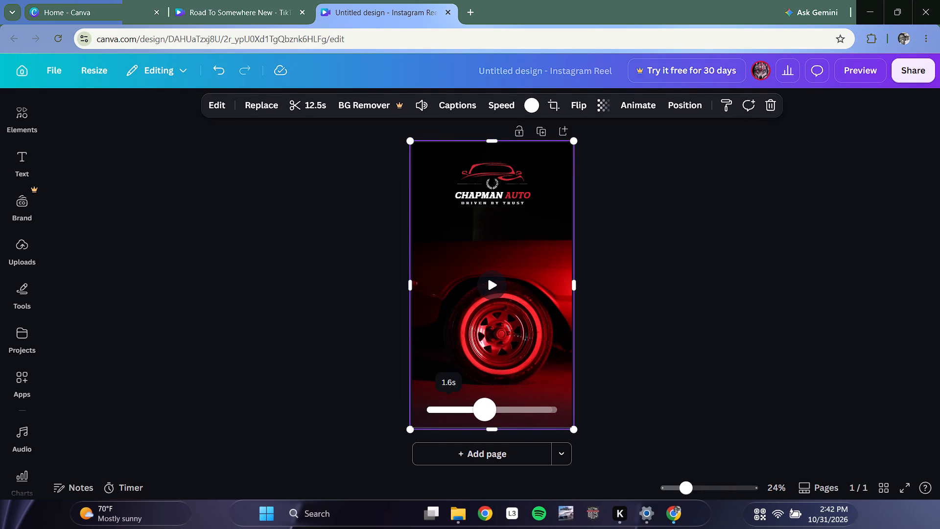
left_click_drag(447, 414, 486, 413)
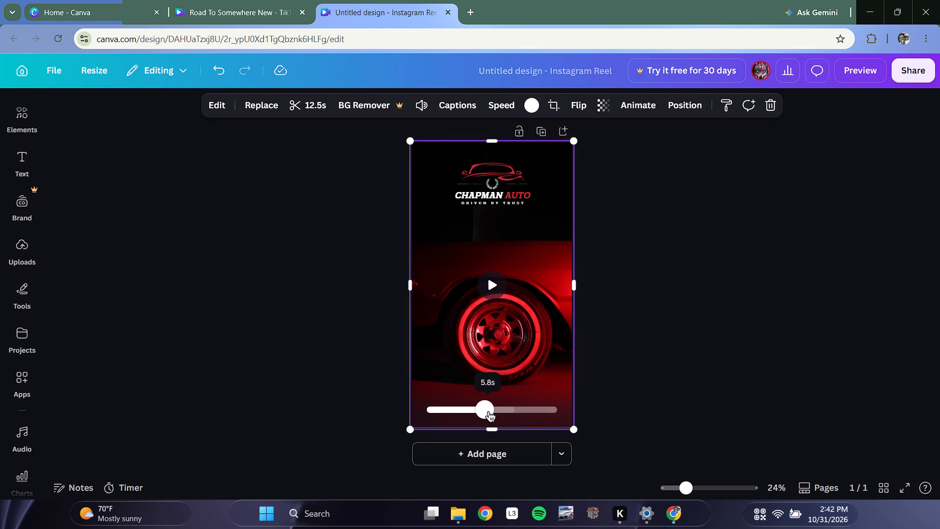
left_click_drag(489, 411, 439, 416)
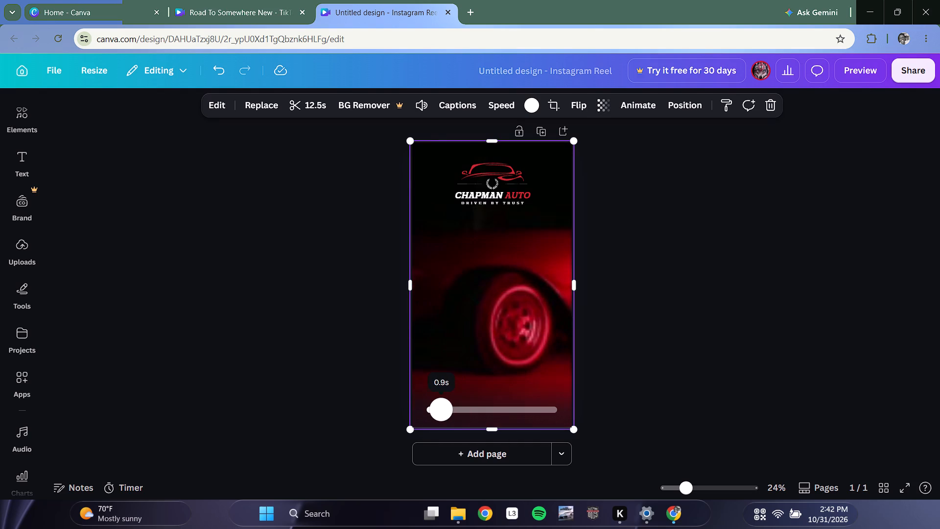
left_click_drag(439, 416, 456, 414)
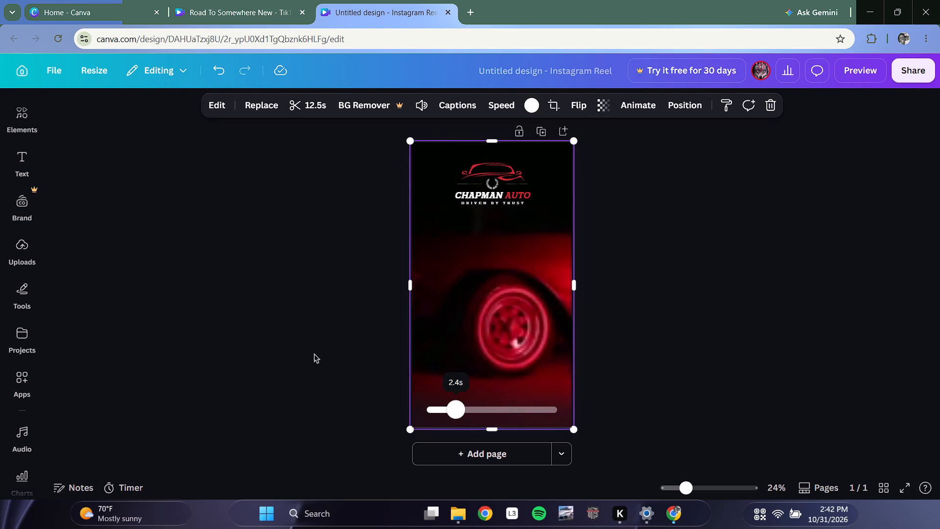
Lock the background video of the "Coming Soon" scene.
right_click(494, 291)
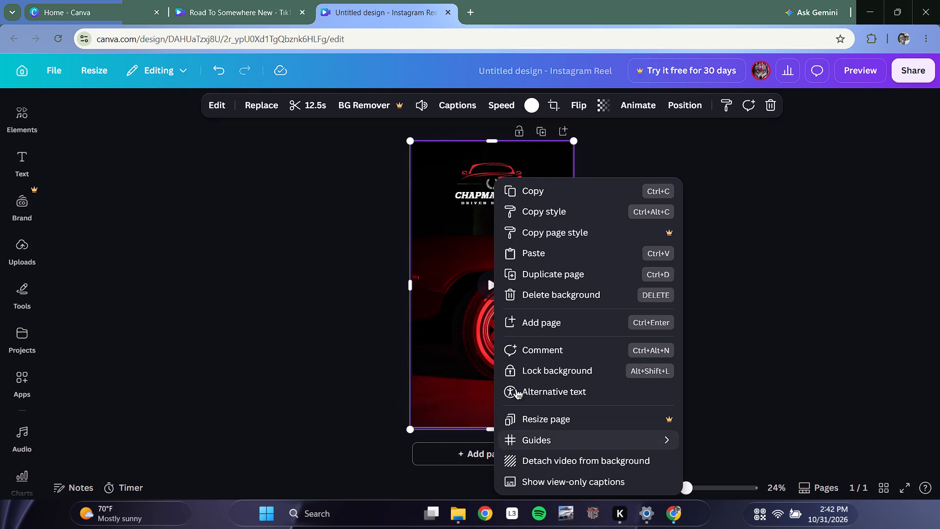
left_click(542, 374)
left_click(247, 337)
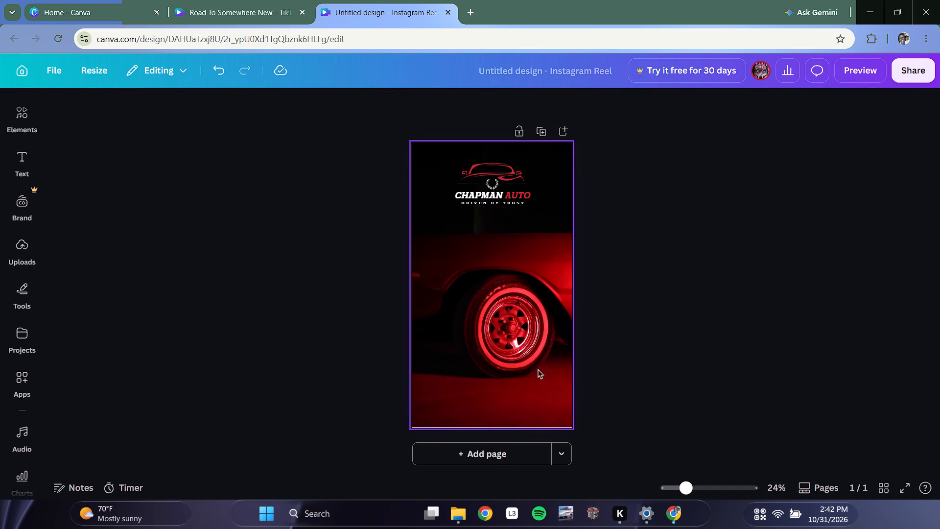
Scrub through the locked background video to check for the website text.
left_click(477, 412)
left_click_drag(466, 407, 484, 411)
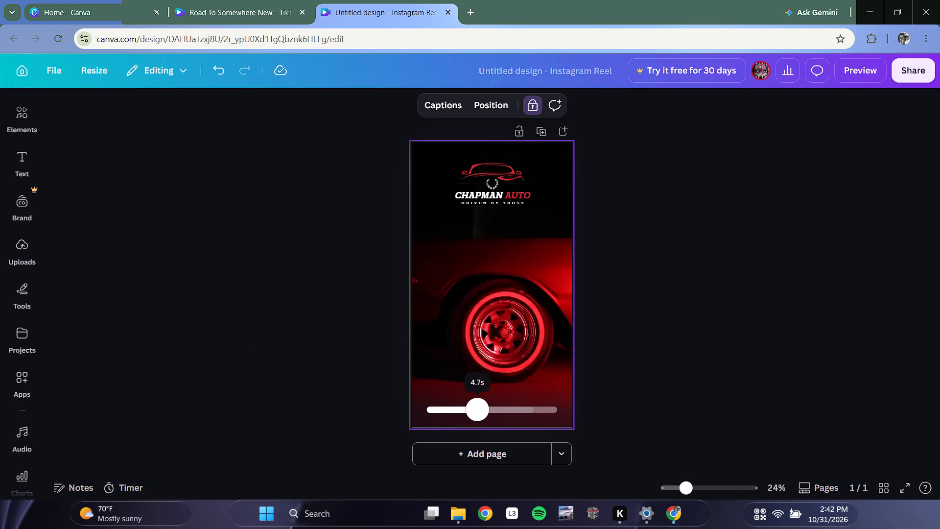
left_click_drag(484, 411, 268, 428)
left_click(307, 303)
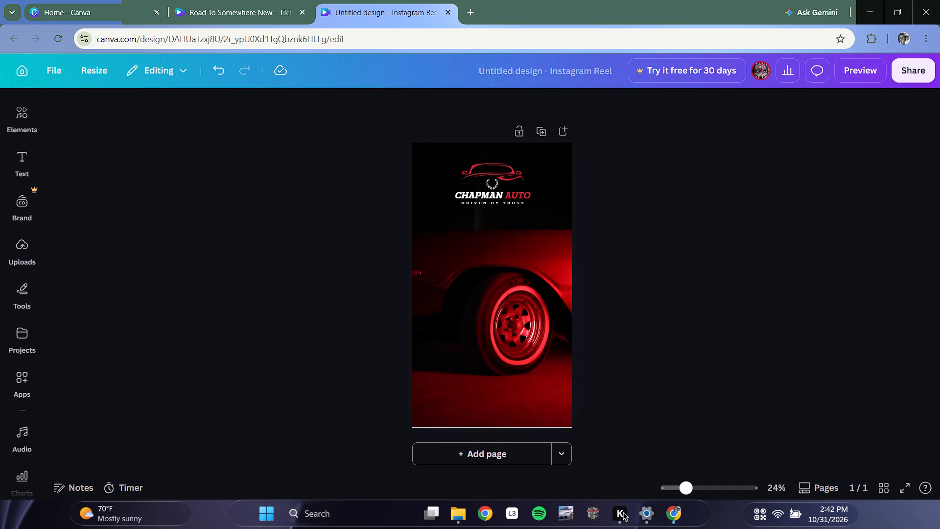
left_click(812, 485)
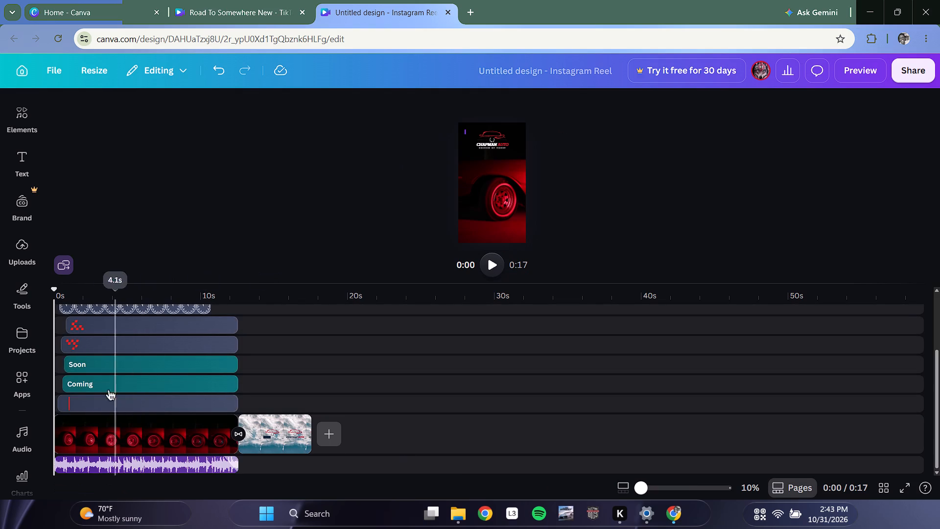
scroll(71, 371, "up", 5)
scroll(71, 371, "down", 1)
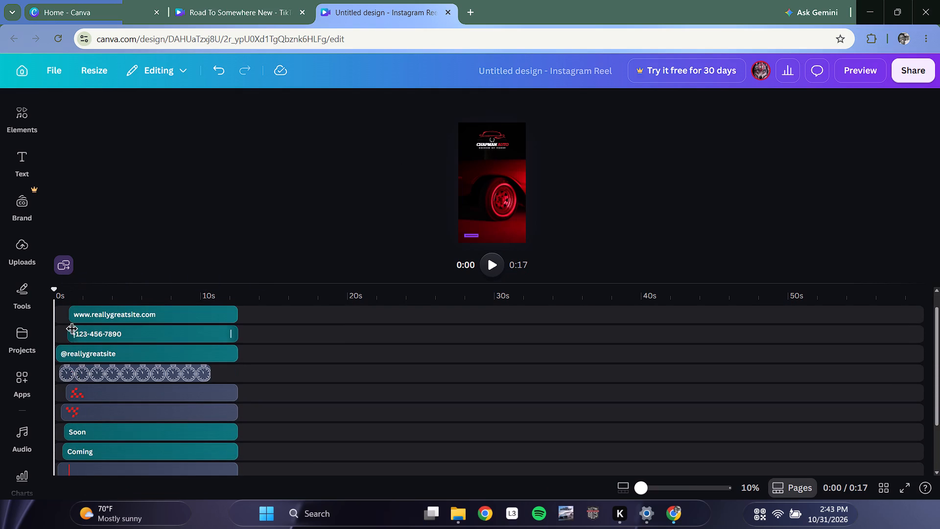
left_click(93, 313)
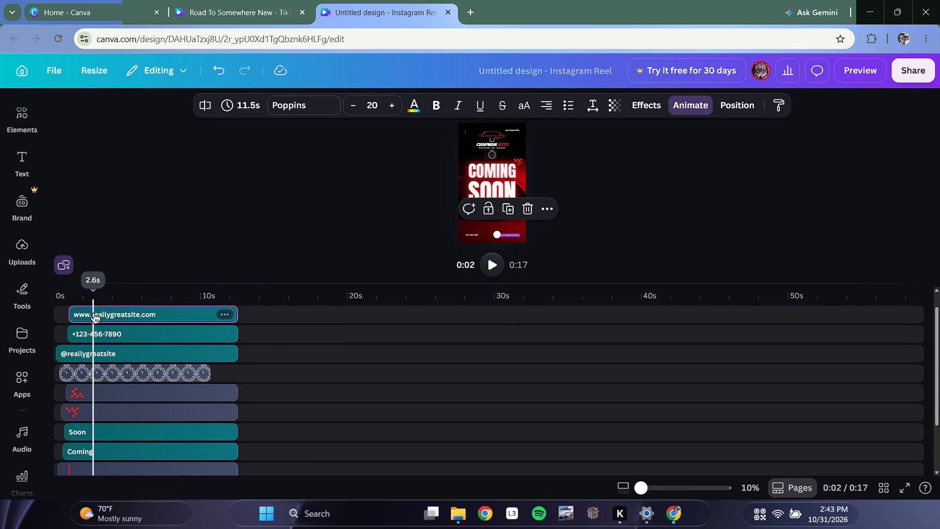
right_click(93, 313)
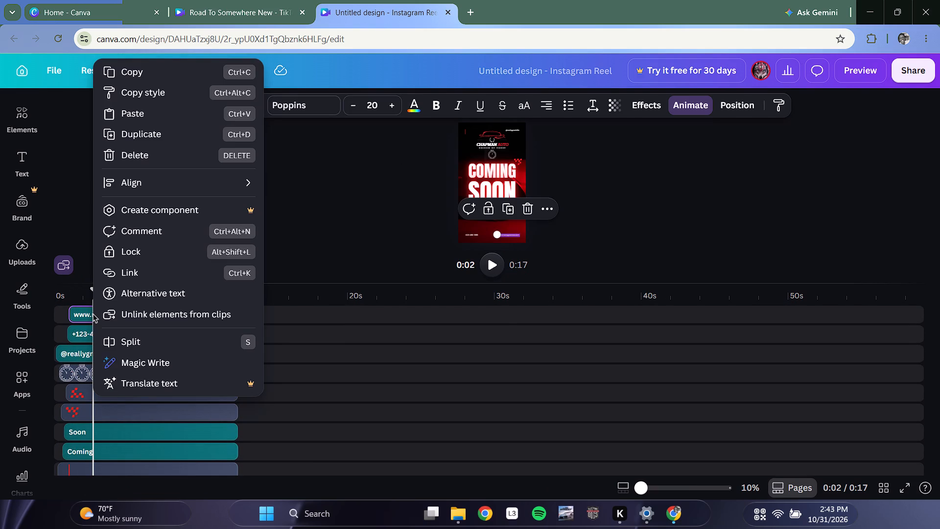
left_click(327, 235)
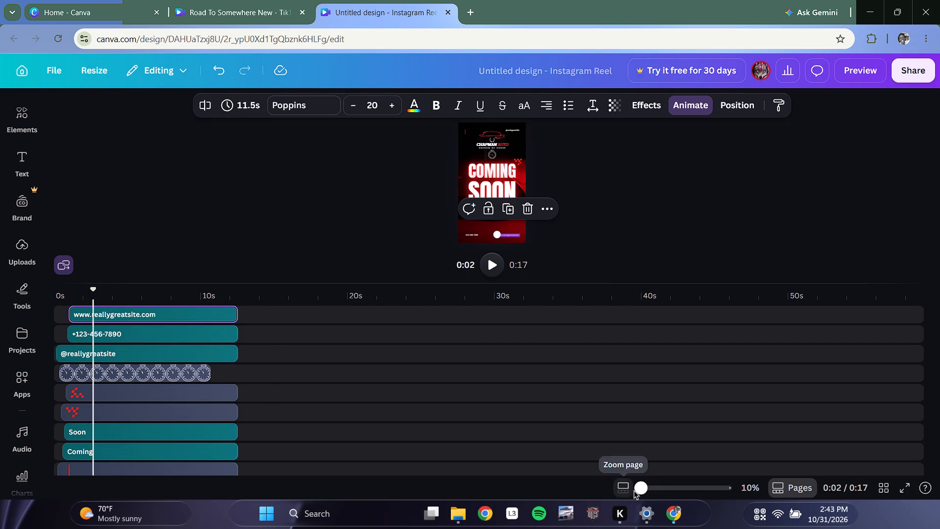
left_click_drag(640, 487, 676, 496)
scroll(595, 199, "down", 5)
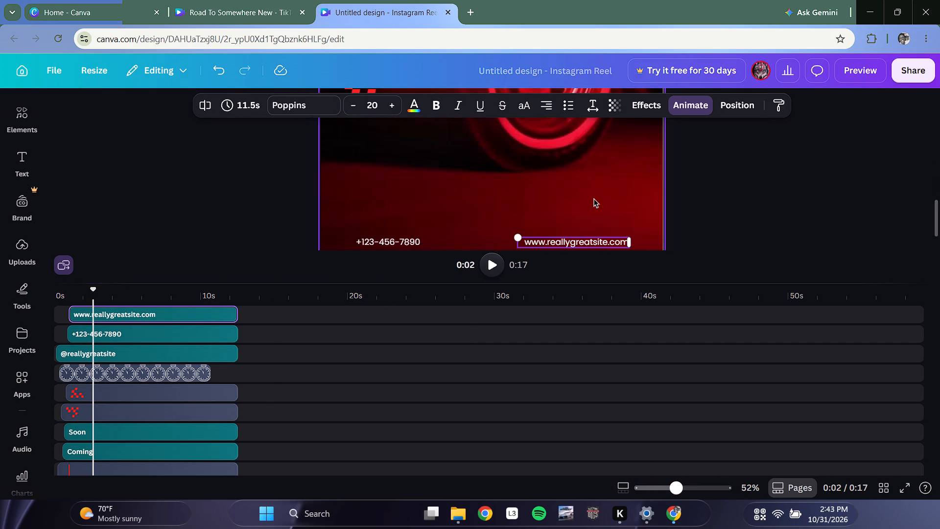
scroll(594, 198, "down", 4)
double_click(587, 203)
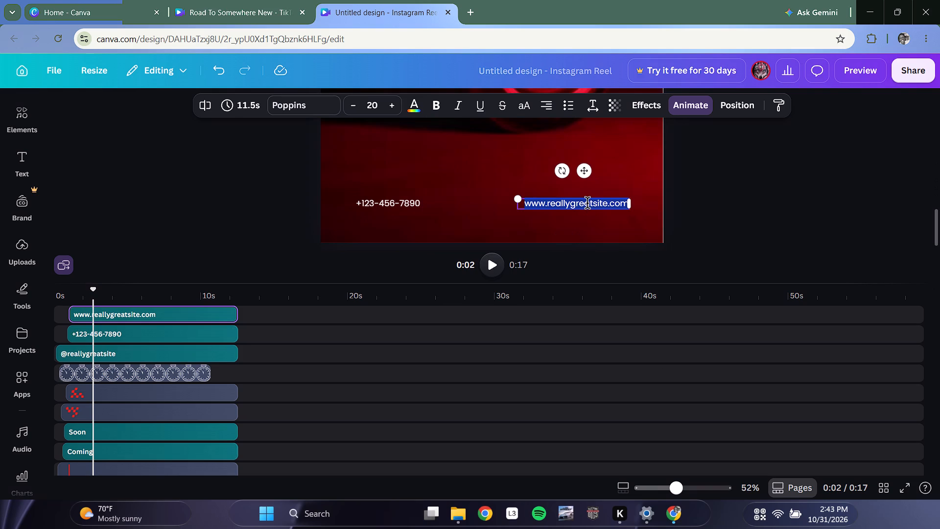
left_click(587, 203)
left_click_drag(609, 204, 593, 208)
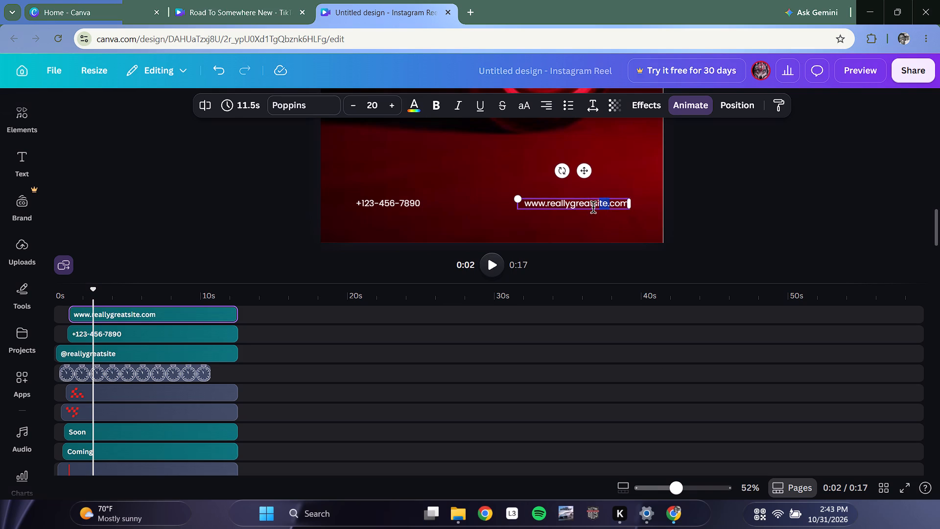
left_click_drag(593, 208, 550, 208)
key("BackSpace")
key("BackSpace")
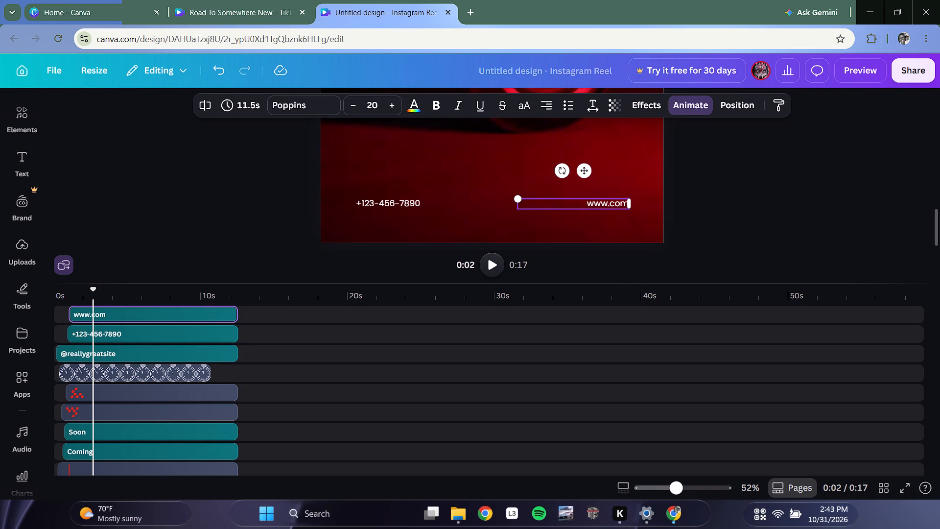
type("chap")
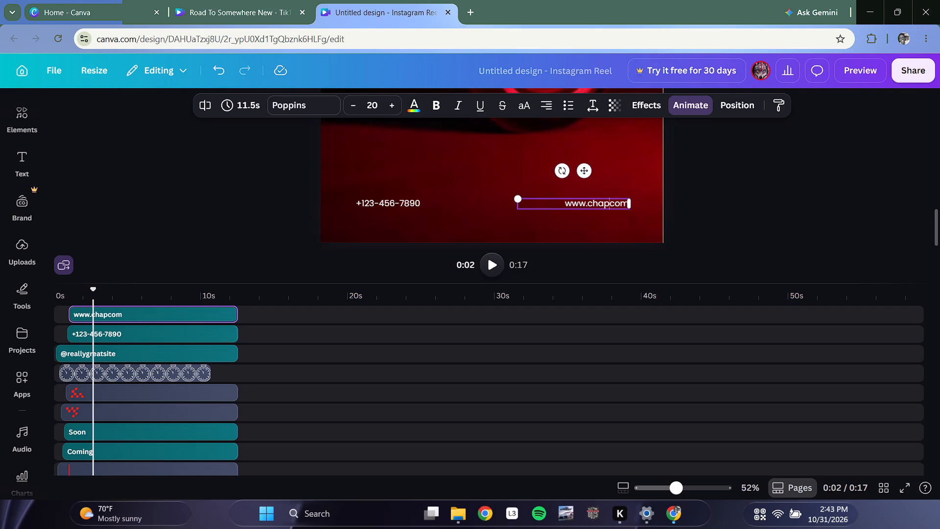
type("manauto")
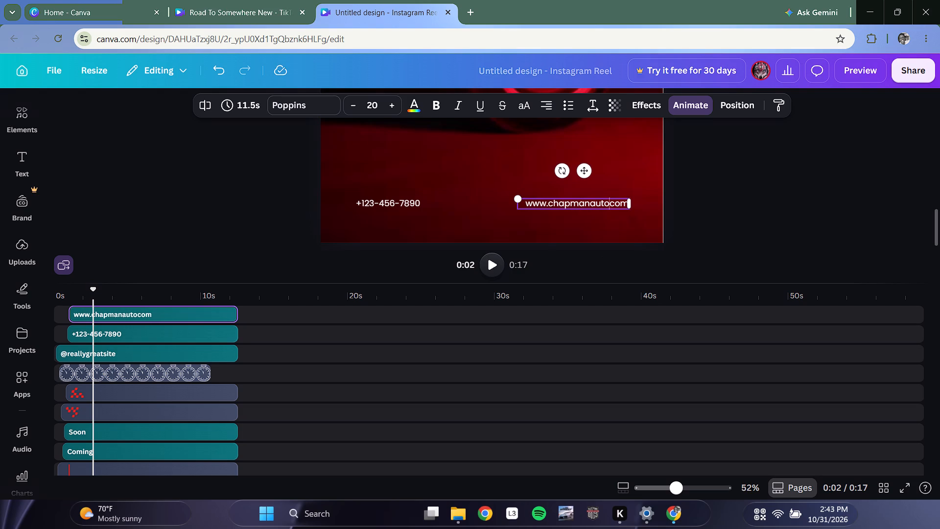
type(".ac")
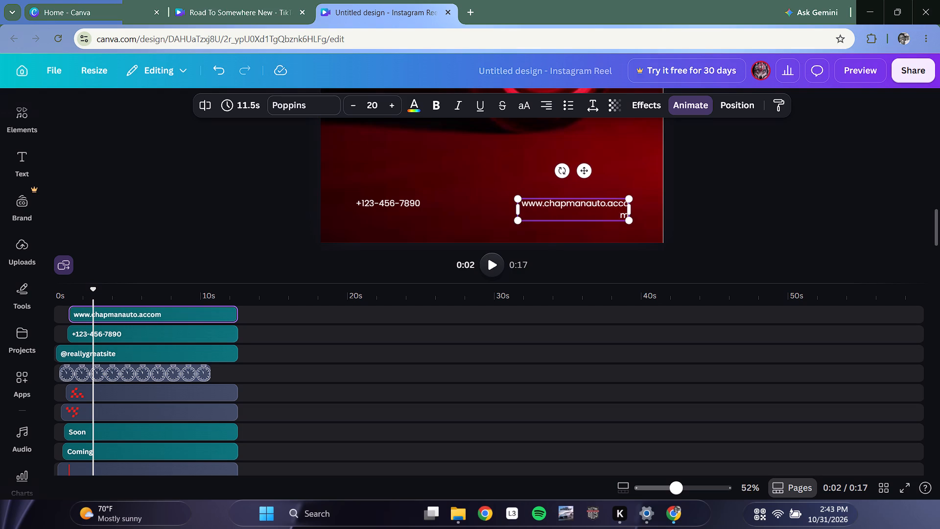
key("period")
type("ck")
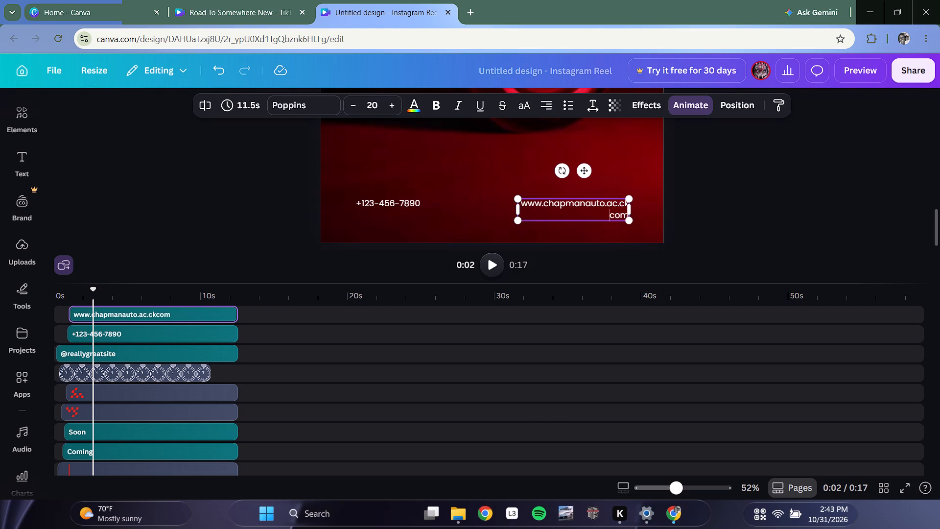
key("BackSpace")
key("BackSpace")
key("BackSpace")
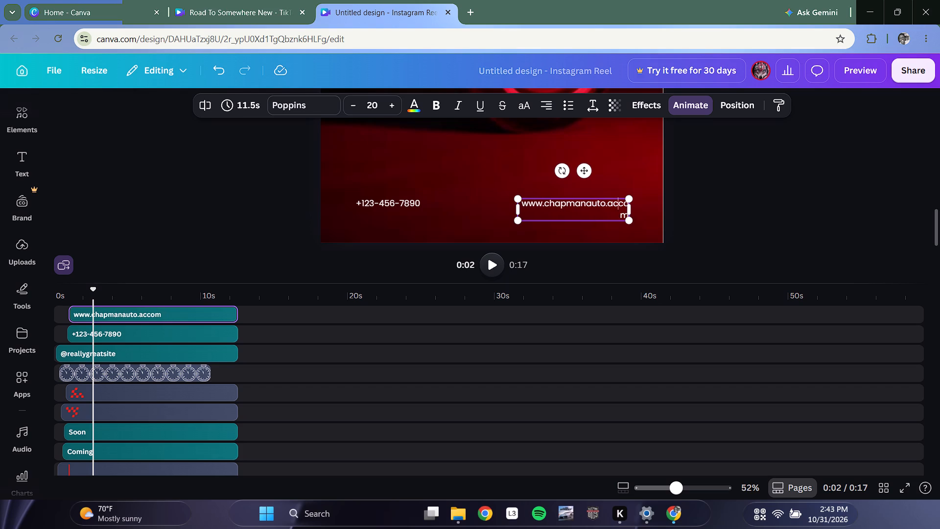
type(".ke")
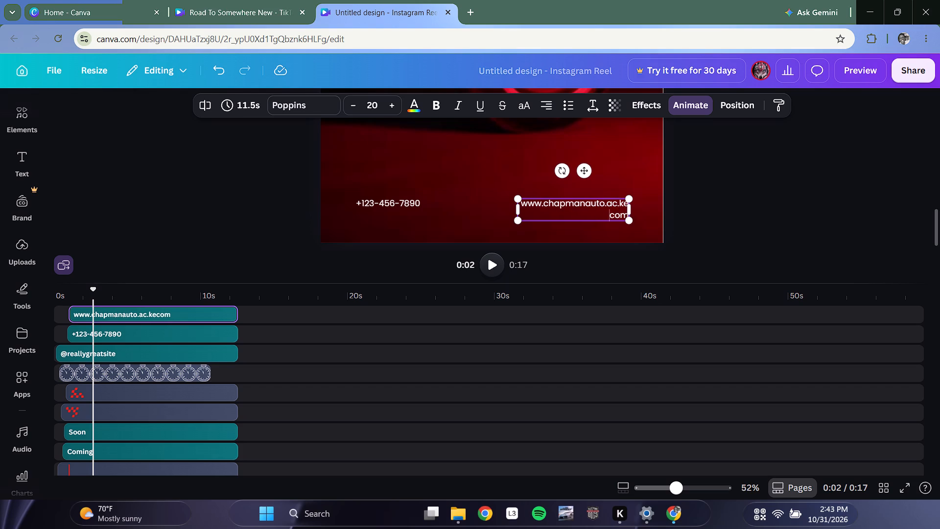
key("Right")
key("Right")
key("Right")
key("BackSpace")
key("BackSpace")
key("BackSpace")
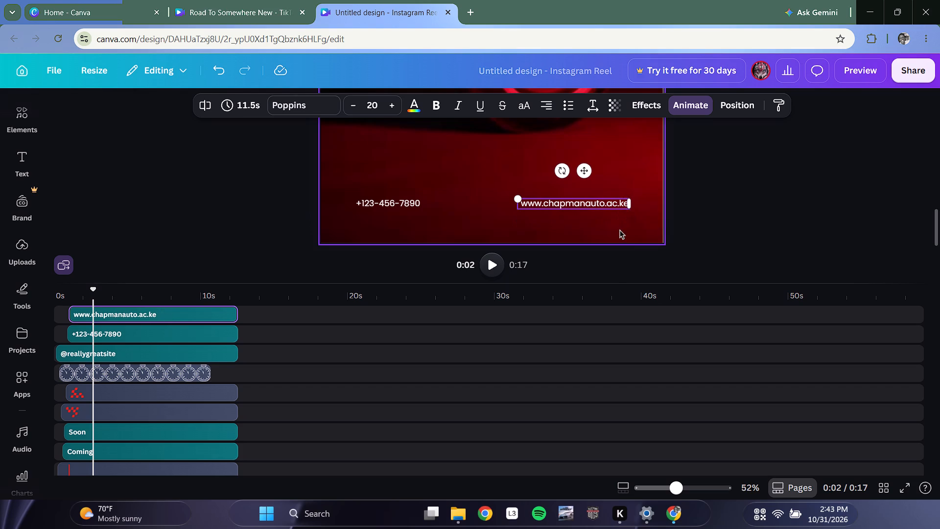
Open the Chapman Book cover 2 design and check the website address in the contact details on page 3.
left_click(240, 1)
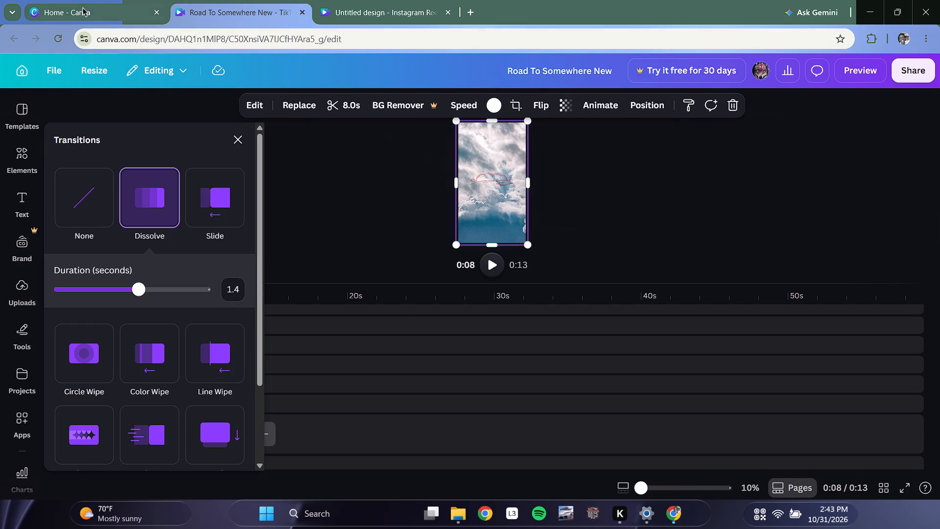
left_click(82, 6)
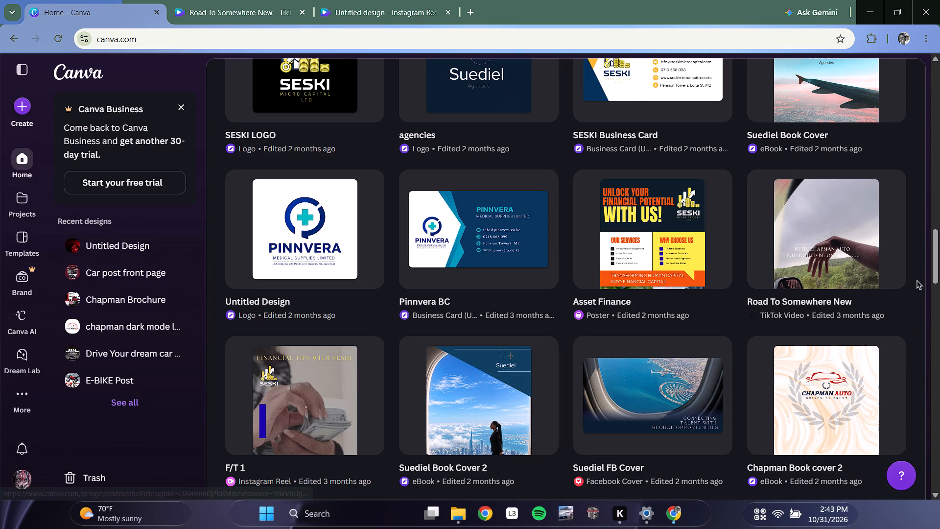
left_click(778, 453)
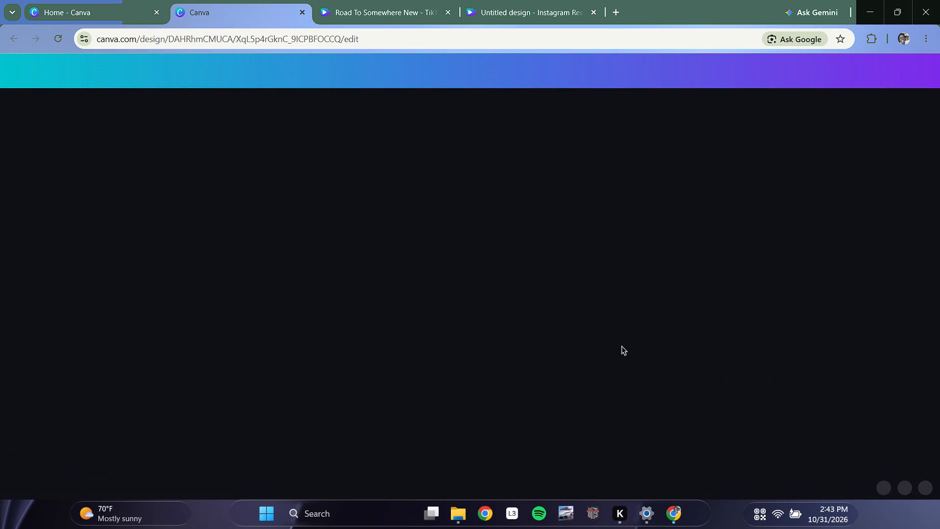
scroll(495, 335, "down", 7)
scroll(925, 390, "down", 4)
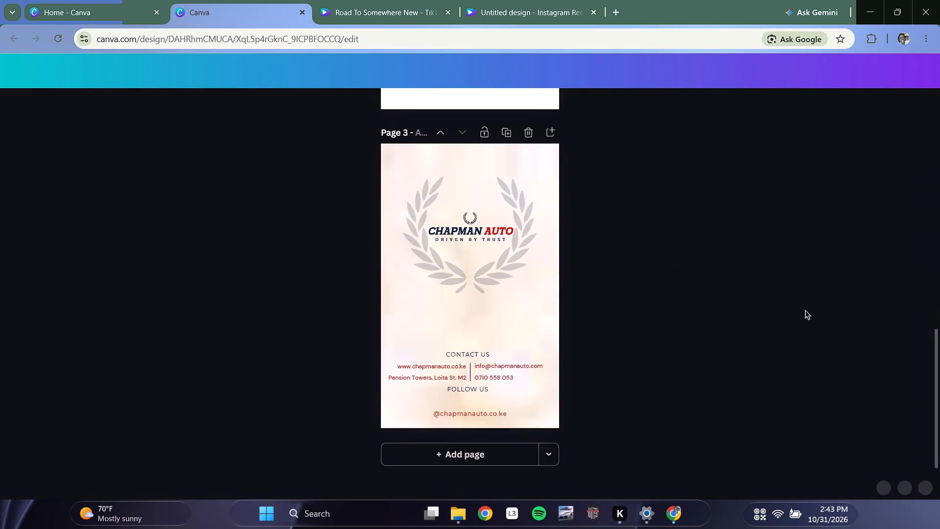
scroll(805, 310, "down", 3)
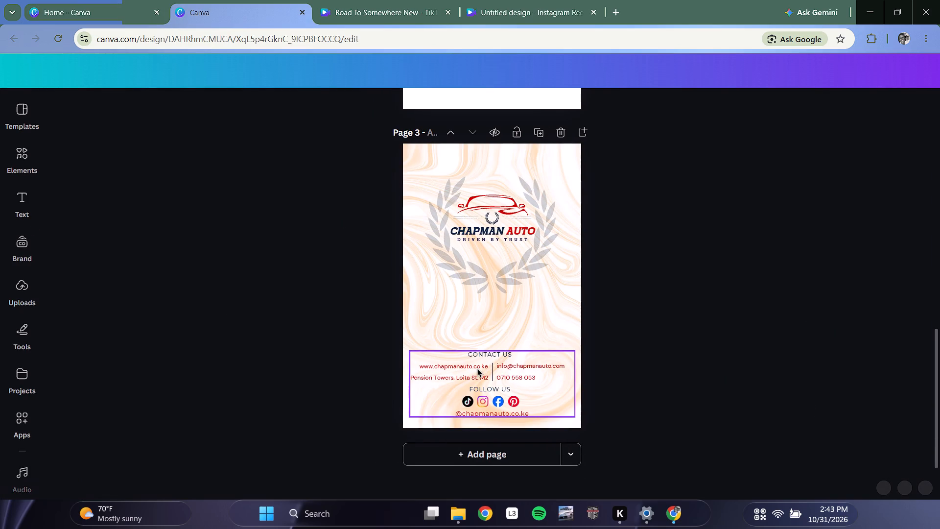
left_click(516, 4)
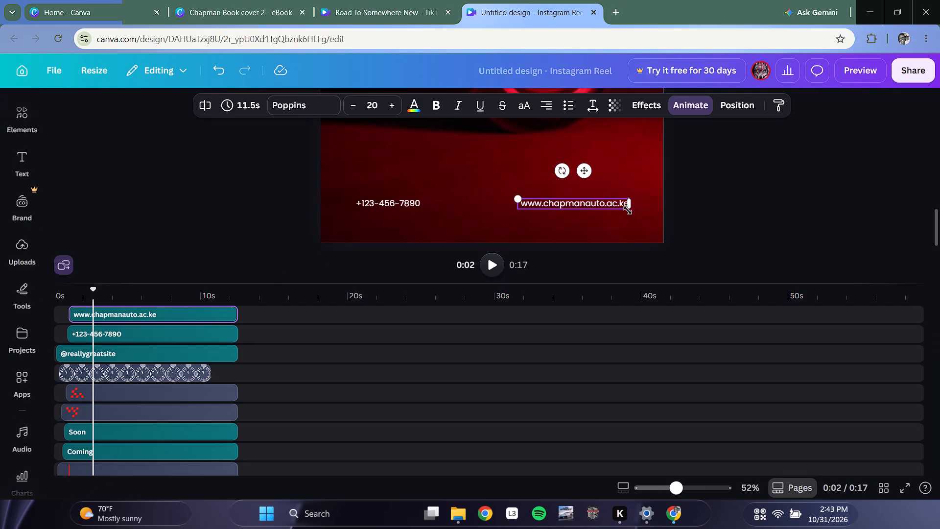
left_click(616, 204)
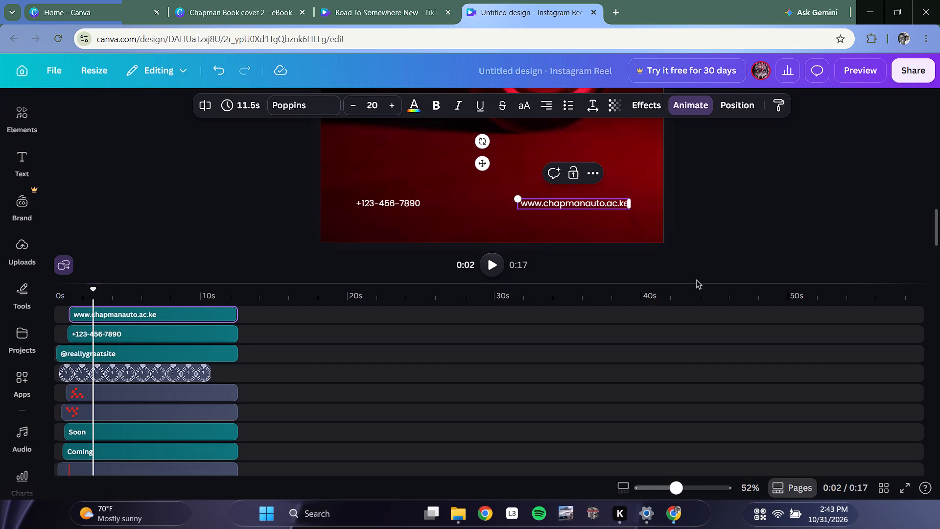
key("BackSpace")
key("BackSpace")
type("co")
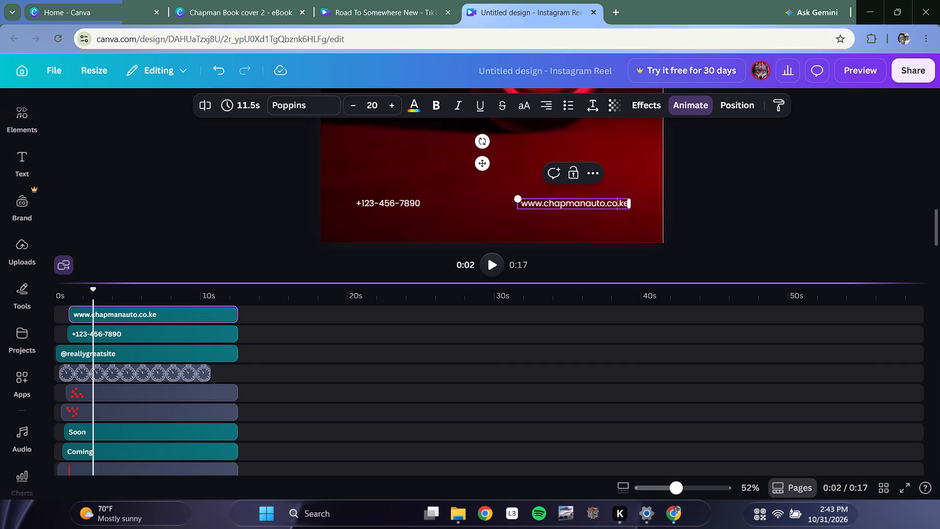
left_click_drag(857, 220, 834, 216)
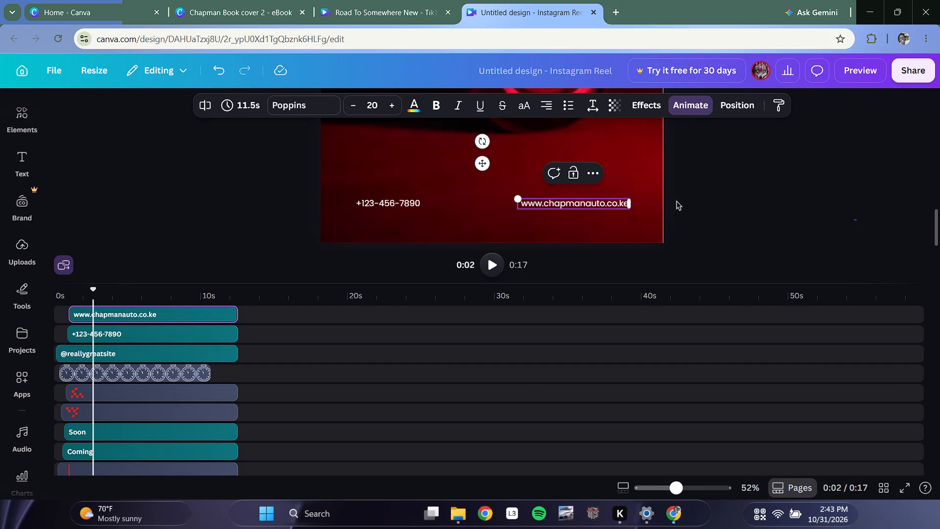
Return to Chapman Book cover 2 and select the phone number text in the page 3 contact details for reuse in the Reel.
left_click(396, 206)
left_click(387, 11)
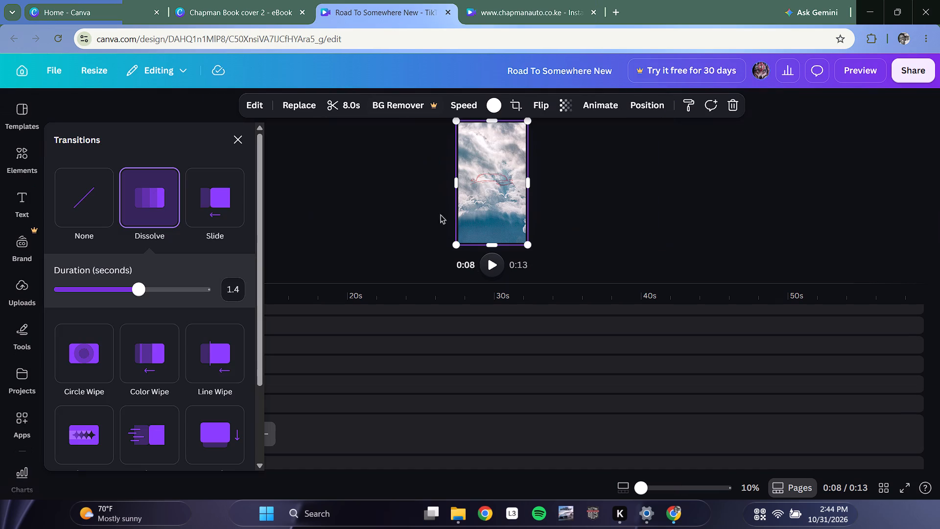
left_click(271, 0)
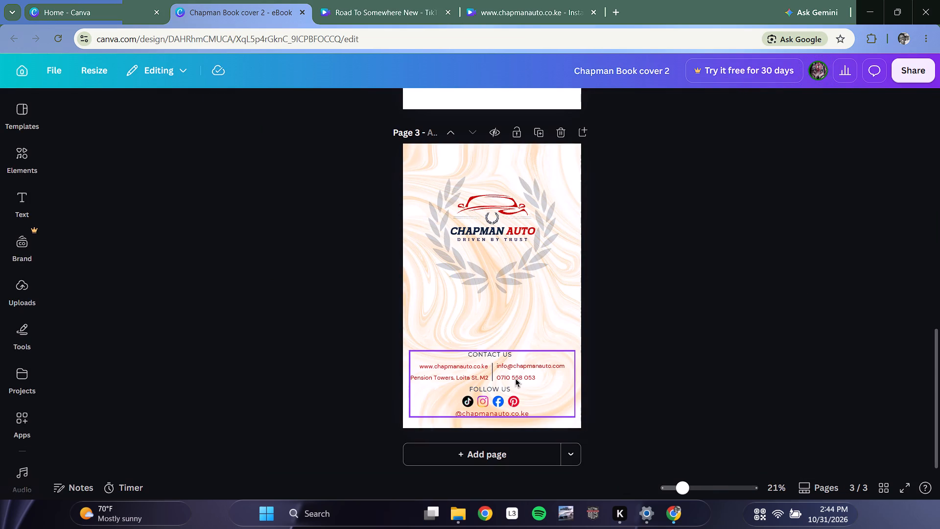
double_click(516, 378)
left_click(516, 378)
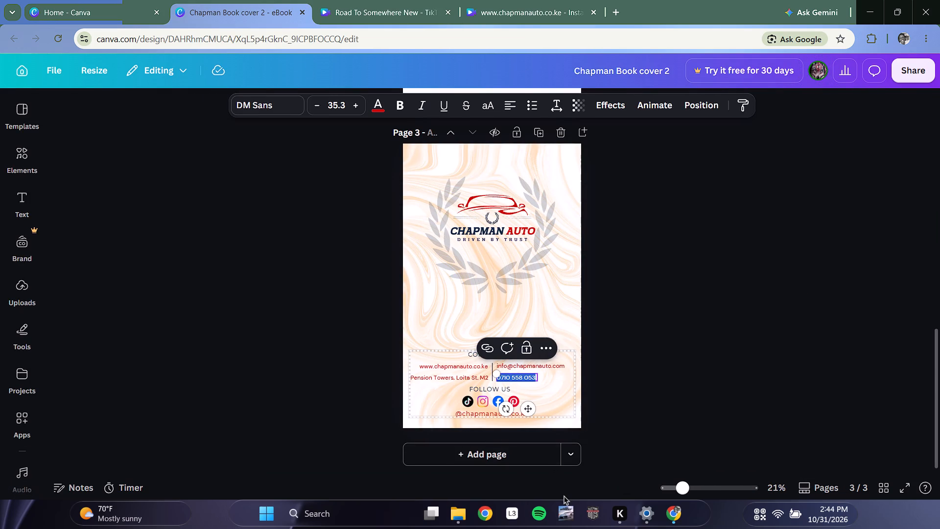
Replace the placeholder phone number in the "Coming Soon" scene with the business number copied from the Chapman Book cover 2 contact details.
key("ctrl+c")
left_click_drag(500, 3, 505, 12)
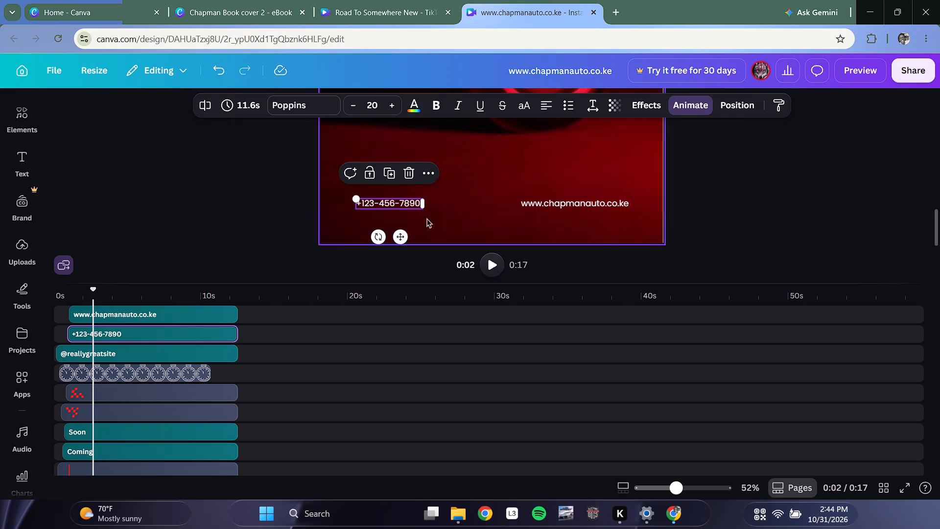
key("ctrl+v")
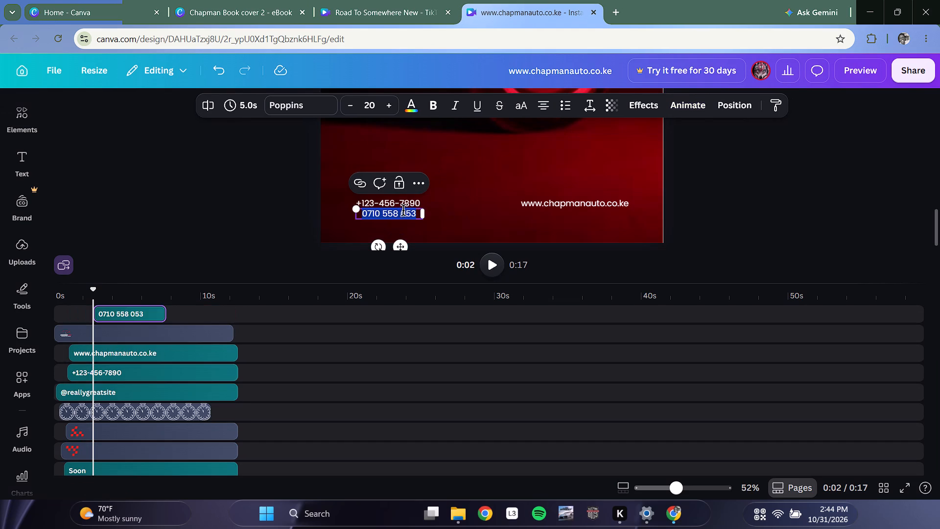
double_click(412, 202)
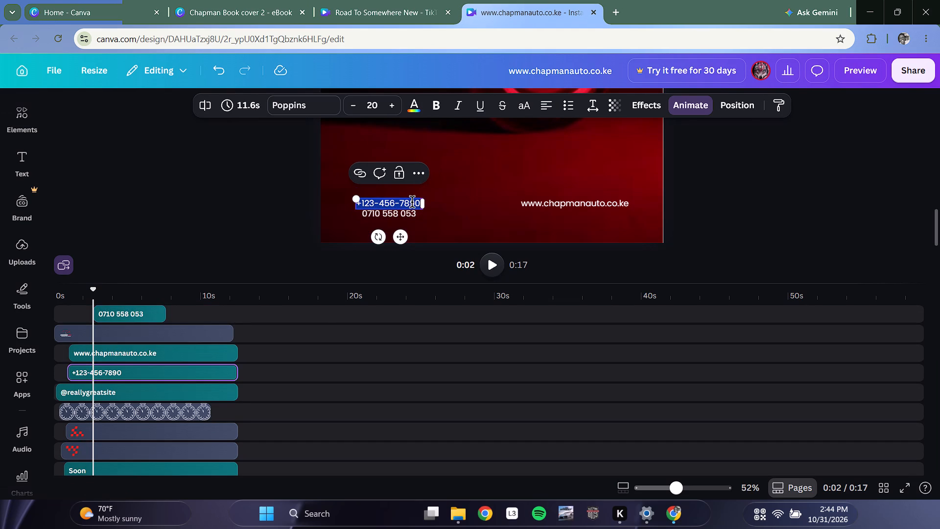
key("BackSpace")
left_click(409, 213)
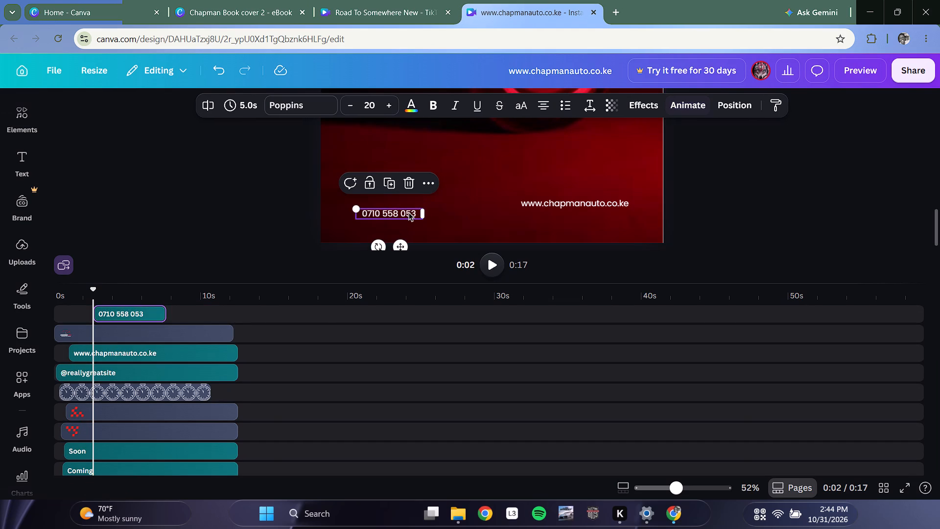
left_click_drag(409, 212, 408, 200)
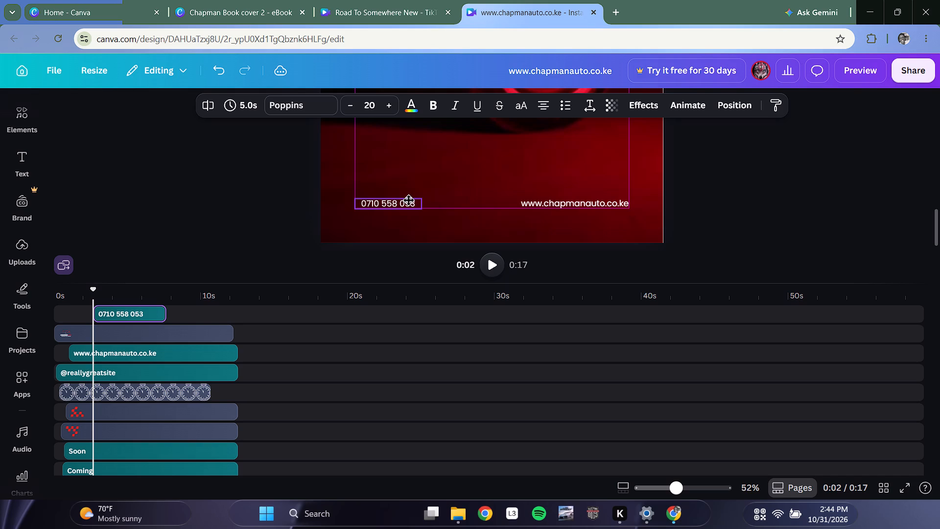
left_click_drag(408, 200, 408, 198)
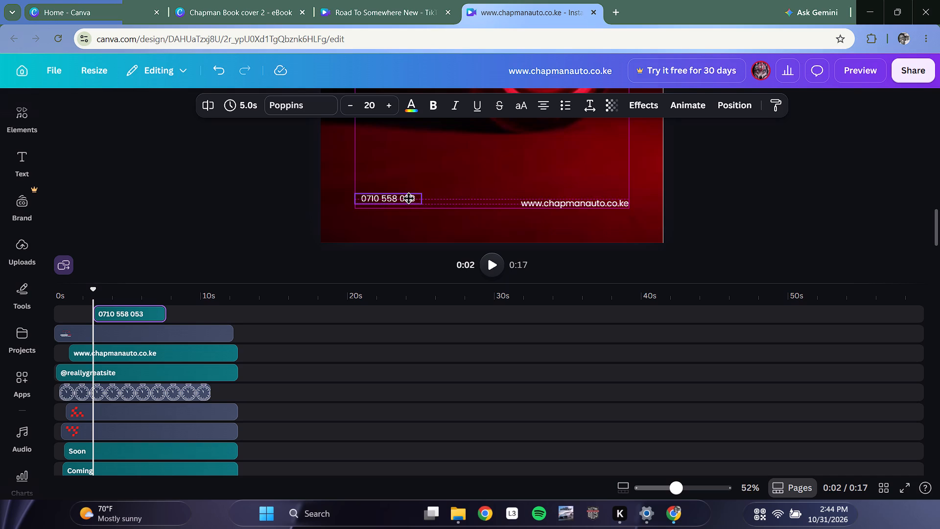
left_click_drag(408, 198, 408, 201)
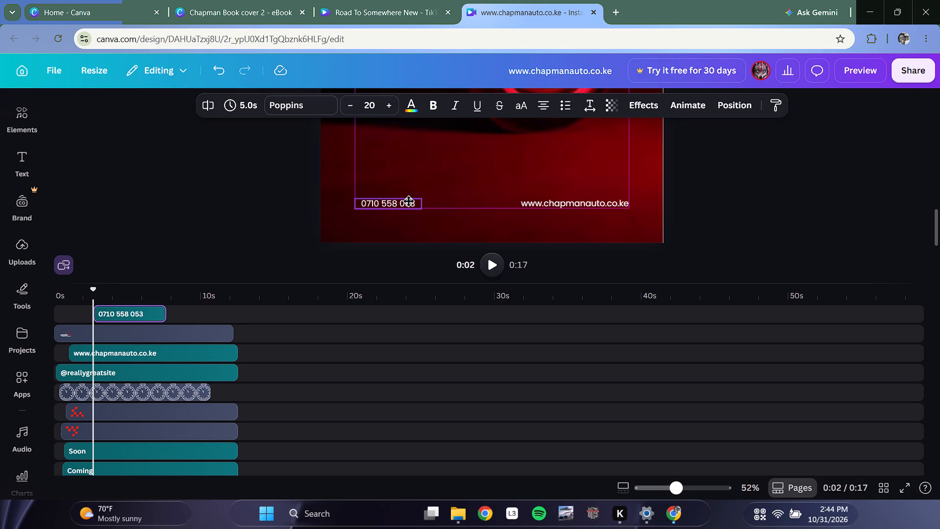
left_click_drag(408, 201, 408, 202)
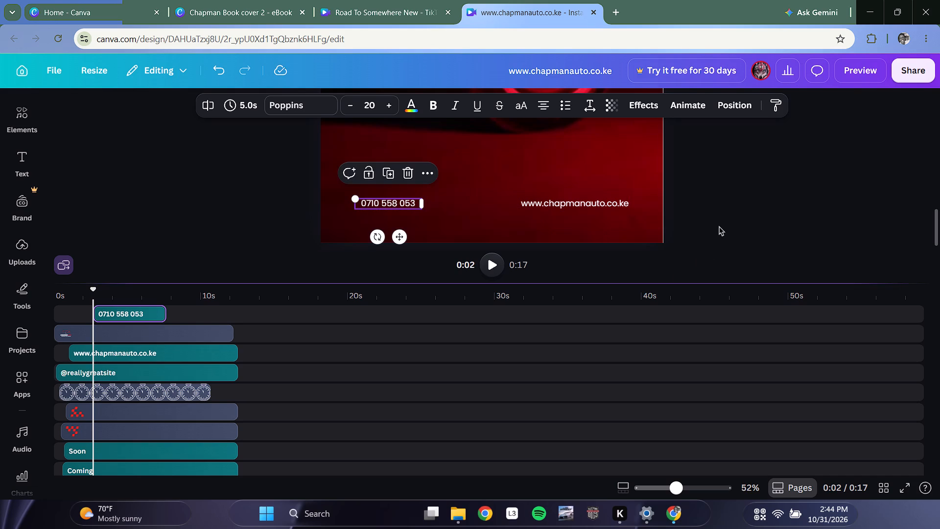
left_click(723, 221)
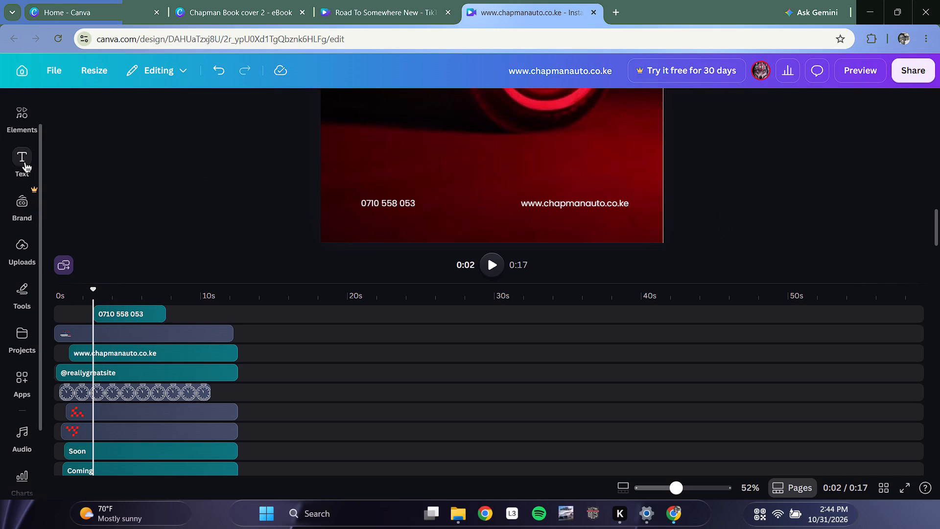
scroll(428, 287, "up", 3)
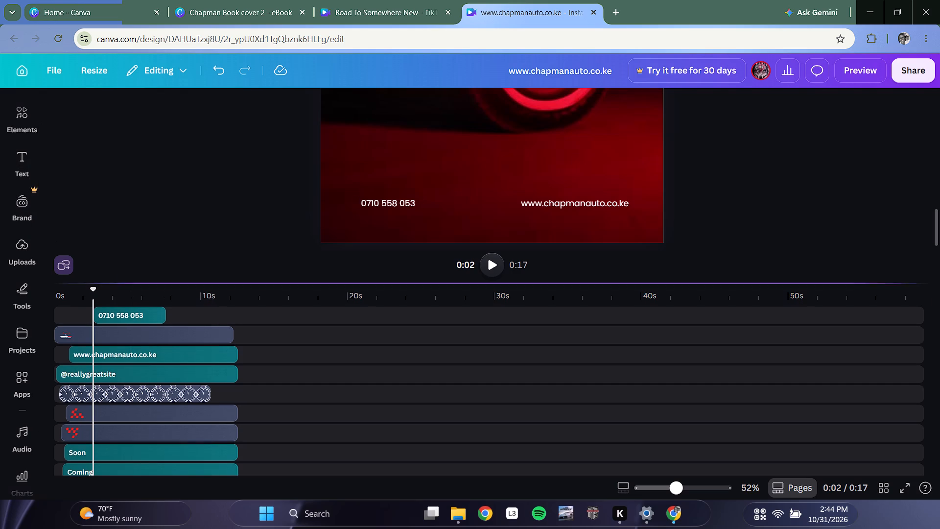
scroll(445, 279, "up", 9)
scroll(575, 239, "up", 17)
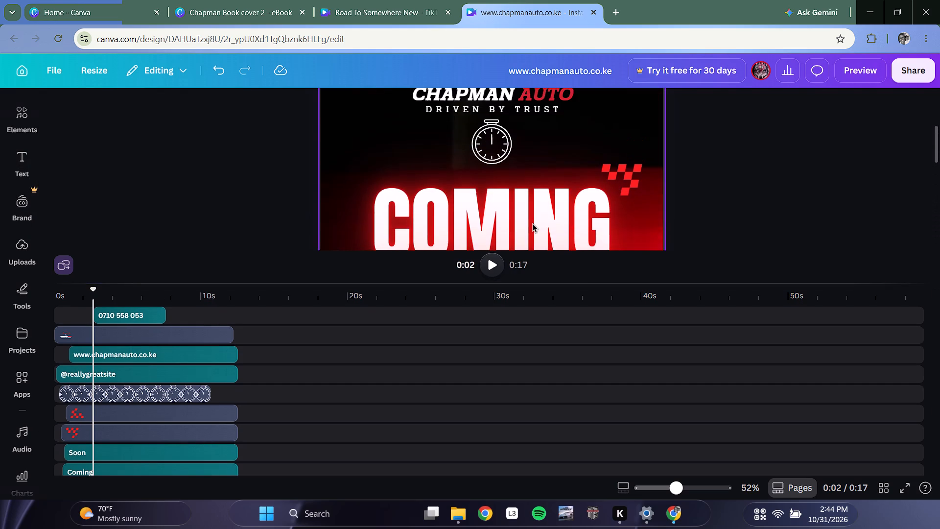
scroll(533, 223, "up", 5)
scroll(533, 223, "down", 2)
scroll(533, 223, "up", 1)
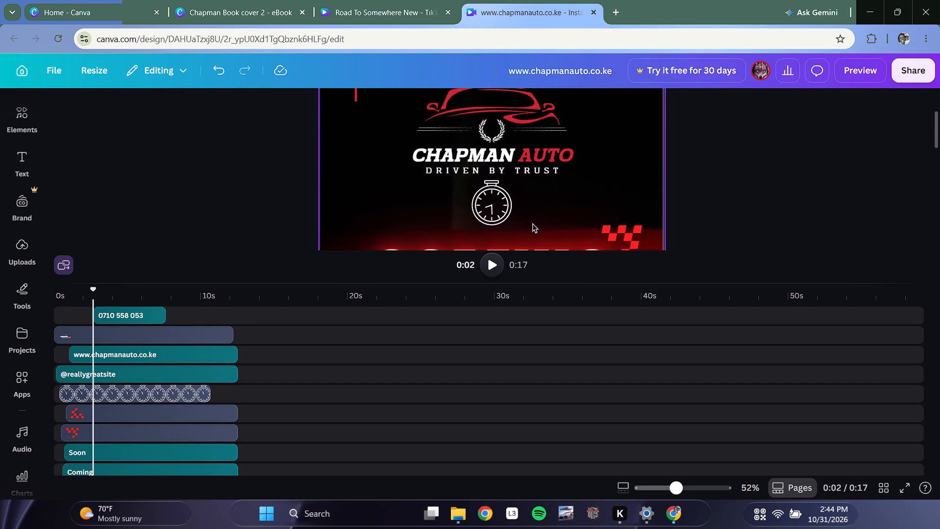
scroll(533, 223, "up", 1)
left_click(590, 127)
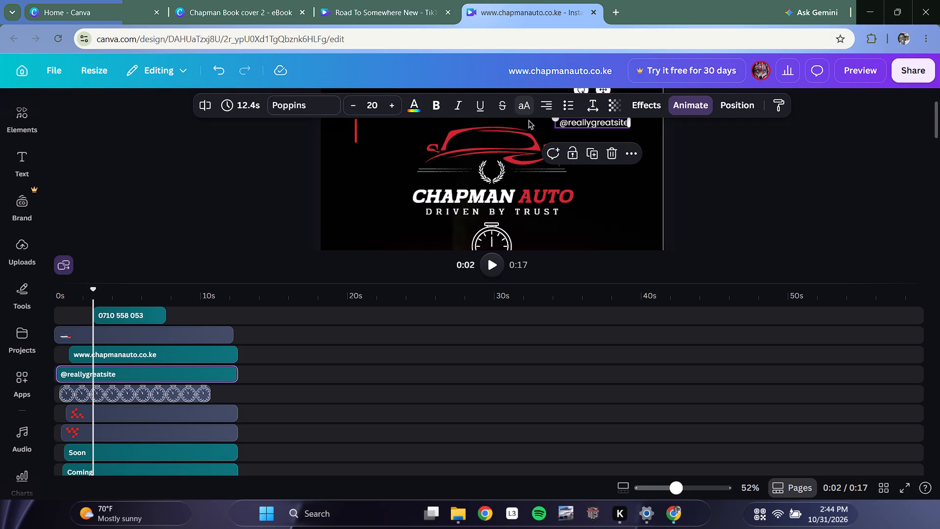
double_click(603, 120)
left_click(571, 121)
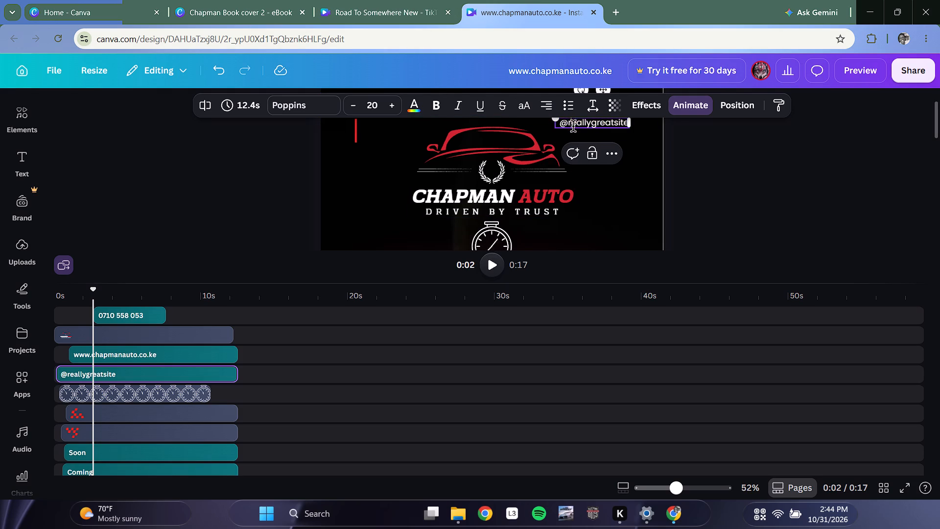
left_click_drag(569, 122, 628, 126)
type("chapman")
type("auto")
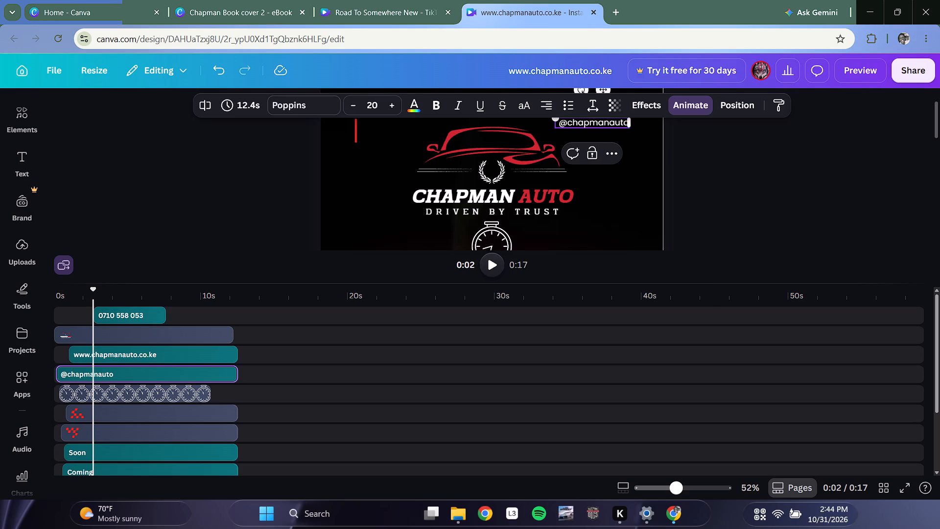
type(".ac.")
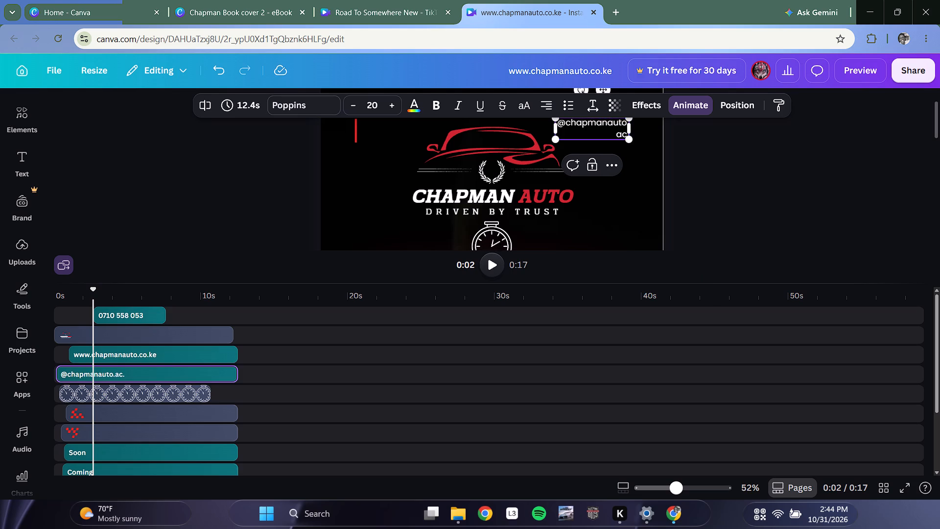
type("ke")
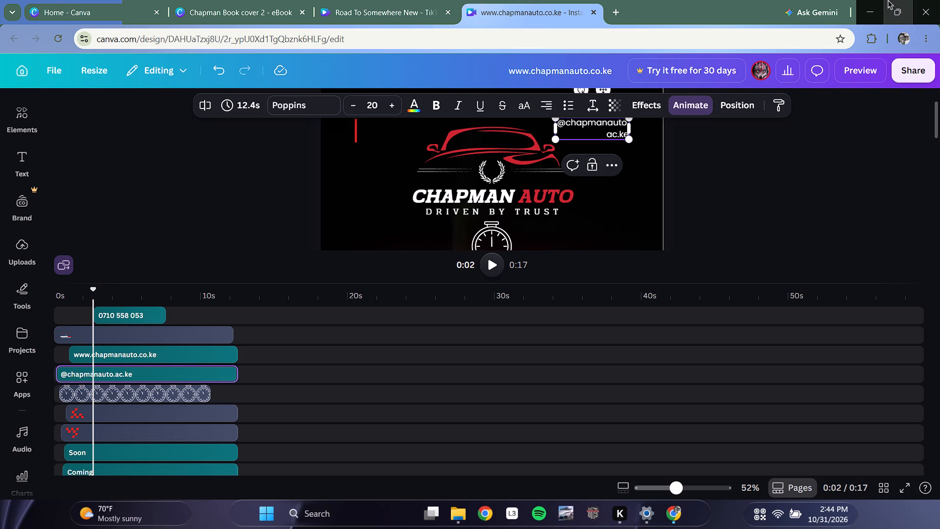
double_click(631, 127)
scroll(672, 209, "up", 5)
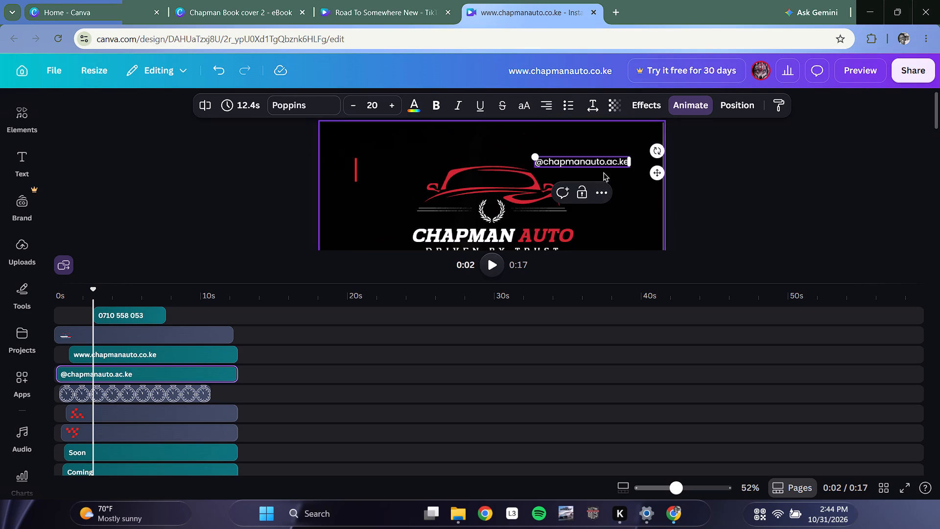
left_click(817, 192)
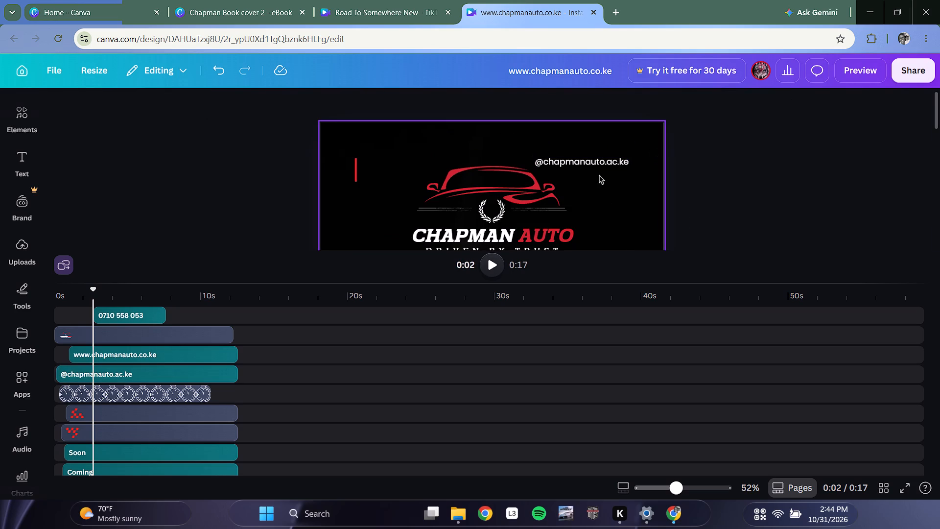
left_click_drag(593, 164, 614, 149)
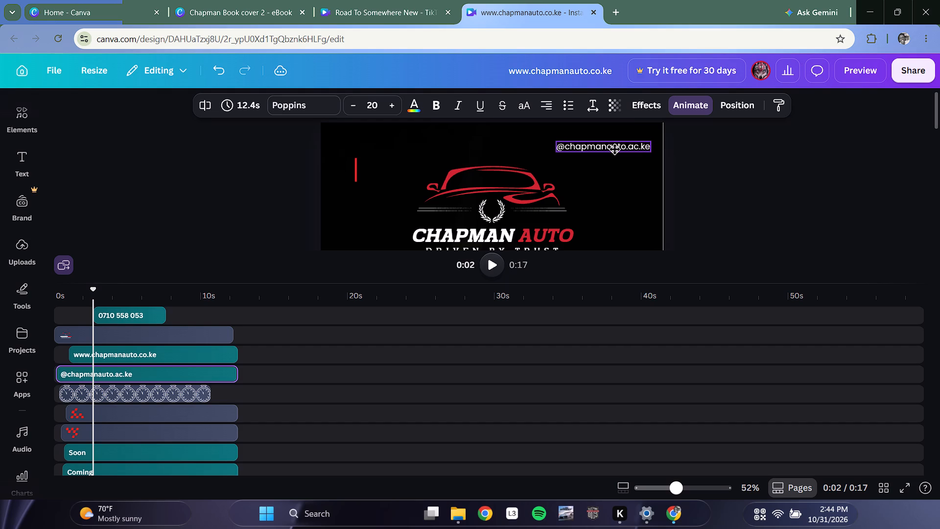
left_click_drag(614, 149, 613, 145)
left_click_drag(355, 173, 511, 152)
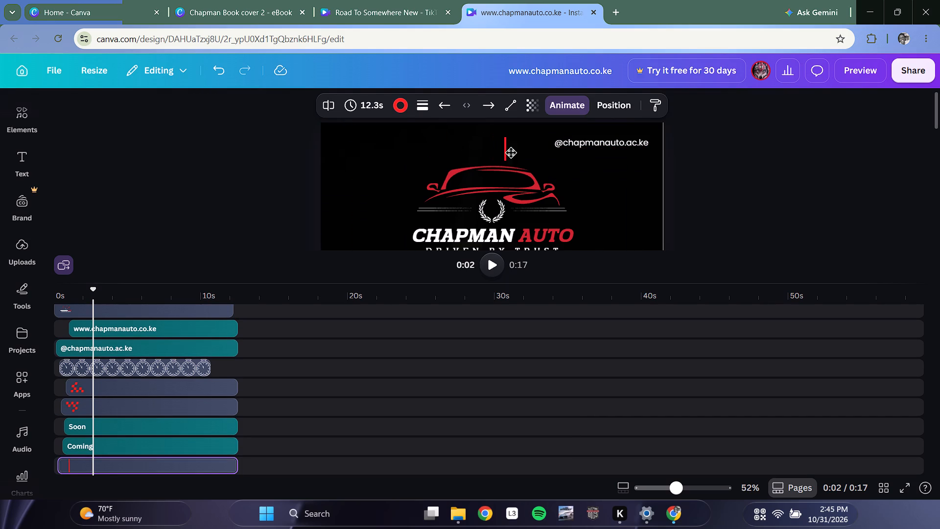
left_click_drag(511, 152, 553, 152)
left_click_drag(553, 152, 547, 151)
Shorten the red line beside the handle to roughly the text's height, keeping it vertical at 90°.
left_click_drag(549, 159, 549, 154)
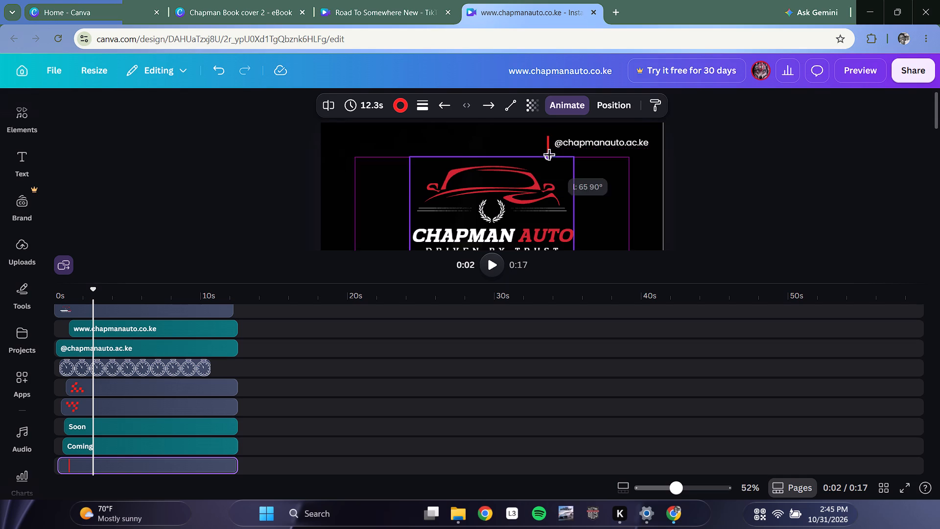
left_click_drag(549, 154, 548, 149)
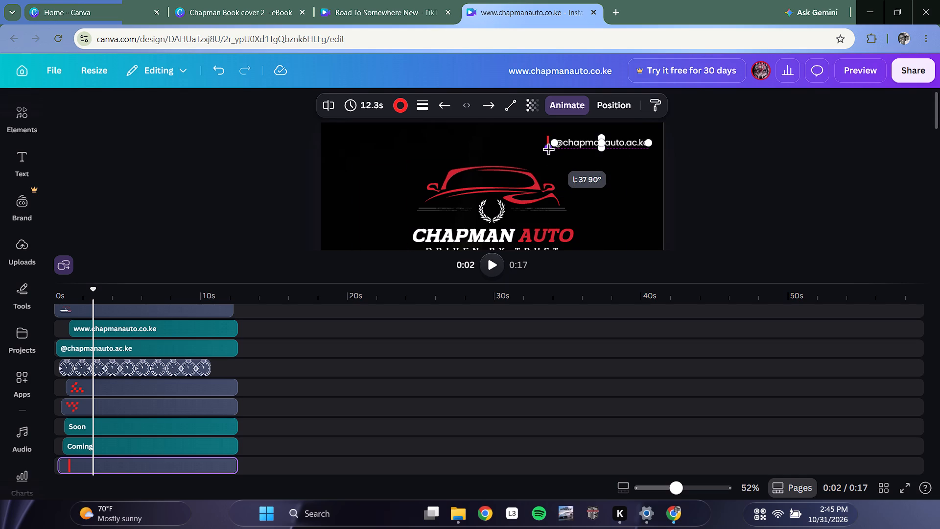
left_click_drag(548, 149, 551, 152)
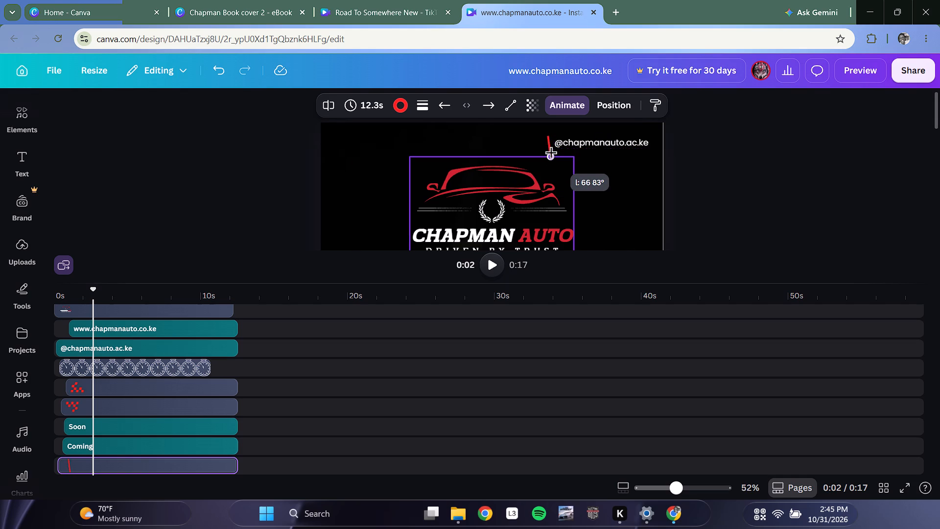
left_click_drag(551, 152, 550, 152)
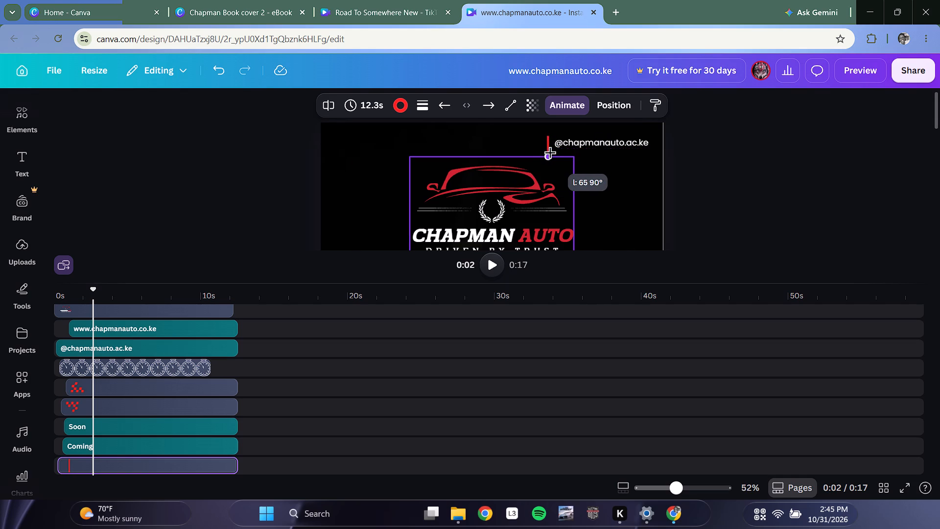
left_click_drag(550, 152, 549, 152)
left_click_drag(549, 152, 548, 150)
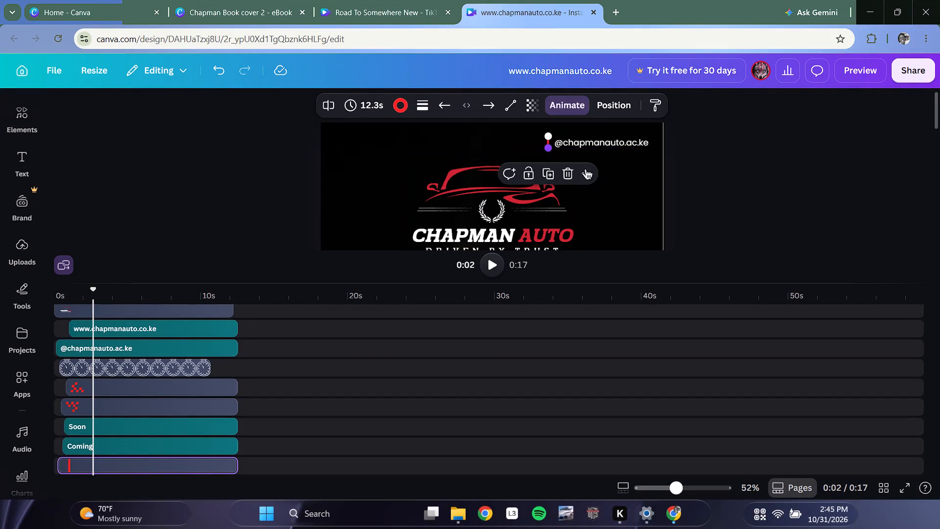
left_click(786, 154)
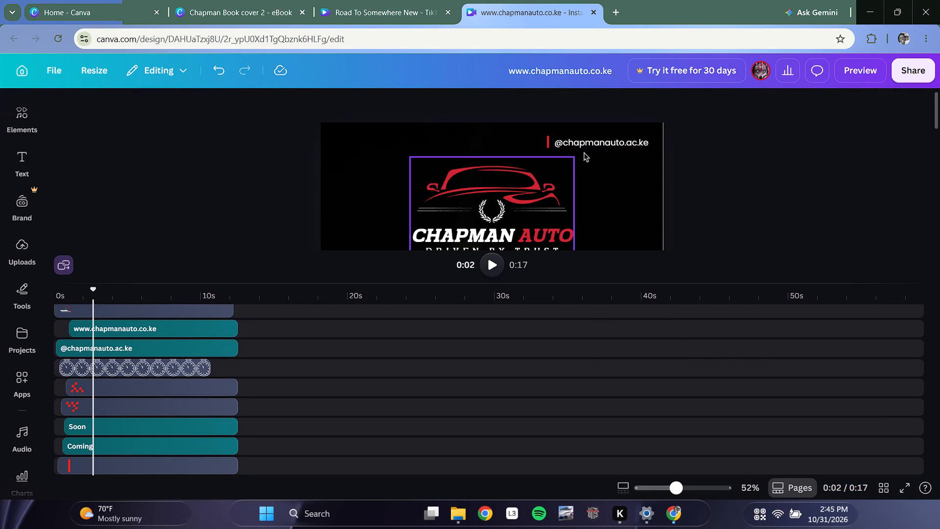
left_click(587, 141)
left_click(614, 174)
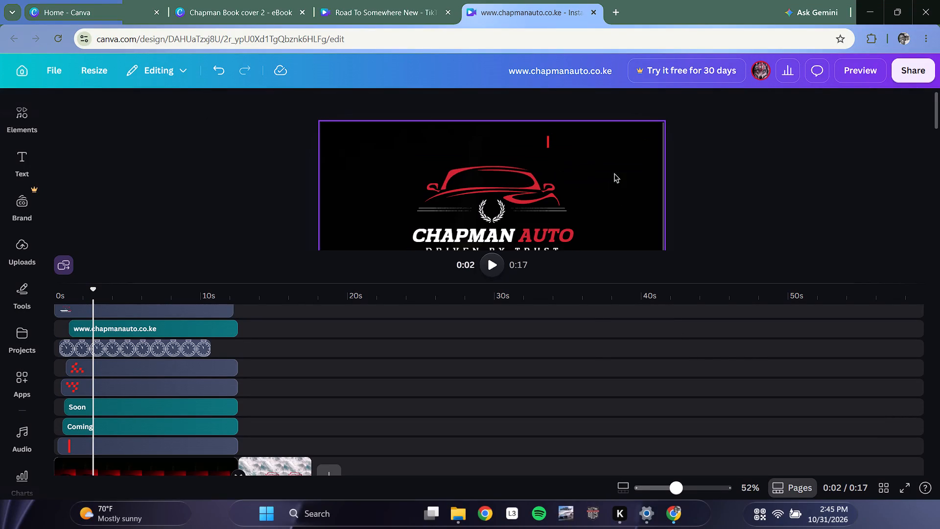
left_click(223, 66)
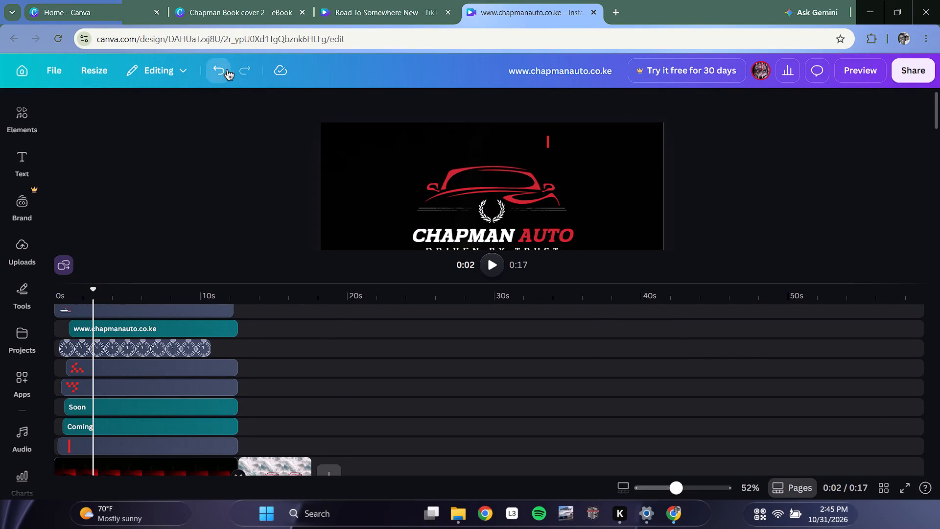
left_click(580, 146)
left_click(598, 170)
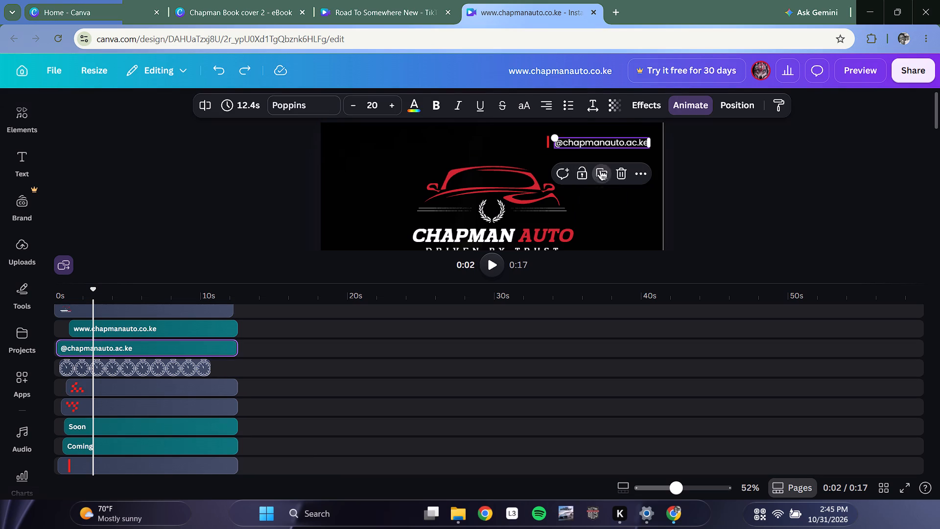
left_click_drag(612, 149, 490, 144)
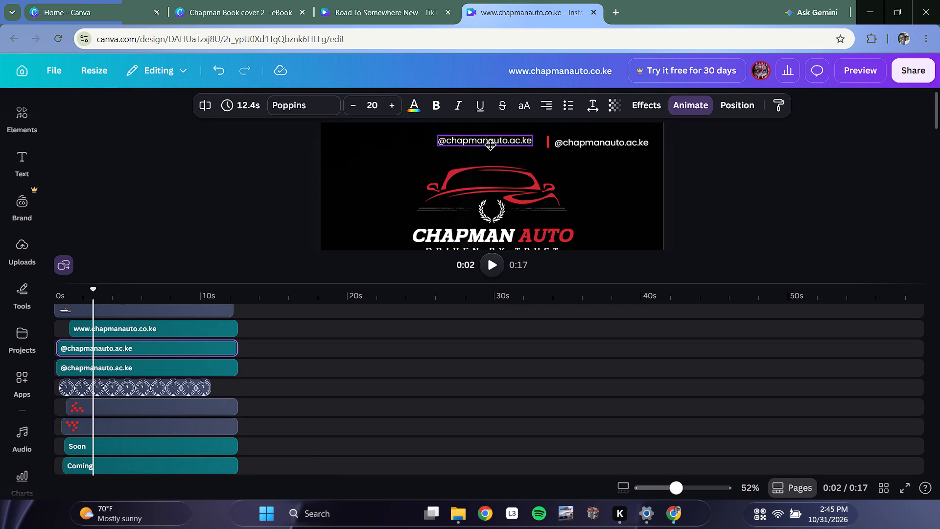
left_click_drag(490, 144, 501, 145)
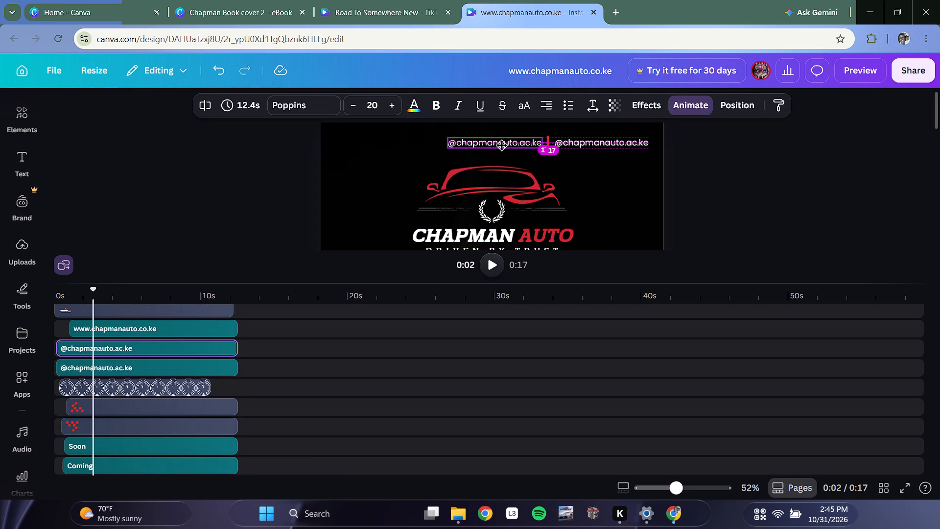
left_click_drag(501, 145, 503, 145)
Replace the duplicated handle text left of the red line with ALL SOCIALS.
double_click(504, 142)
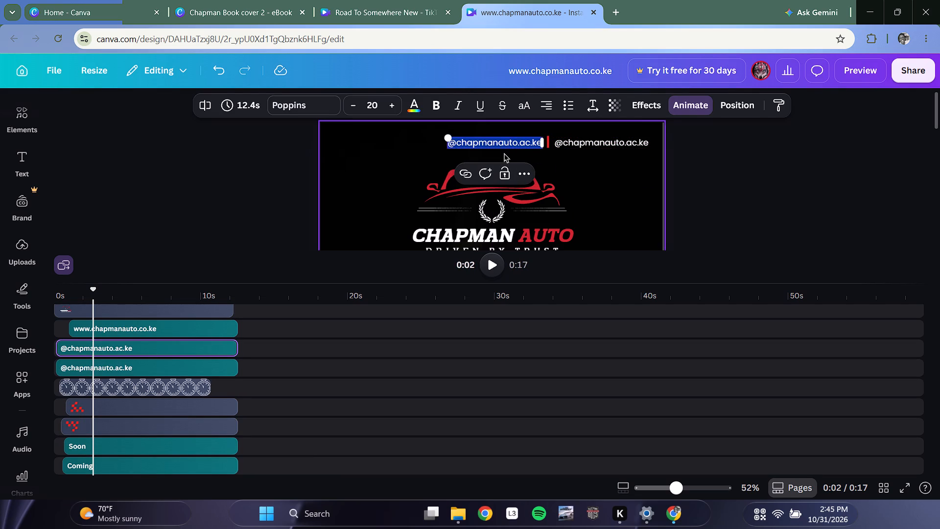
type("SOCIALS")
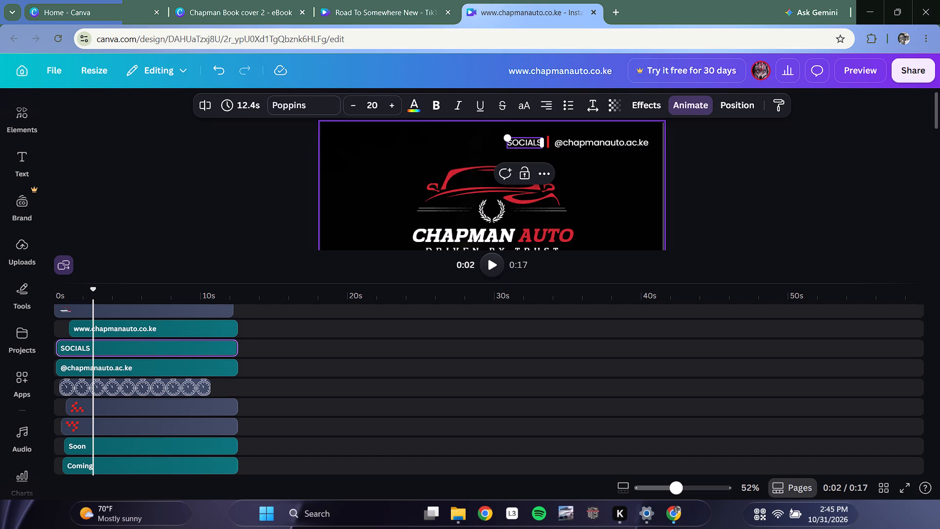
key("Left")
key("Left")
key("Left")
key("Left")
key("Left")
key("Left")
key("Left")
type("ALL")
key("space")
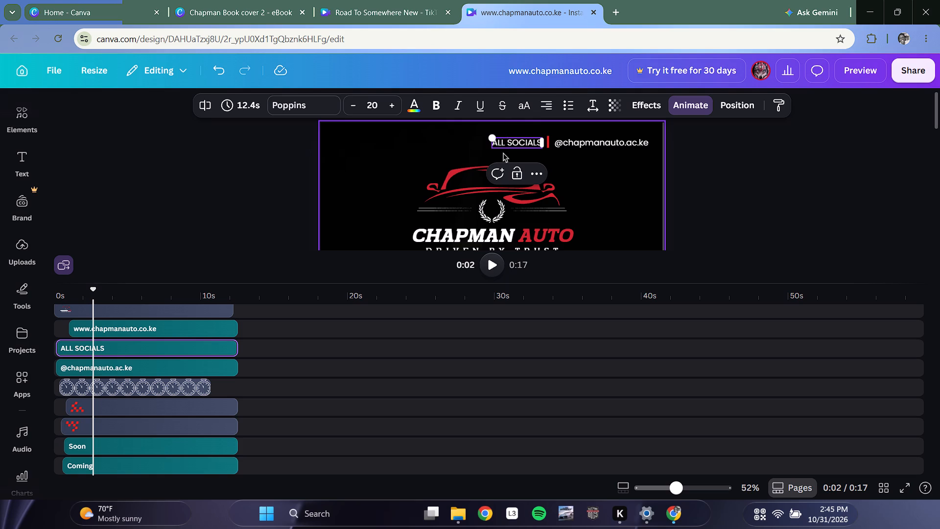
left_click(575, 144)
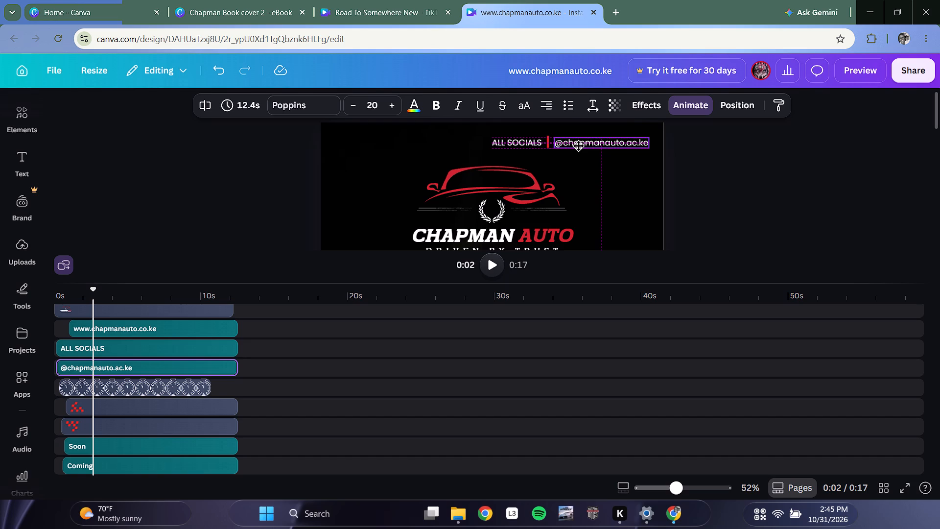
left_click(804, 166)
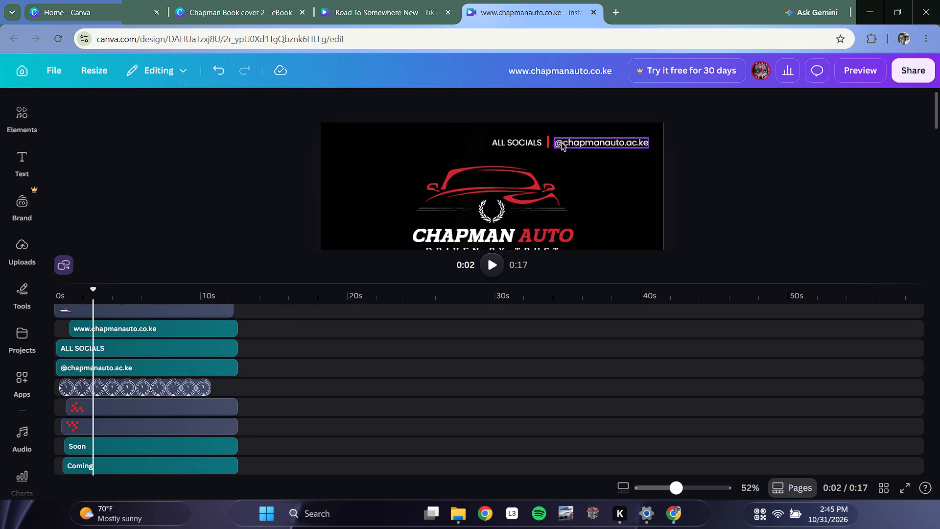
Add the black telephone handset graphic from the recently used elements to the "Coming Soon" scene.
scroll(566, 148, "down", 11)
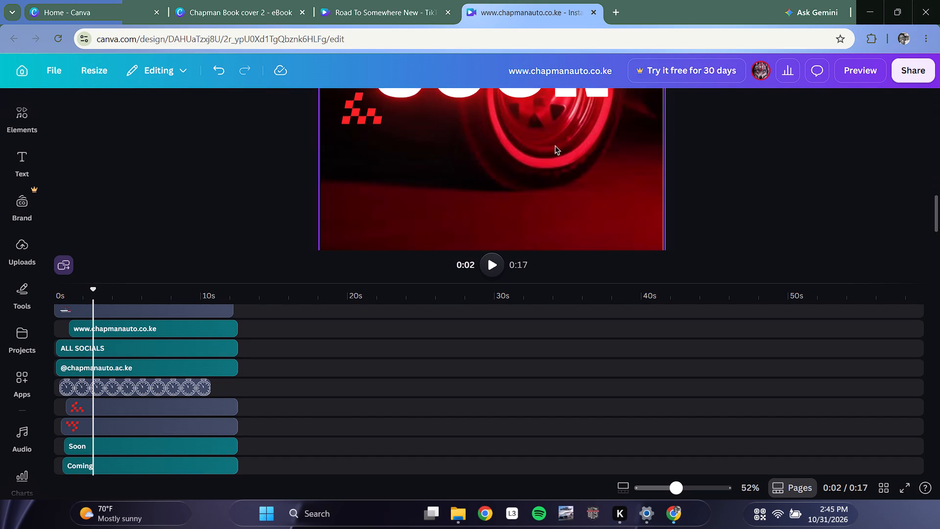
scroll(555, 145, "down", 4)
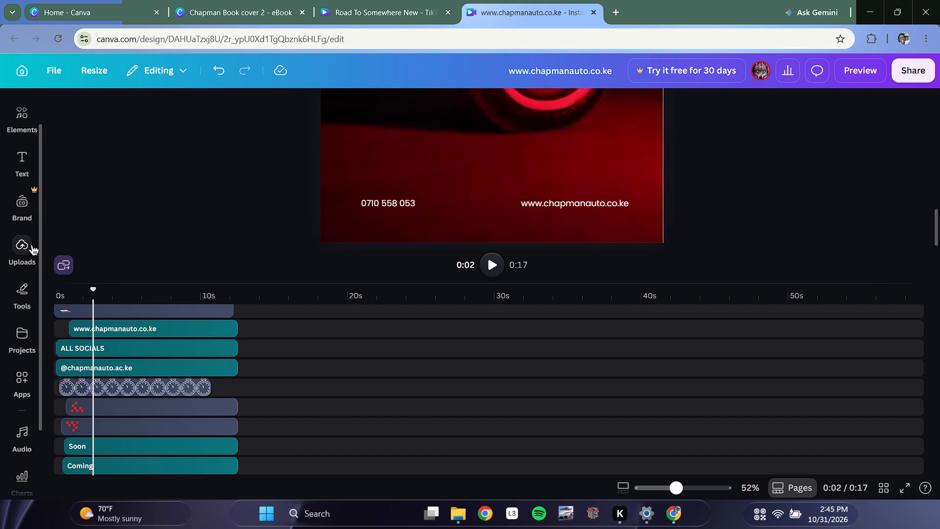
left_click(24, 116)
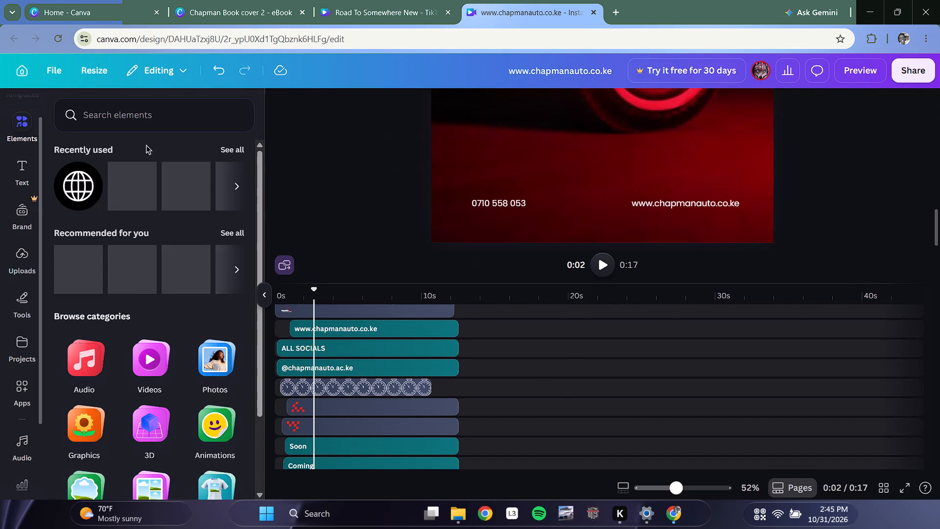
left_click(241, 152)
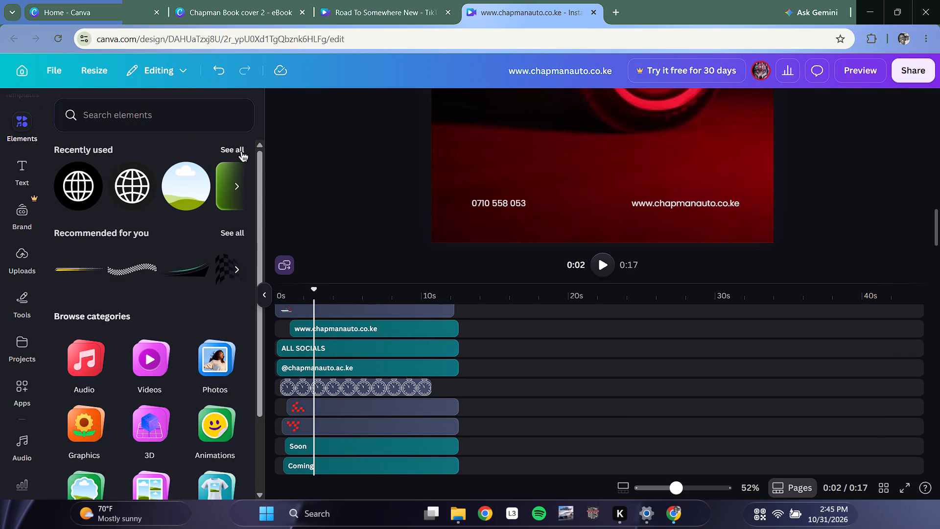
left_click(221, 361)
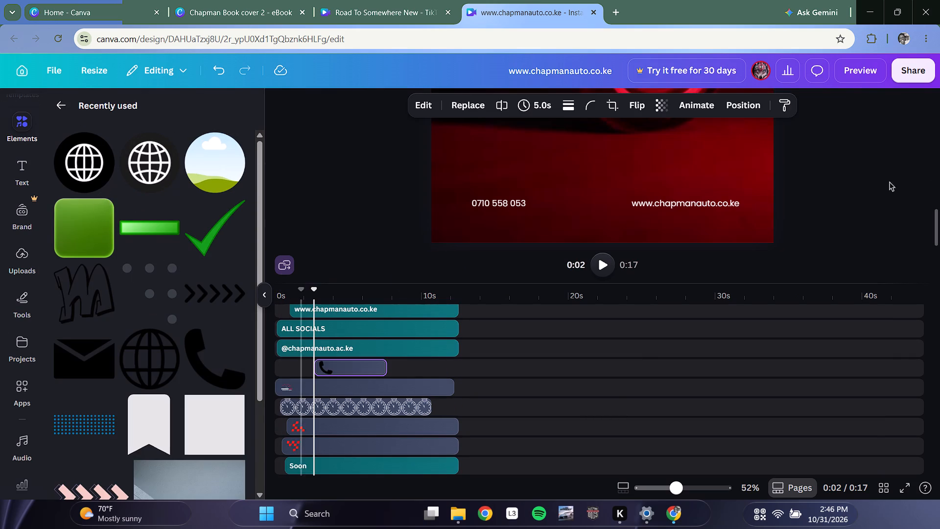
Move the handset graphic down to the contact details near the scene's lower edge and shrink it to a small text-height icon.
scroll(790, 255, "up", 5)
scroll(534, 198, "up", 8)
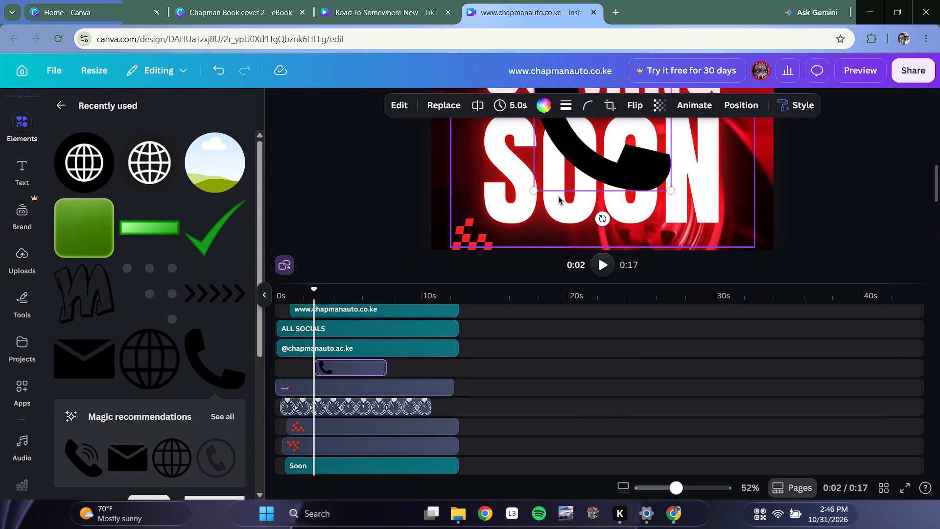
scroll(559, 196, "up", 3)
left_click_drag(576, 172, 559, 272)
scroll(555, 217, "down", 6)
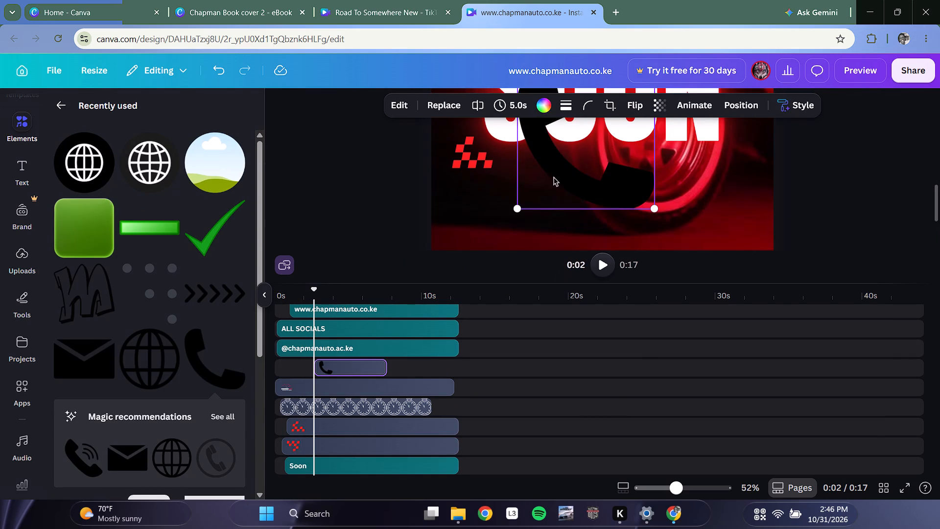
left_click_drag(565, 147, 537, 241)
scroll(517, 208, "down", 4)
left_click_drag(532, 150, 515, 170)
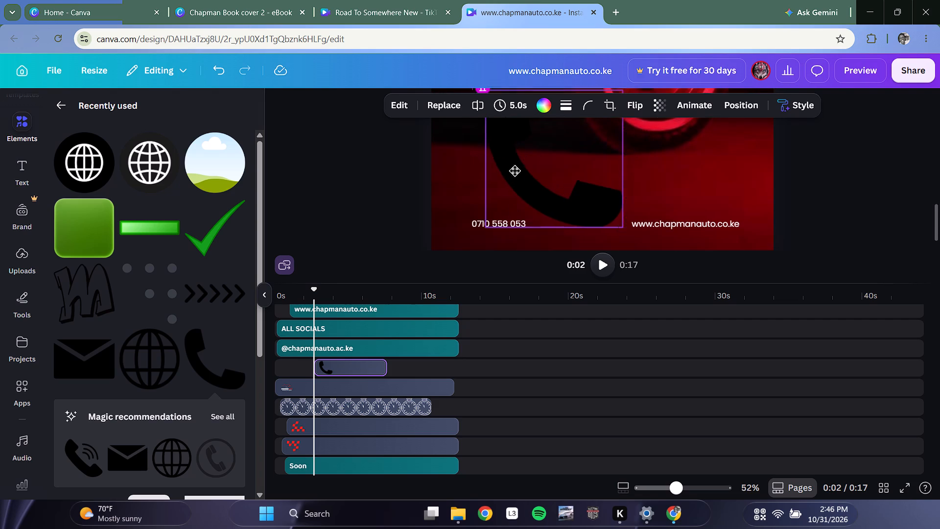
left_click_drag(515, 170, 487, 185)
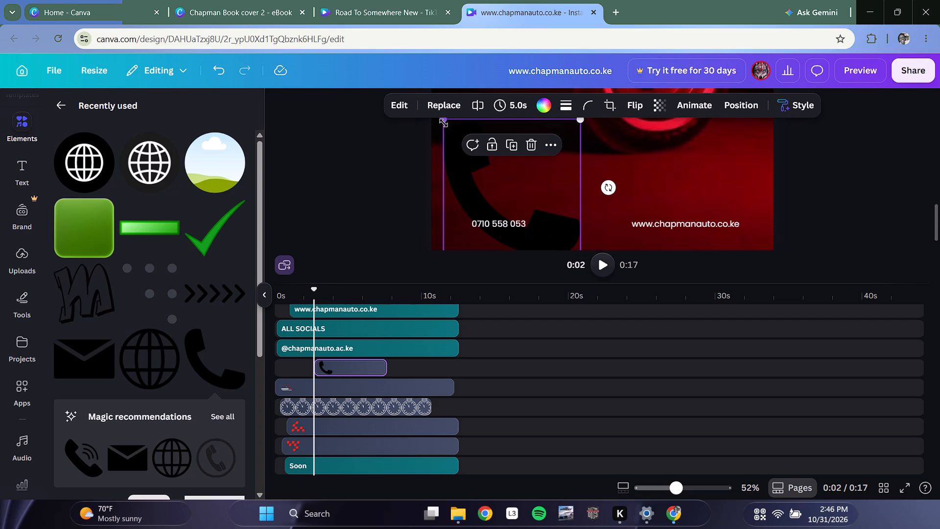
left_click_drag(444, 123, 575, 241)
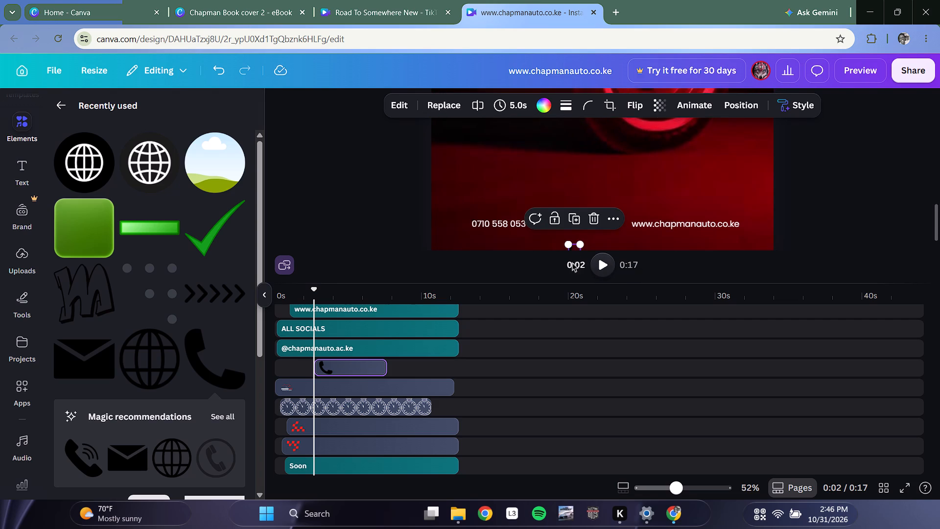
Place the small handset icon directly left of the phone number, level with the number.
scroll(590, 227, "down", 3)
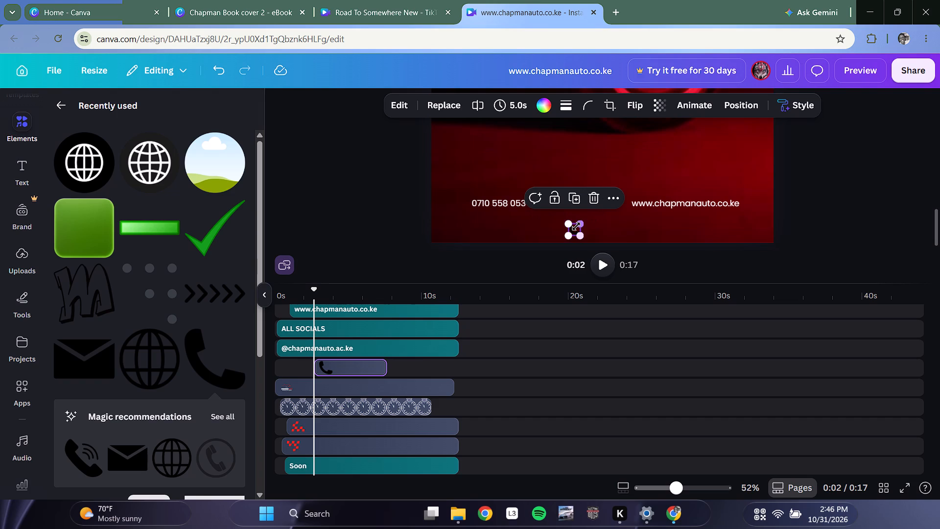
left_click_drag(574, 229, 493, 221)
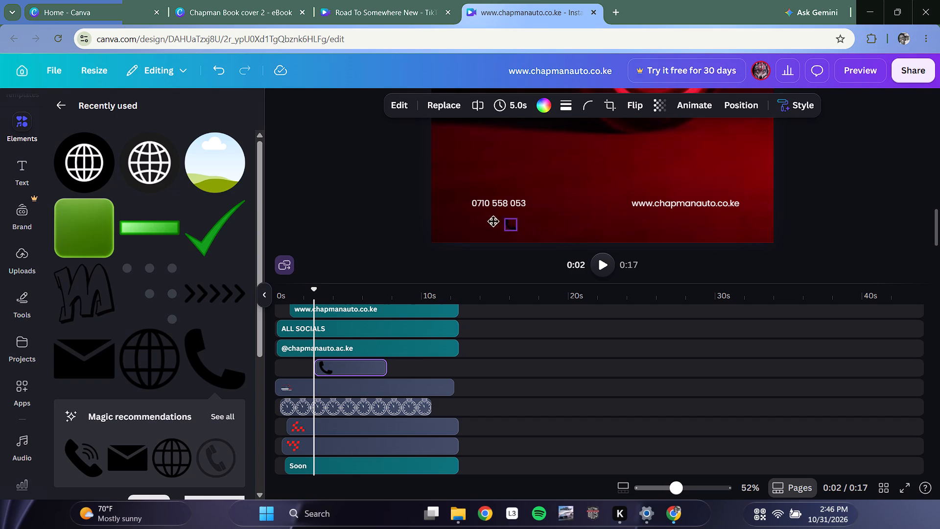
left_click_drag(493, 221, 459, 205)
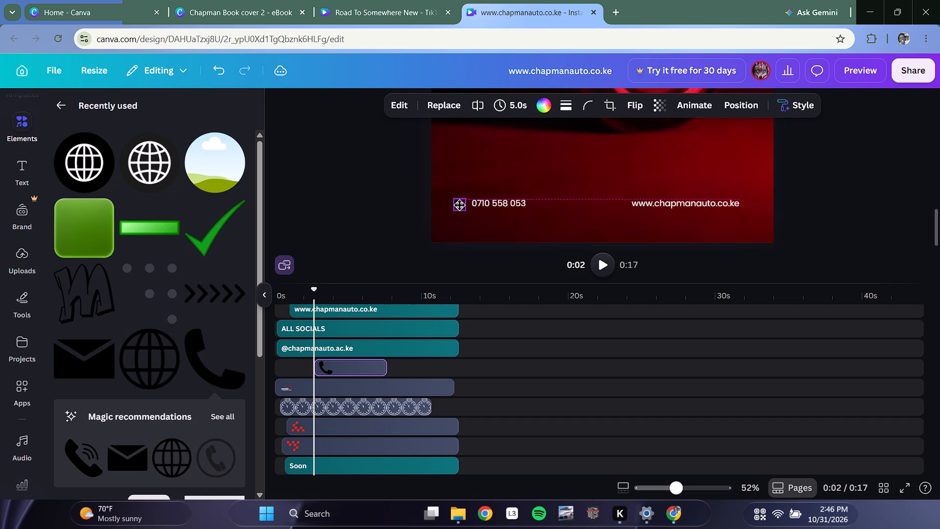
Fine-tune the small handset icon's position so it sits level with the phone number and just left of it.
left_click_drag(459, 205, 461, 204)
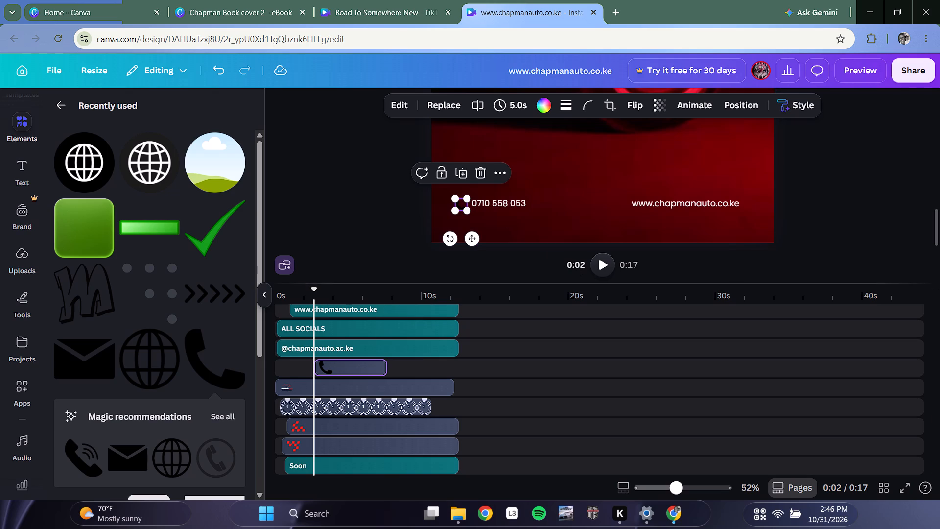
left_click(687, 262)
left_click(462, 201)
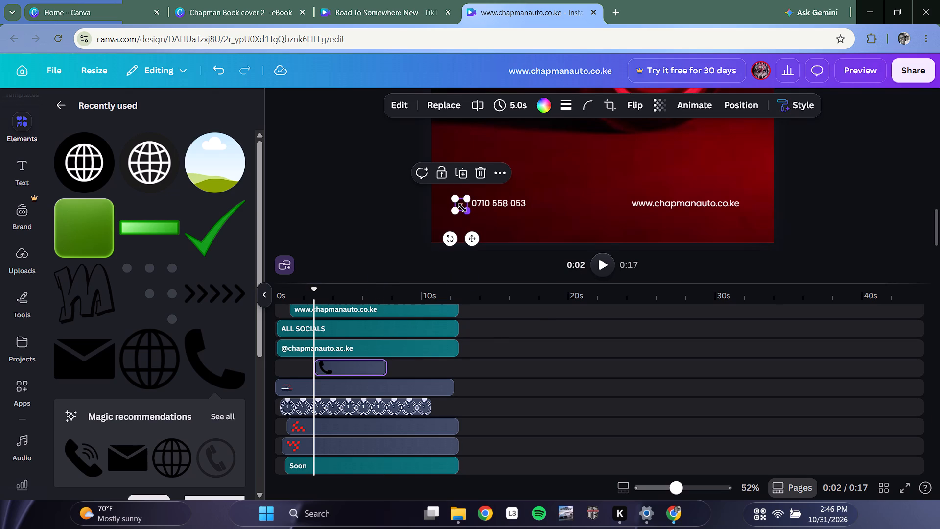
left_click(462, 204)
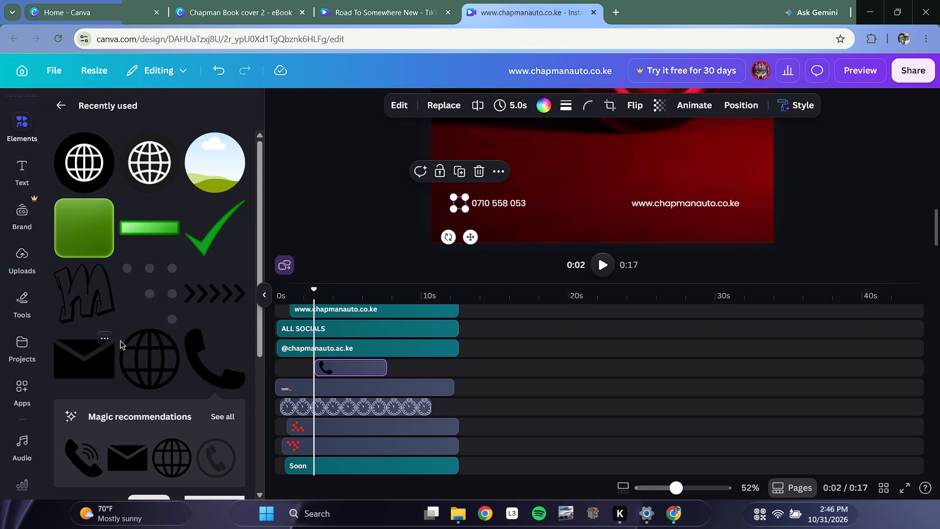
Add the black globe graphic from the recently used elements and move it down to the contact details near the scene's lower edge.
left_click(141, 347)
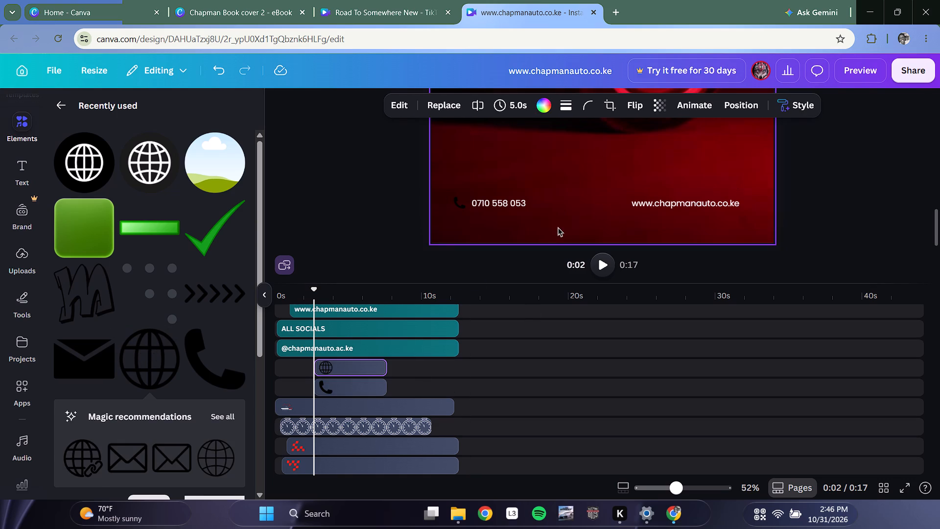
scroll(558, 227, "up", 8)
left_click_drag(616, 153, 625, 283)
scroll(664, 197, "down", 4)
scroll(621, 154, "down", 4)
left_click_drag(629, 125, 601, 211)
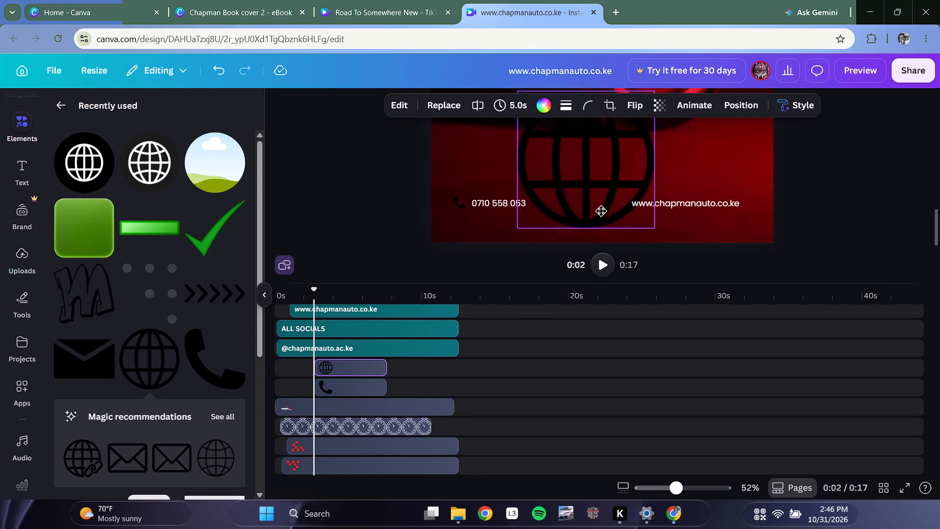
left_click_drag(601, 211, 578, 198)
scroll(559, 161, "up", 2)
scroll(464, 142, "up", 1)
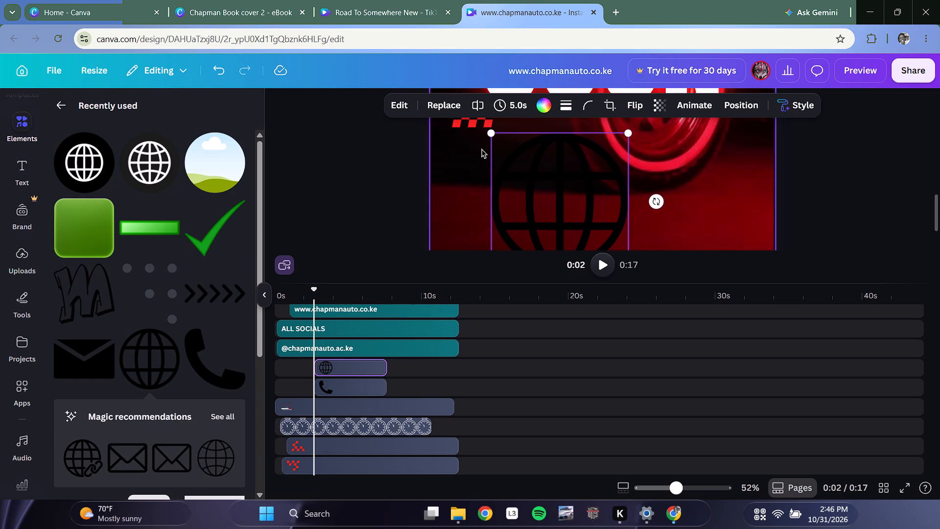
left_click_drag(491, 133, 592, 288)
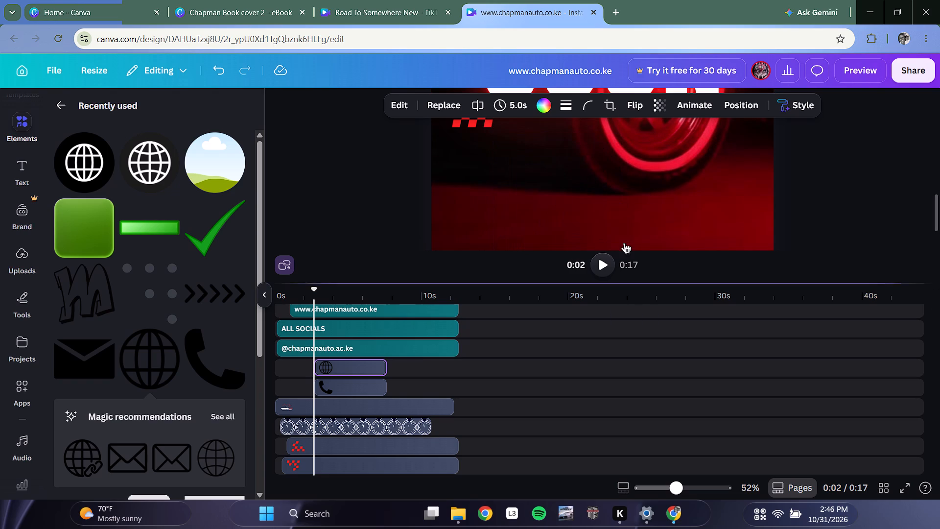
scroll(670, 161, "down", 4)
left_click_drag(619, 197, 613, 193)
left_click_drag(616, 210, 617, 214)
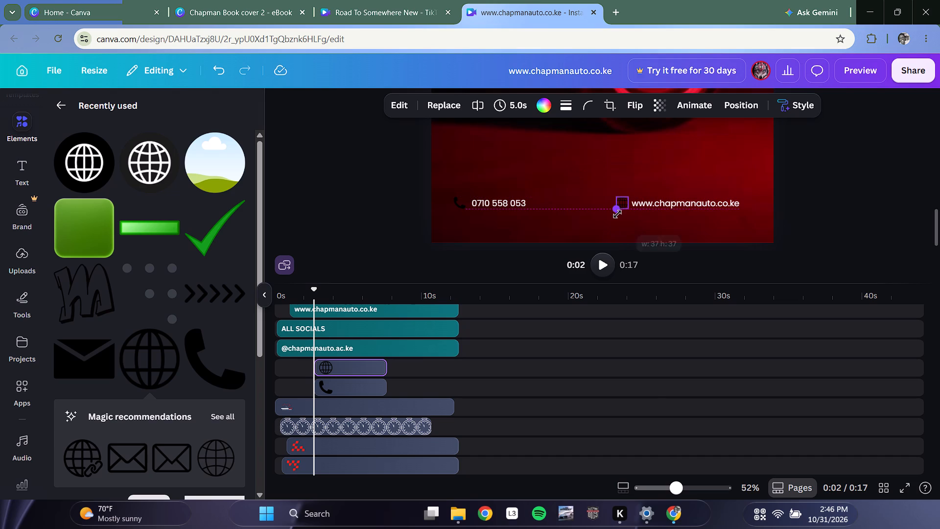
left_click_drag(617, 214, 619, 216)
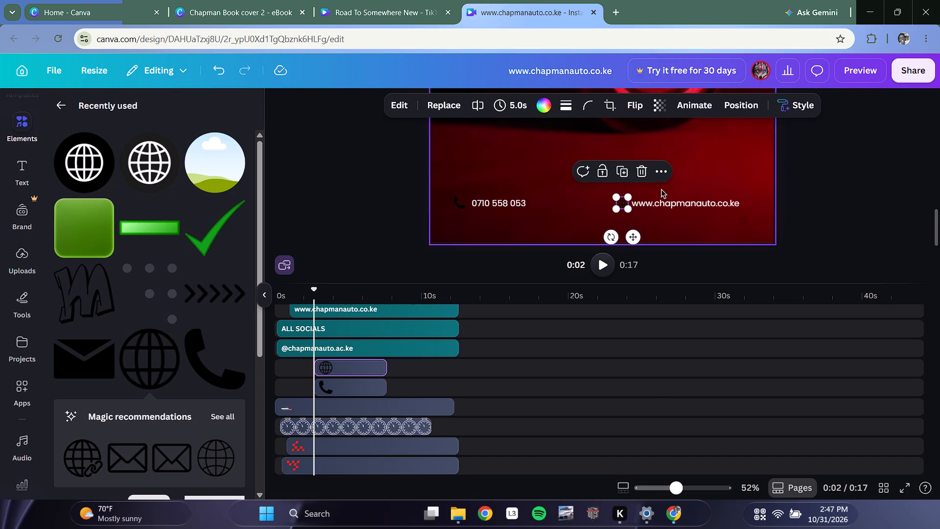
left_click(625, 204)
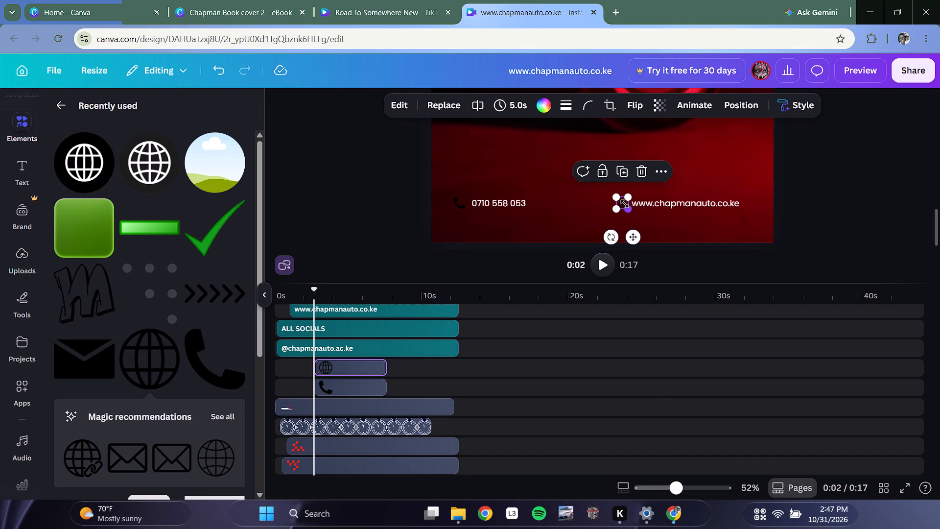
left_click(622, 204)
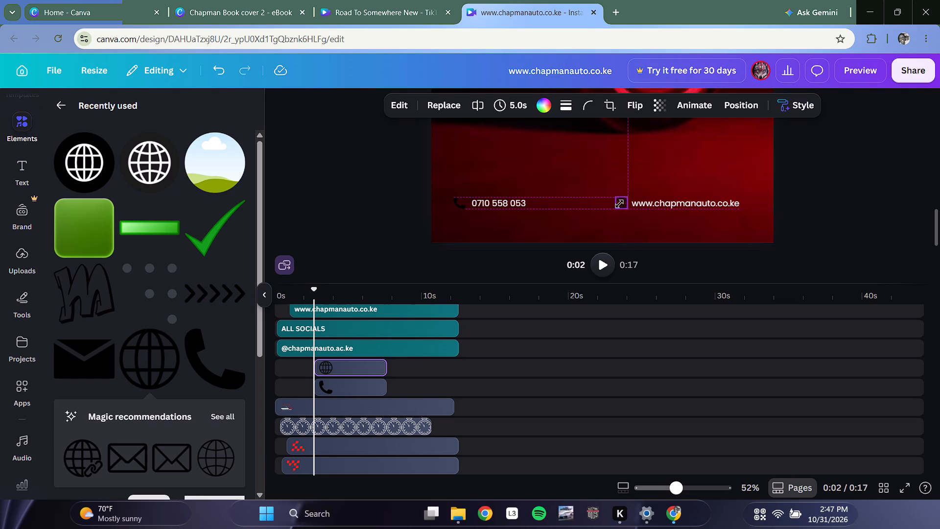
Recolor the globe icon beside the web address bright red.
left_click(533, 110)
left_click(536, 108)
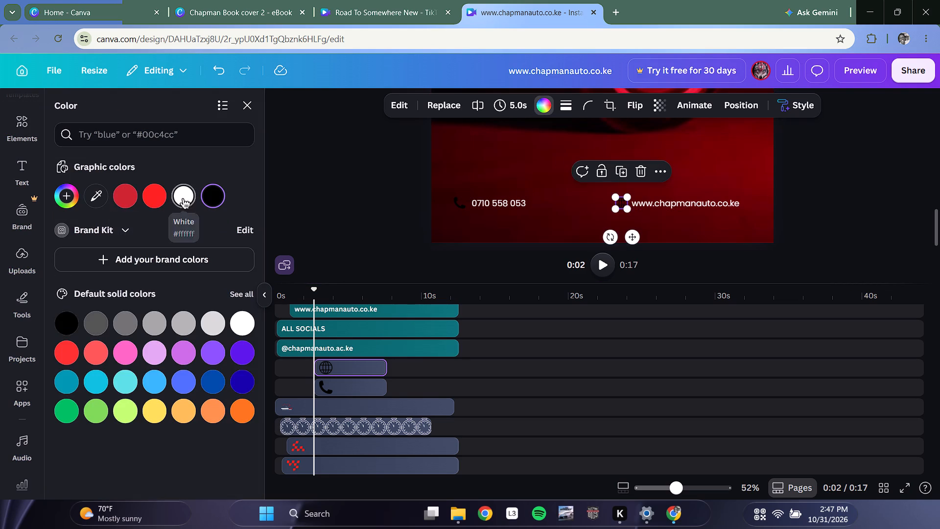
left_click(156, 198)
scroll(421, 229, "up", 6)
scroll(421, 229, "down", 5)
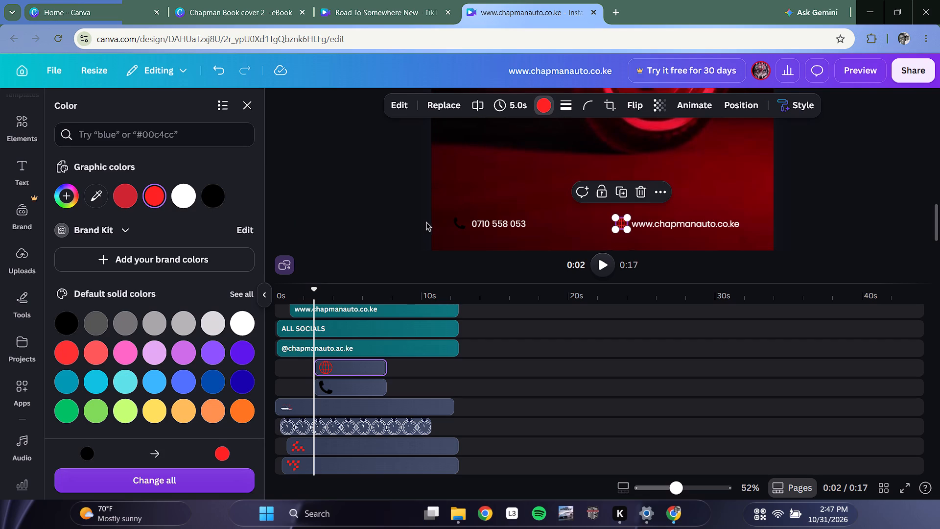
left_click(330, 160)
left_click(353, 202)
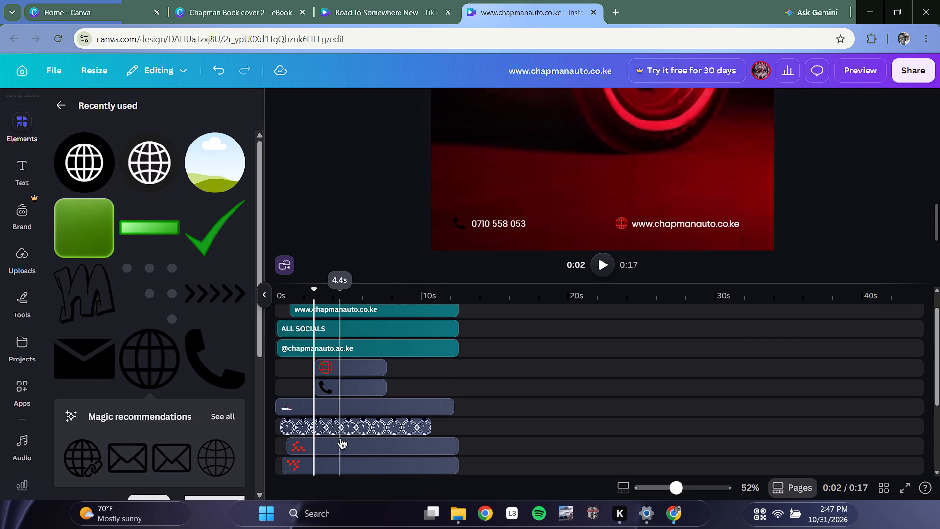
Recolor the globe icon and the handset icon white to match the contact text.
left_click(615, 220)
left_click(545, 113)
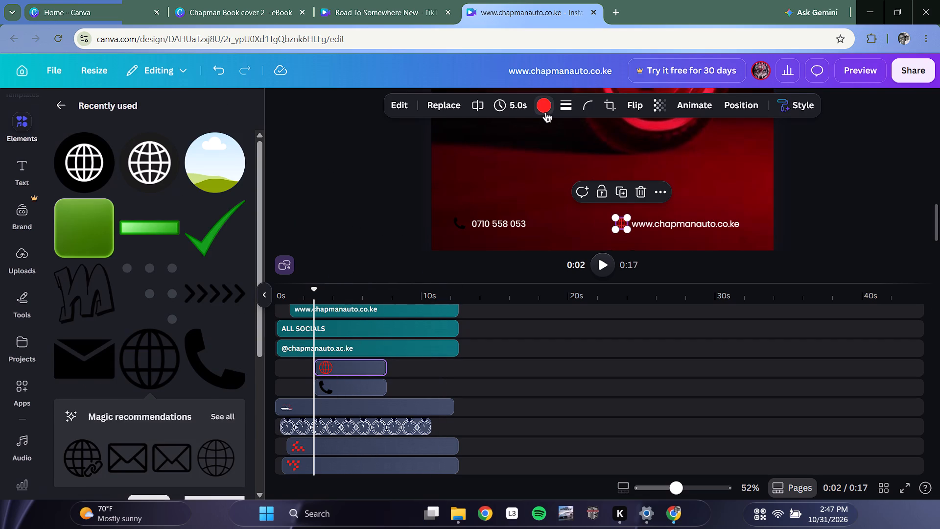
left_click(200, 195)
left_click(190, 200)
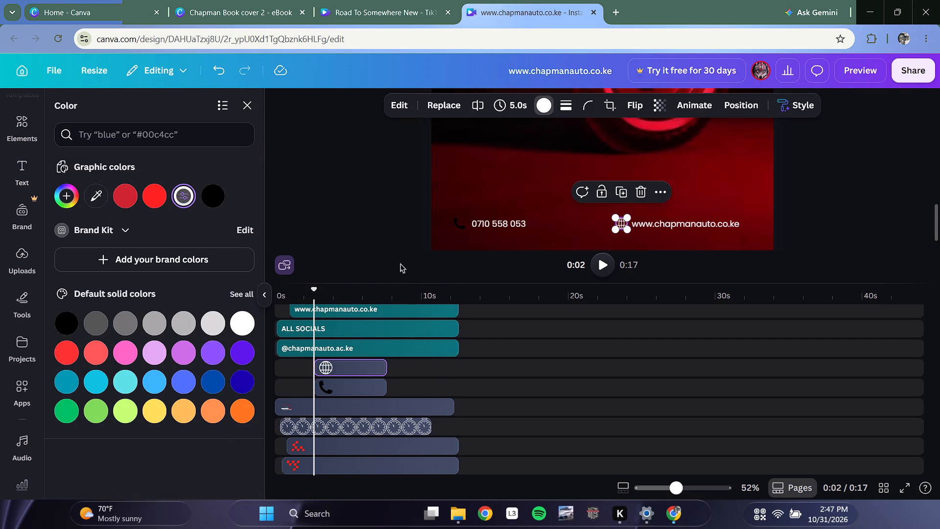
left_click(461, 224)
left_click(182, 197)
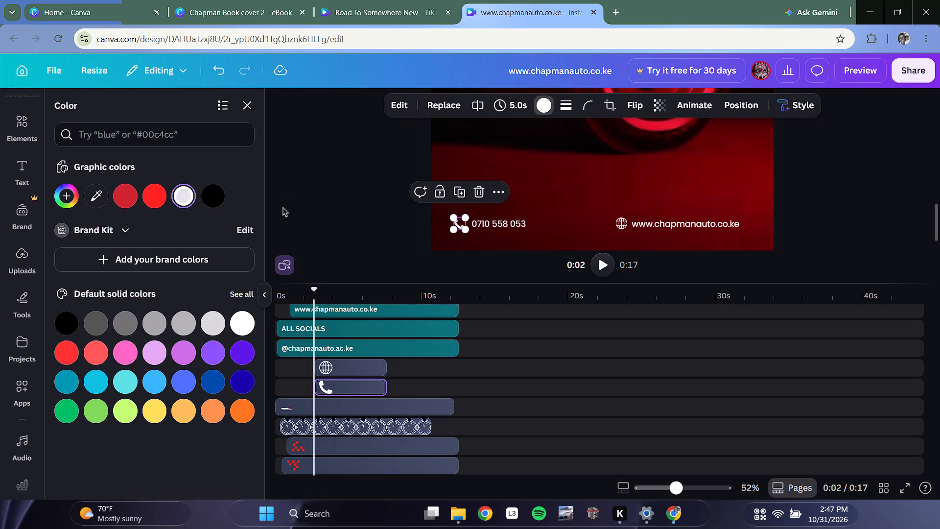
double_click(360, 203)
scroll(602, 225, "up", 2)
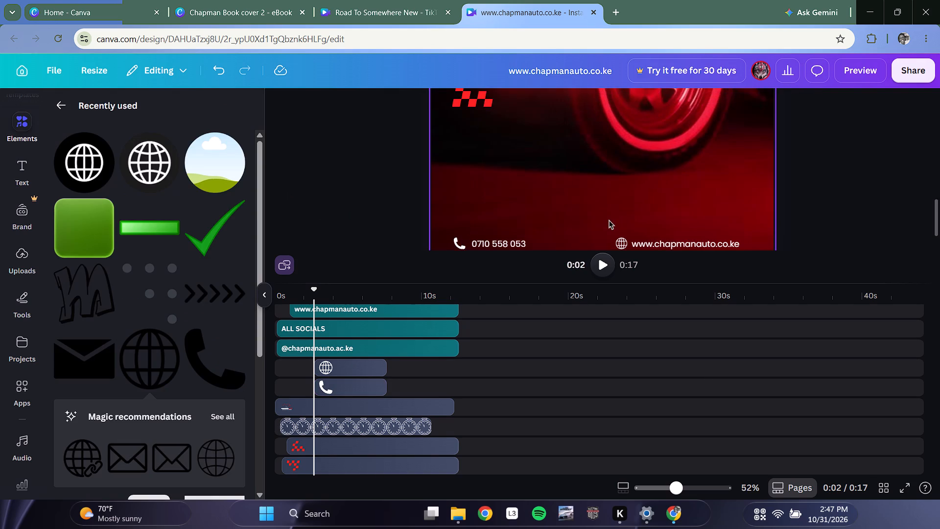
scroll(609, 220, "down", 2)
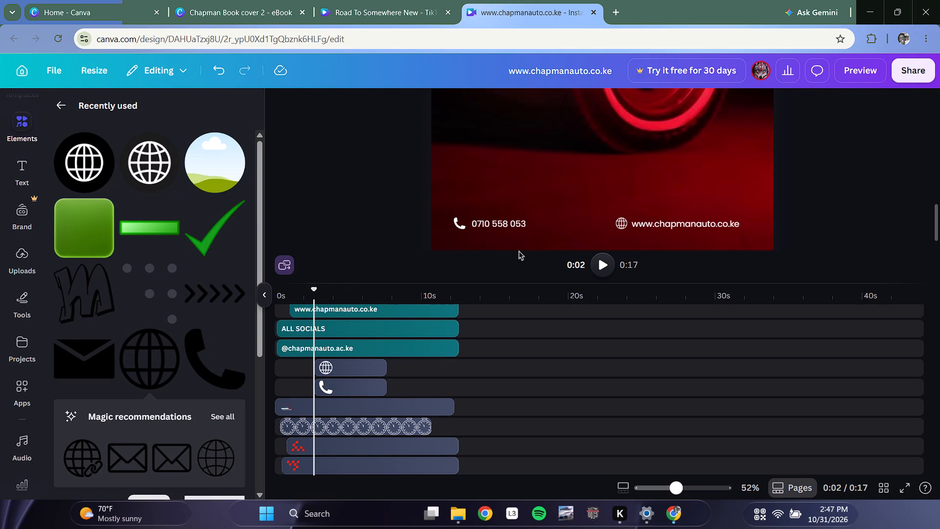
Add a straight line to the "Coming Soon" scene.
key("ctrl+l")
left_click(343, 176)
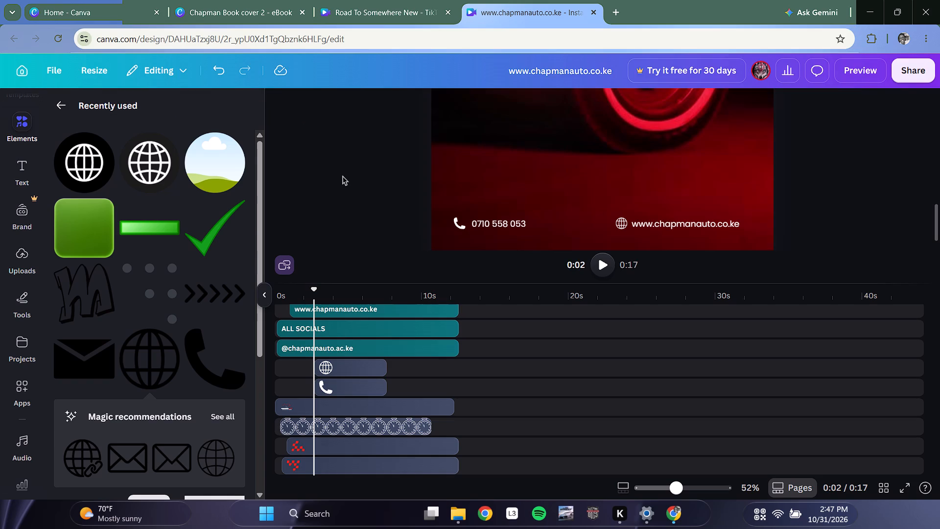
key("l")
scroll(691, 250, "up", 6)
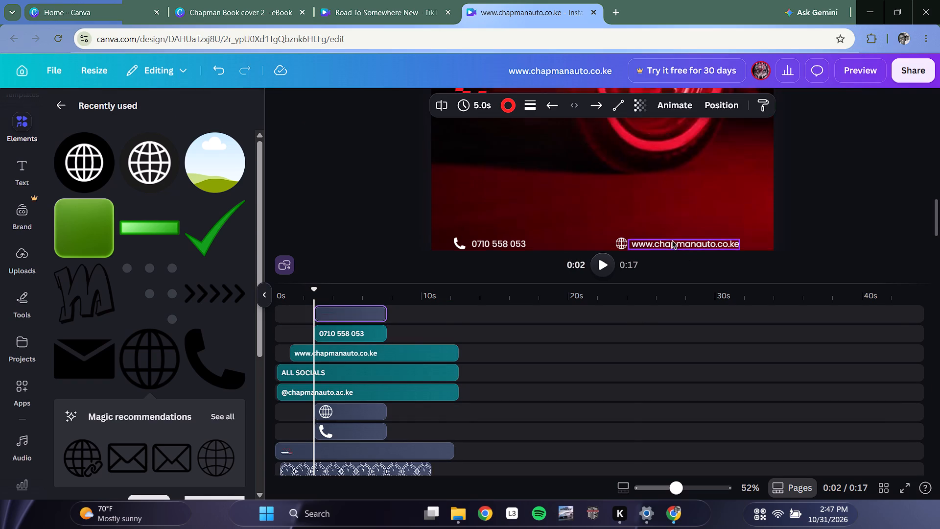
scroll(672, 240, "up", 4)
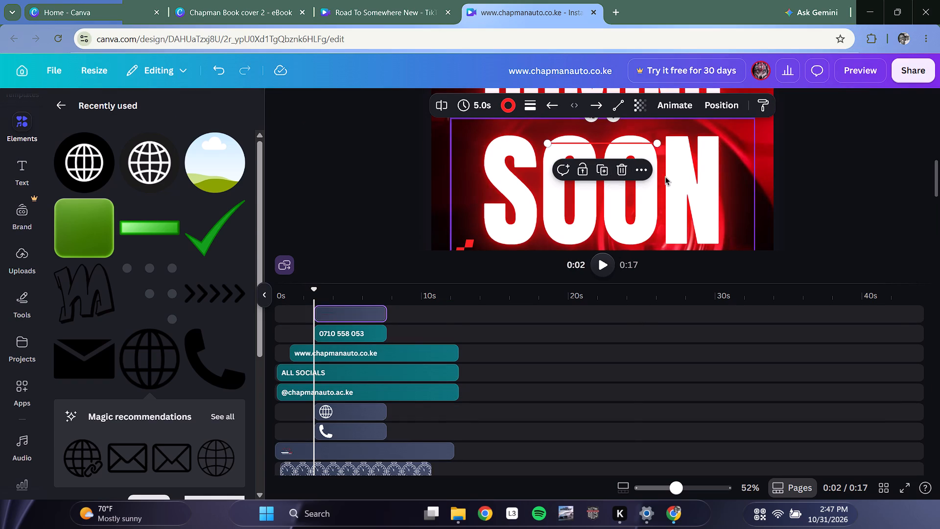
left_click(859, 163)
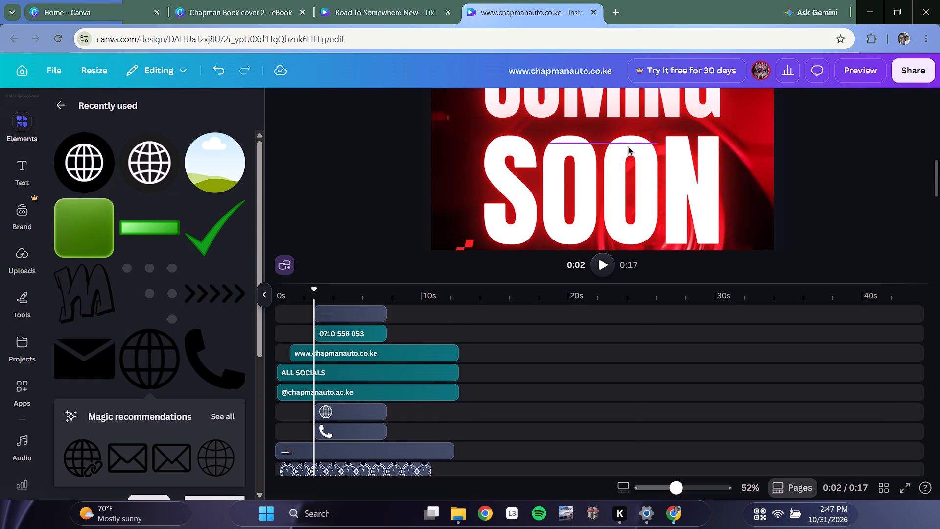
left_click(628, 145)
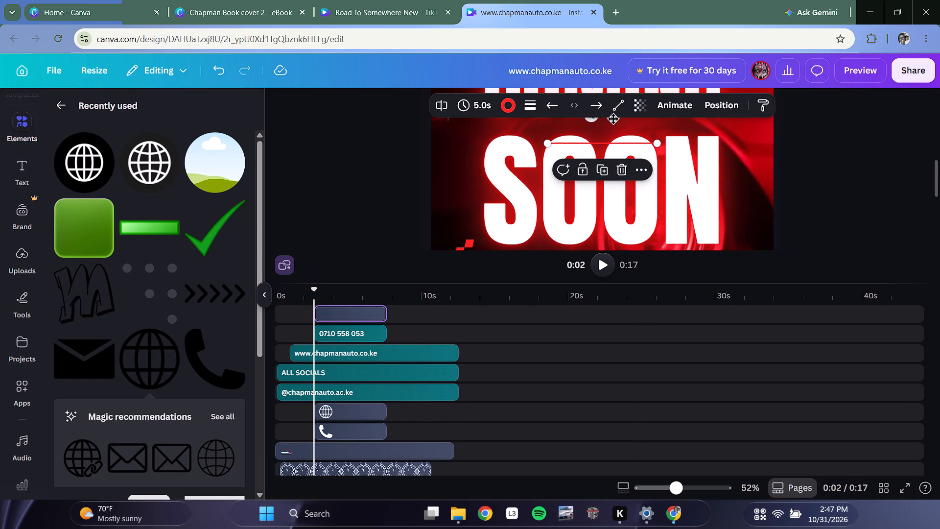
left_click_drag(613, 117, 613, 157)
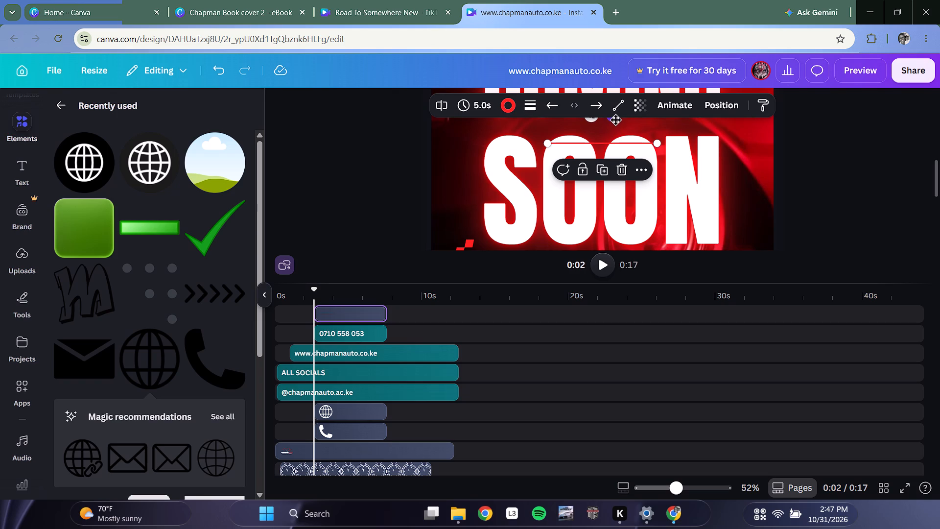
left_click_drag(615, 118, 615, 243)
scroll(625, 217, "down", 6)
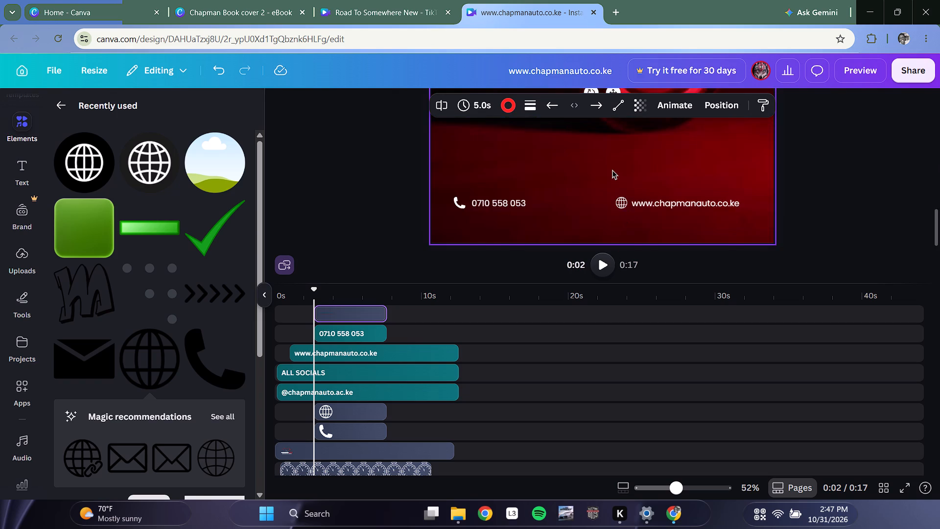
scroll(612, 164, "up", 2)
left_click_drag(616, 135, 675, 246)
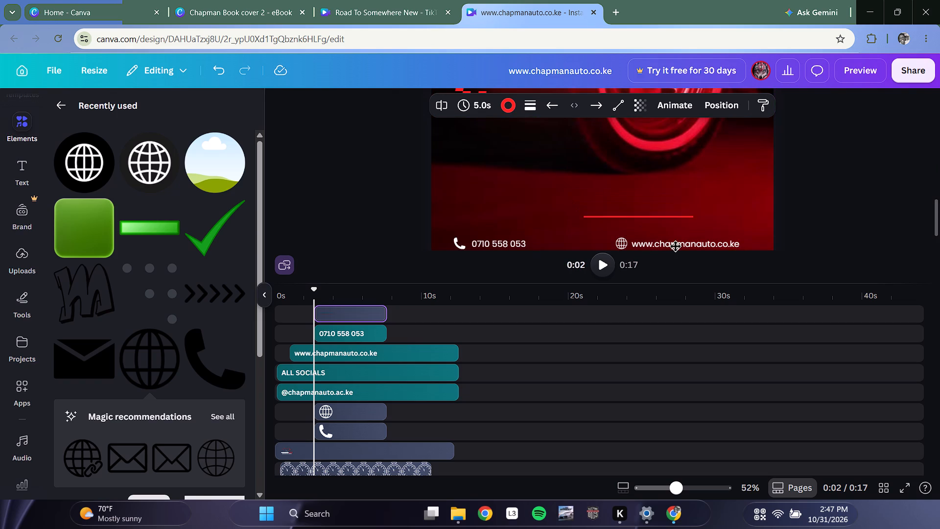
left_click_drag(675, 246, 695, 284)
scroll(697, 190, "down", 2)
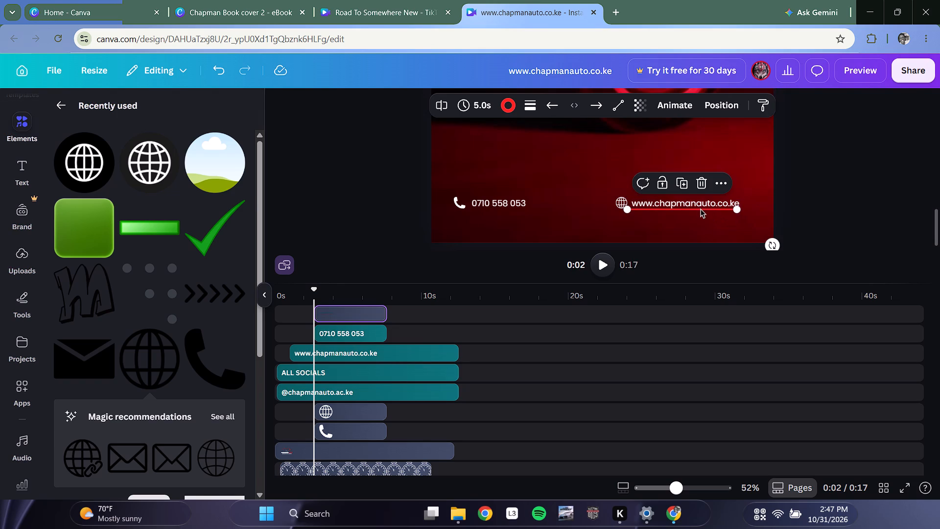
left_click_drag(699, 209, 706, 215)
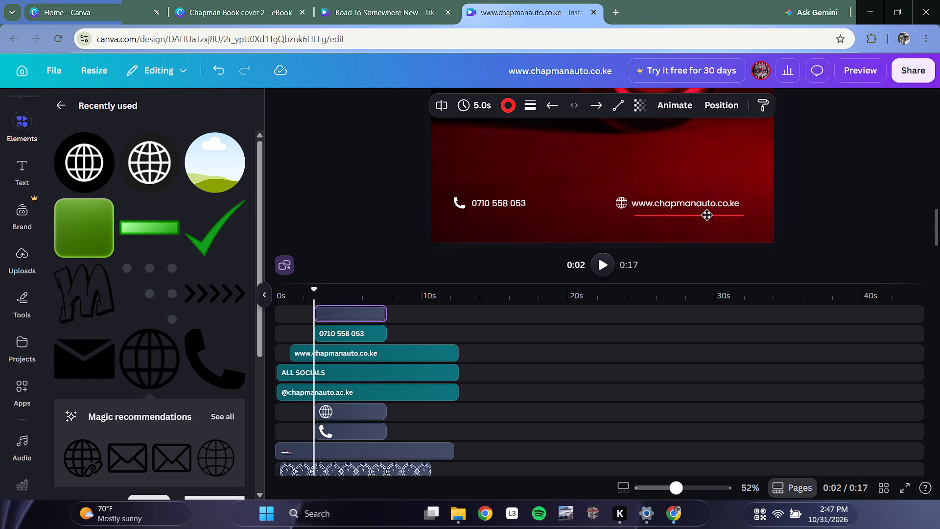
left_click_drag(706, 215, 717, 208)
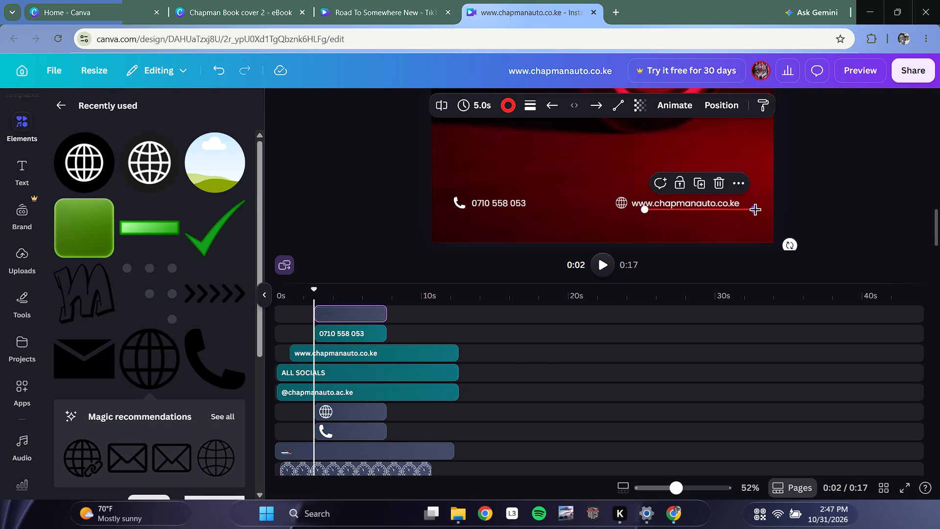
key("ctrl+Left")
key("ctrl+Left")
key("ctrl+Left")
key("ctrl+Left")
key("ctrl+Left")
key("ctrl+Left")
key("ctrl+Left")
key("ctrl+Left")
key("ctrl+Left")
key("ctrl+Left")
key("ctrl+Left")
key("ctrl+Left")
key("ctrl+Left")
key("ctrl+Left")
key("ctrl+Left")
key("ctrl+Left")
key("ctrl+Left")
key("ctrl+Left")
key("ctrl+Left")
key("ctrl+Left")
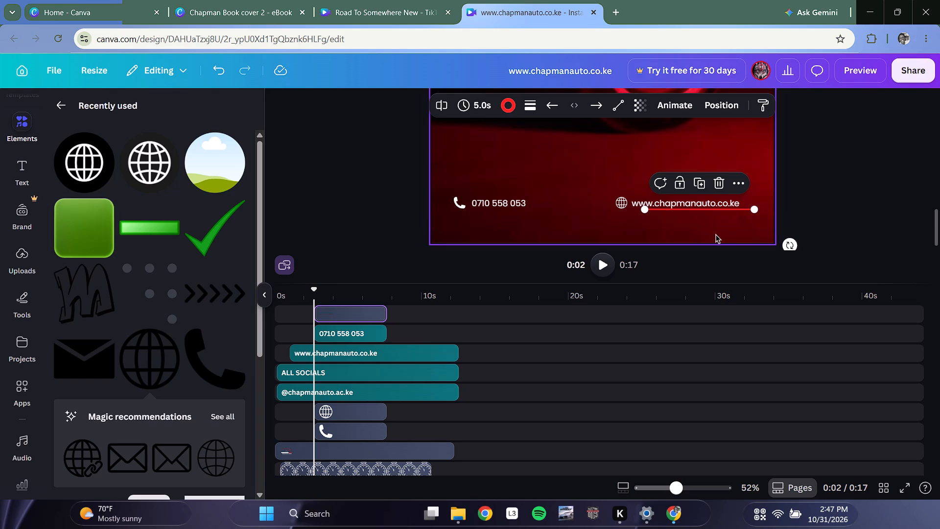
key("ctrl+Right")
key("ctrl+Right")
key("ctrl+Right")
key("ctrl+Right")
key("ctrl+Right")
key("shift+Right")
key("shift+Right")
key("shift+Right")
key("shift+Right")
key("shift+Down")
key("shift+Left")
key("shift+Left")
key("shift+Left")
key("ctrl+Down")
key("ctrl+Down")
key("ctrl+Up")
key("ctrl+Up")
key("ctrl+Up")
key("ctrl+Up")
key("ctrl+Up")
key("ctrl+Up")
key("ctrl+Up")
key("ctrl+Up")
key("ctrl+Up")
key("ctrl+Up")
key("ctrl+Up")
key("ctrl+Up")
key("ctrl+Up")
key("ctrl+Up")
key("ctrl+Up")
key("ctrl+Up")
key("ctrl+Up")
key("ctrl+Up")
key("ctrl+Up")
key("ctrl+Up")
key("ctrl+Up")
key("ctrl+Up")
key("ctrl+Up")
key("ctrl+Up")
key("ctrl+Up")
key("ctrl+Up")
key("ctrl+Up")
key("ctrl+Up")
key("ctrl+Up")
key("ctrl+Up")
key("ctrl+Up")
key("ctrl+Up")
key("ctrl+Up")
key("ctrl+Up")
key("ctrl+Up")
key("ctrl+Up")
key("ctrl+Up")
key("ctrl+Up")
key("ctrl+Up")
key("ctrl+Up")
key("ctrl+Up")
left_click(895, 204)
left_click(750, 209)
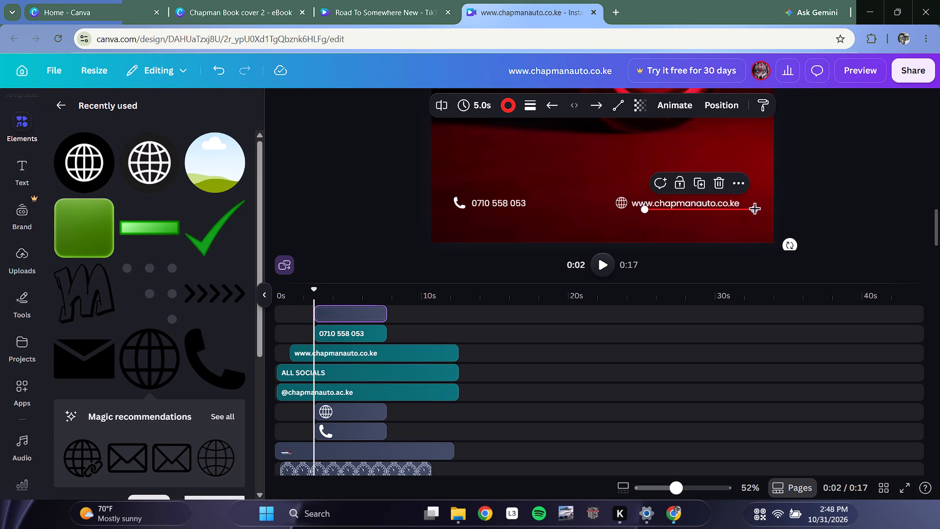
key("ctrl+Left")
key("ctrl+Left")
key("ctrl+Left")
key("ctrl+Left")
key("ctrl+Left")
key("ctrl+Left")
key("ctrl+Left")
key("ctrl+Left")
key("ctrl+Left")
key("ctrl+Left")
key("ctrl+Left")
key("ctrl+Left")
key("ctrl+Left")
key("ctrl+Left")
key("ctrl+Left")
key("ctrl+Left")
key("ctrl+Left")
key("ctrl+Left")
key("ctrl+Left")
key("ctrl+Left")
key("ctrl+Left")
key("ctrl+Left")
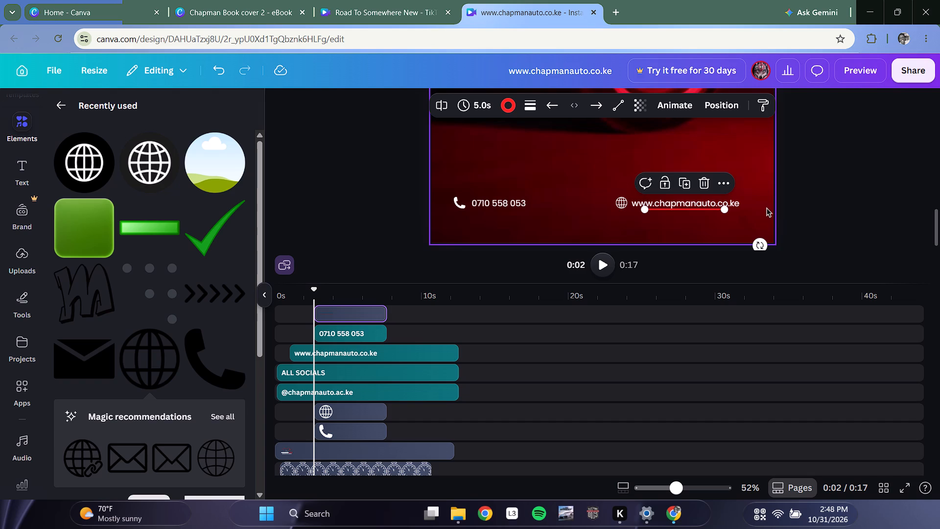
left_click(918, 215)
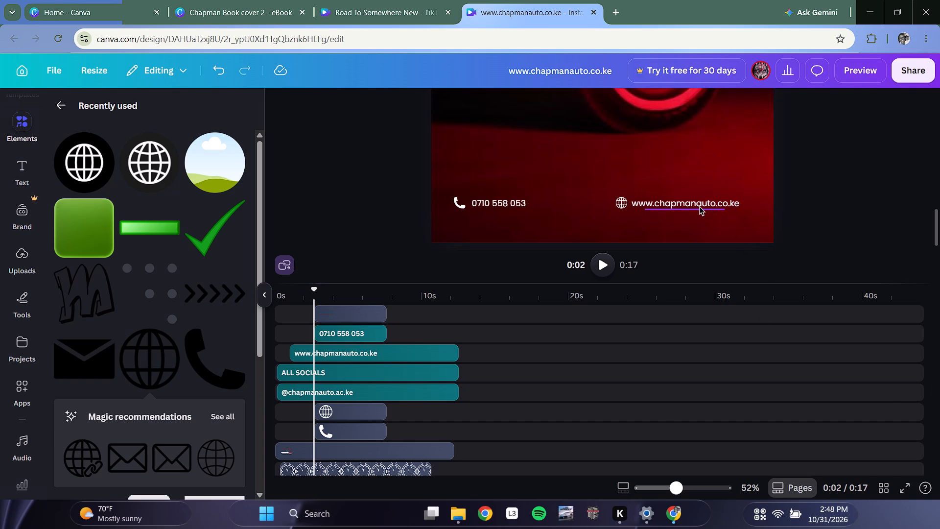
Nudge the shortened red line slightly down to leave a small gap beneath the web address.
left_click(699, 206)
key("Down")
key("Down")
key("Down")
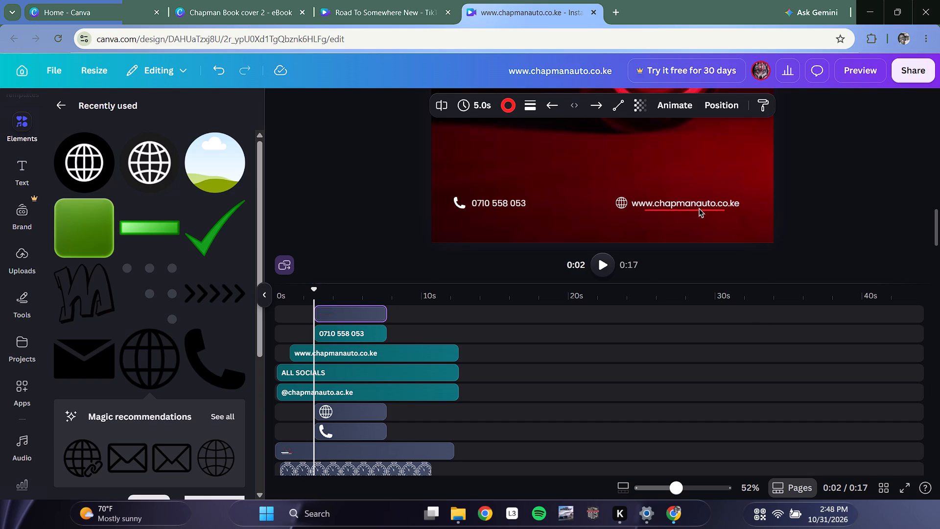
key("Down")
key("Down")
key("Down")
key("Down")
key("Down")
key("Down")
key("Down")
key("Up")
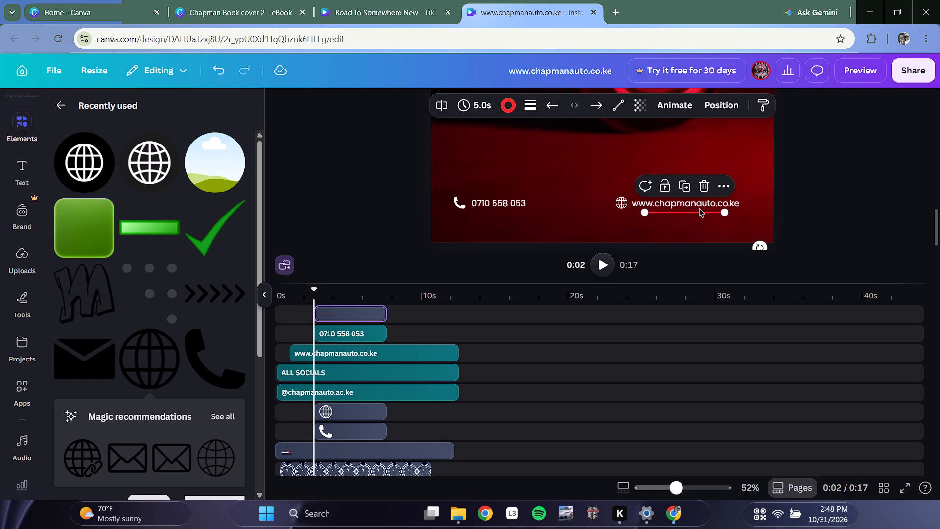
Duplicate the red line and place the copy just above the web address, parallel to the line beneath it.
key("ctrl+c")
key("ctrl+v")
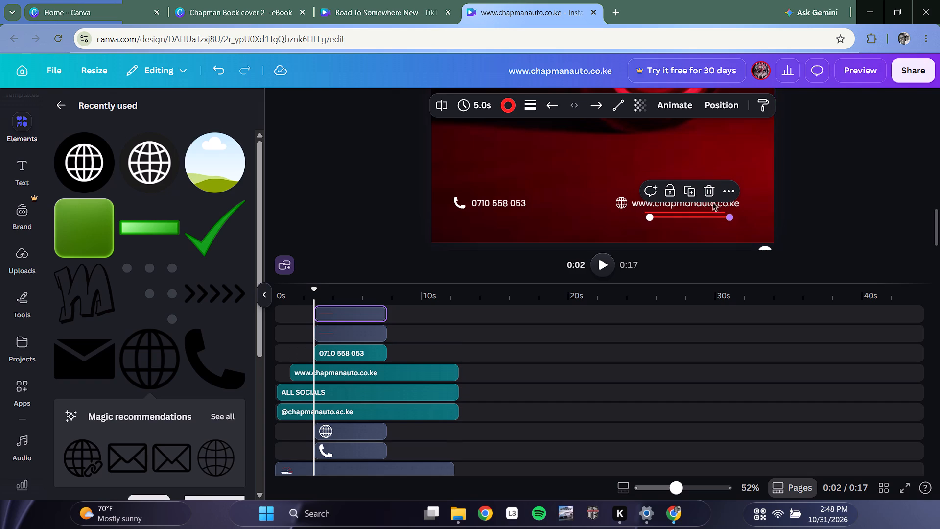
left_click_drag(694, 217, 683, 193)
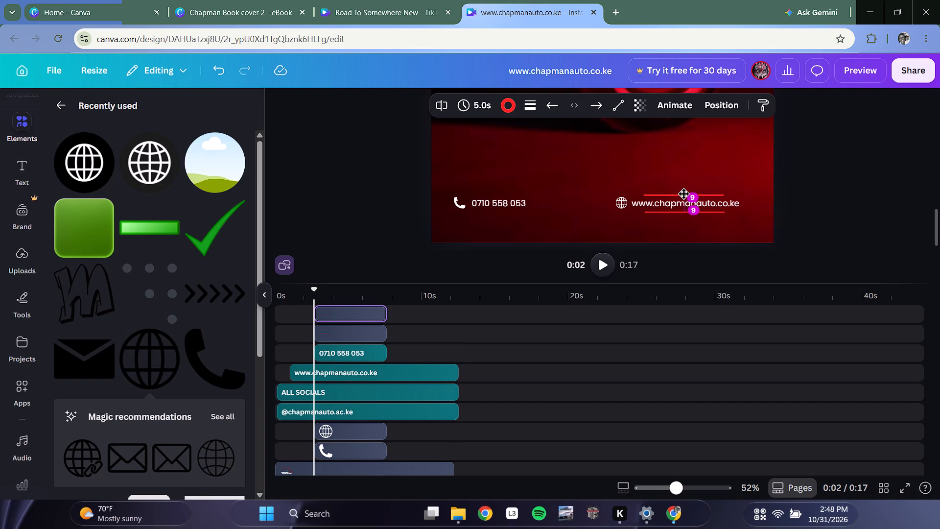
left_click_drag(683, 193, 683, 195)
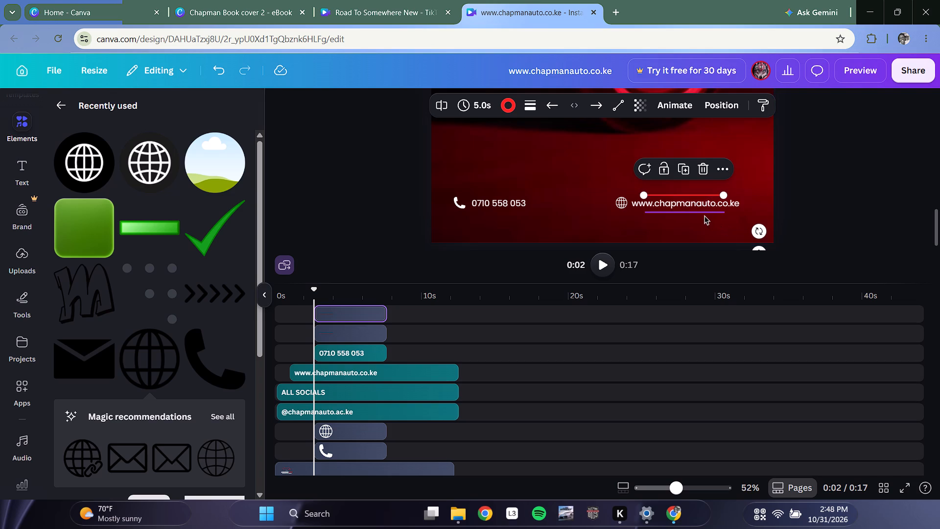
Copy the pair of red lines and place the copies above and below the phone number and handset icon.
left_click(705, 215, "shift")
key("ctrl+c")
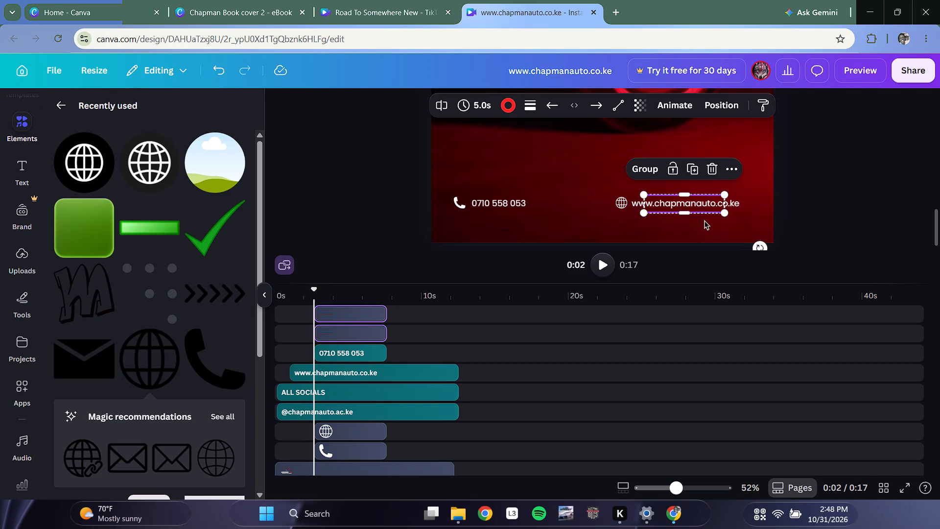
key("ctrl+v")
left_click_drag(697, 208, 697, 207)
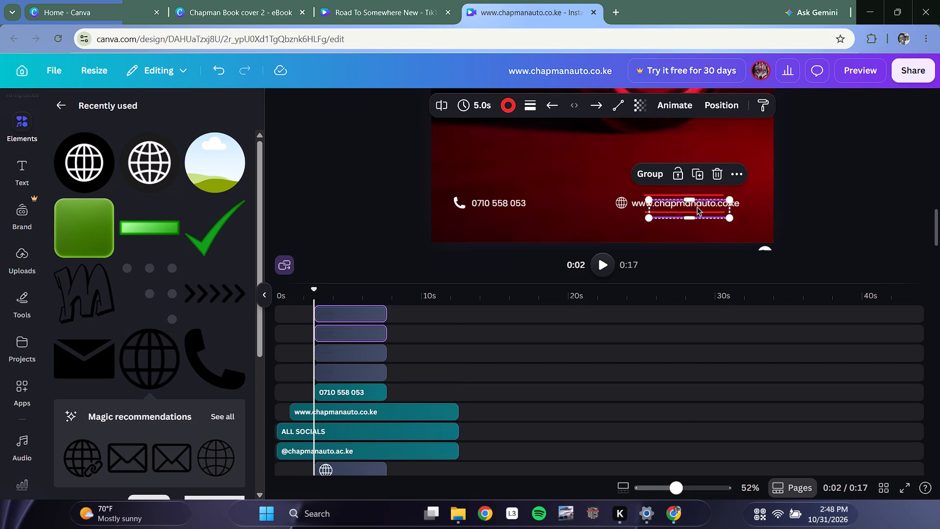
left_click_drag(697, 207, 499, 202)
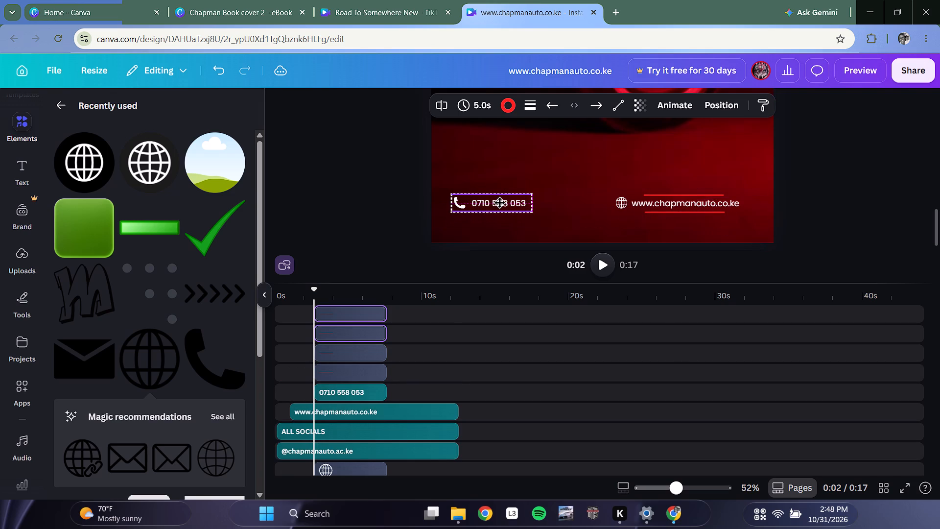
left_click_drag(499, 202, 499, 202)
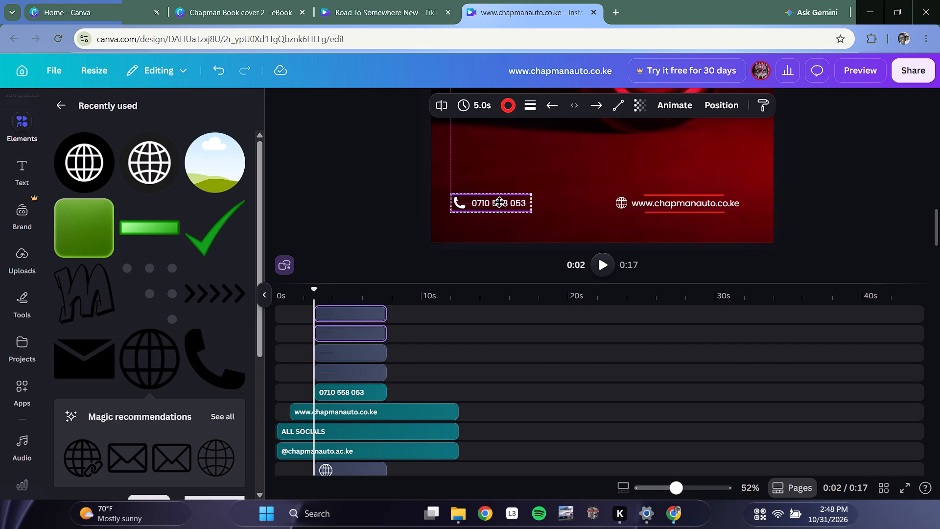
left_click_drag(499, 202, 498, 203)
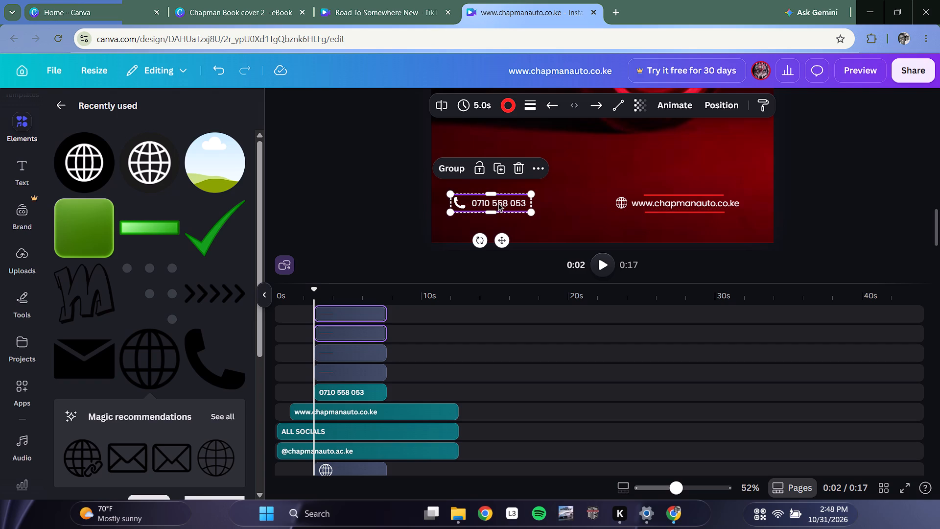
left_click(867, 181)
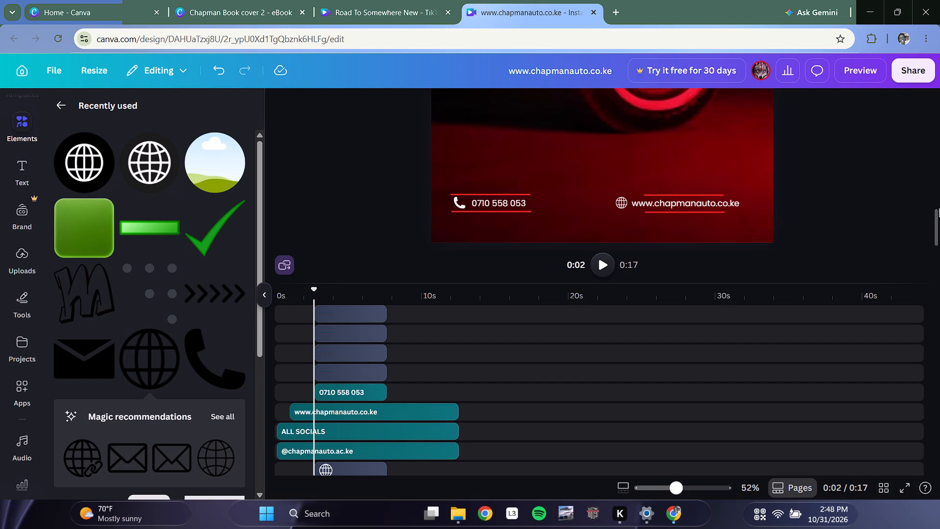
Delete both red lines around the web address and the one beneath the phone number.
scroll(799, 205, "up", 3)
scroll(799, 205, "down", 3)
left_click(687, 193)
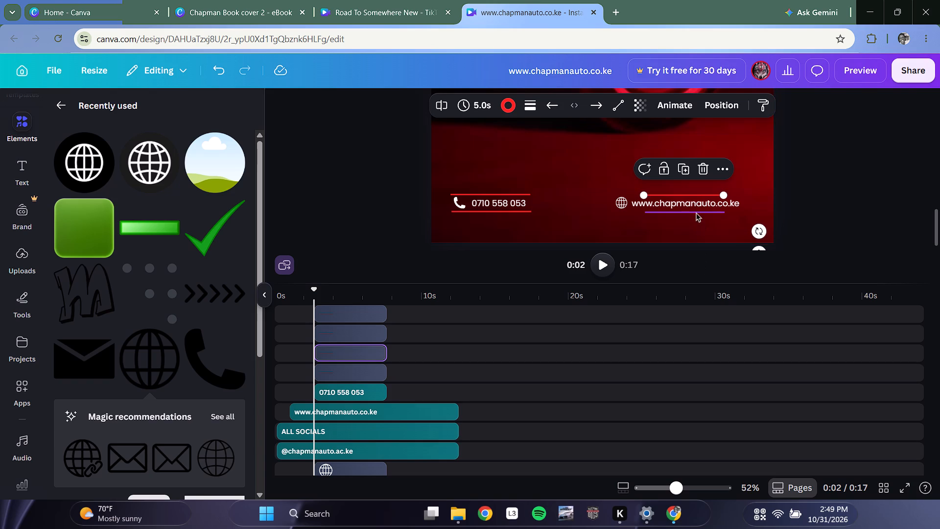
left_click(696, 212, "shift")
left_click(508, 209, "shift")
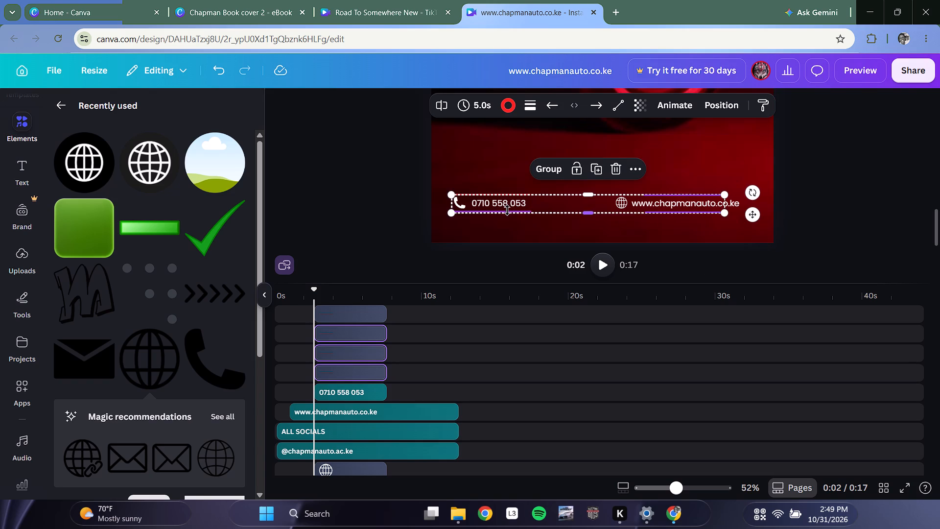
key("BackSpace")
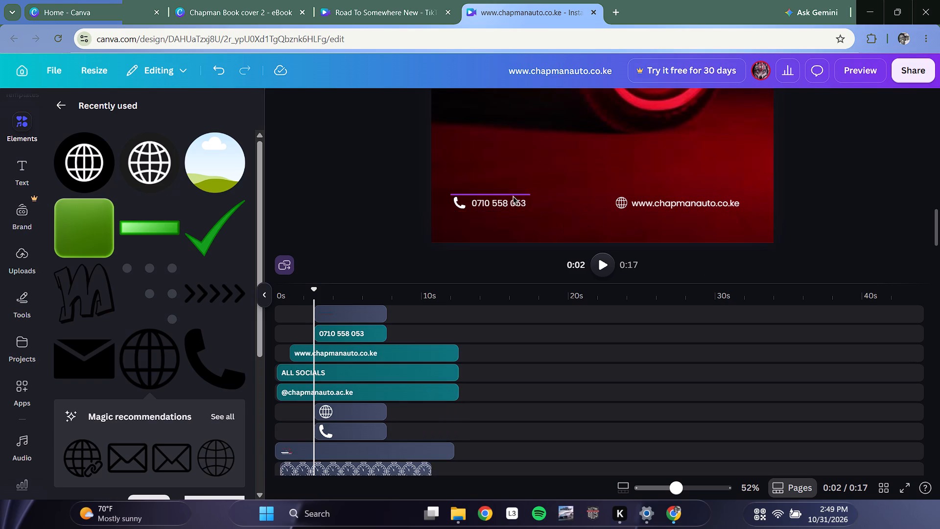
Move the remaining red line between the phone number and the web address and rotate it to -90° as a vertical divider.
left_click_drag(512, 195, 593, 198)
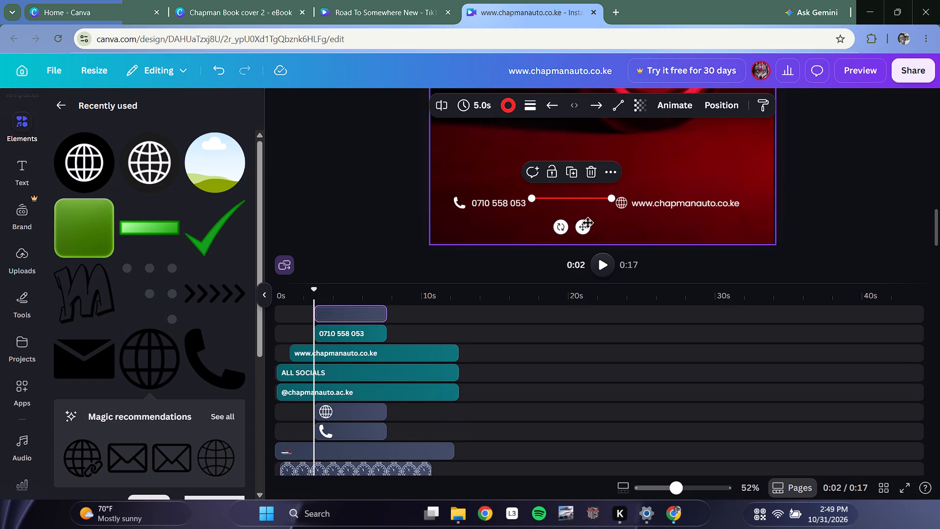
left_click_drag(558, 224, 629, 207)
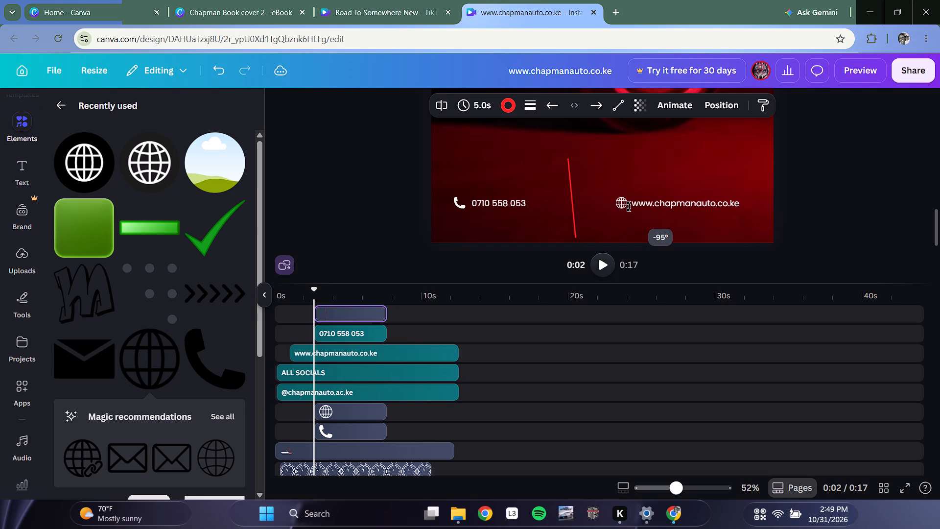
left_click_drag(629, 207, 633, 212)
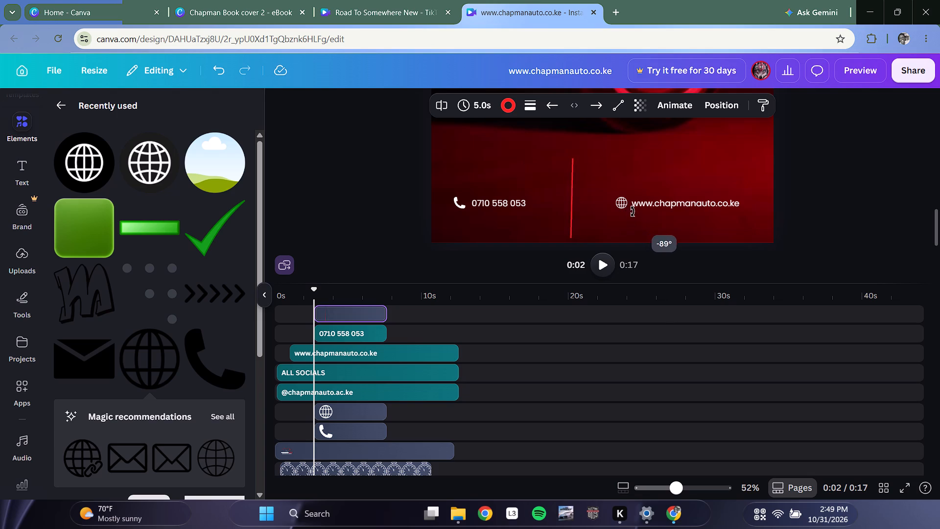
left_click_drag(633, 212, 633, 207)
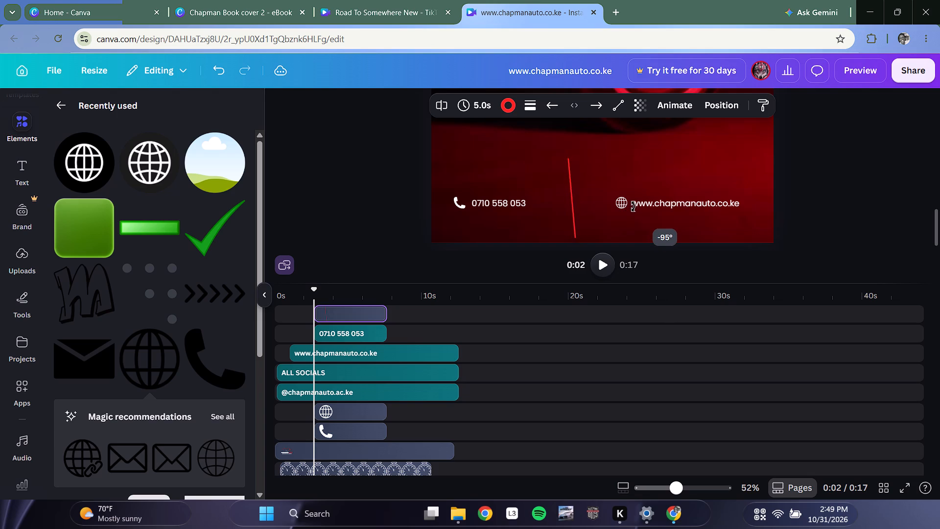
left_click_drag(633, 207, 634, 211)
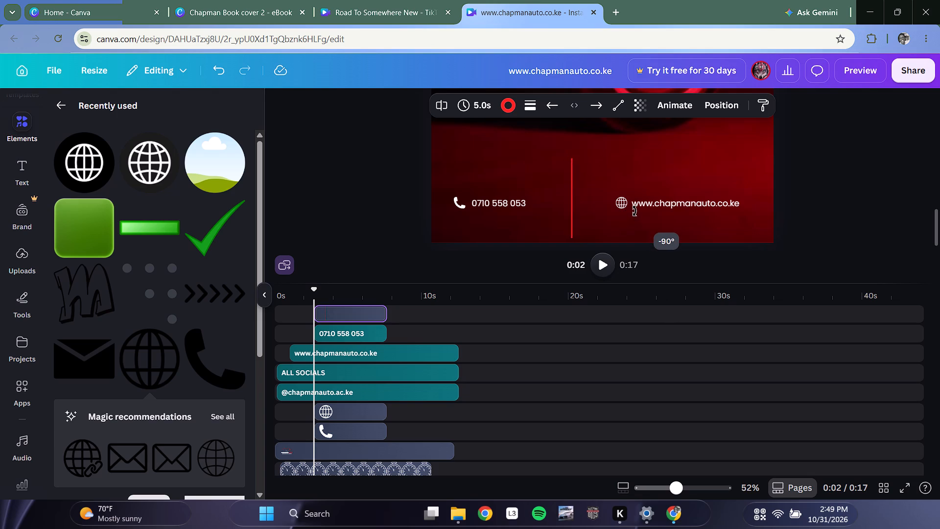
left_click_drag(634, 211, 641, 208)
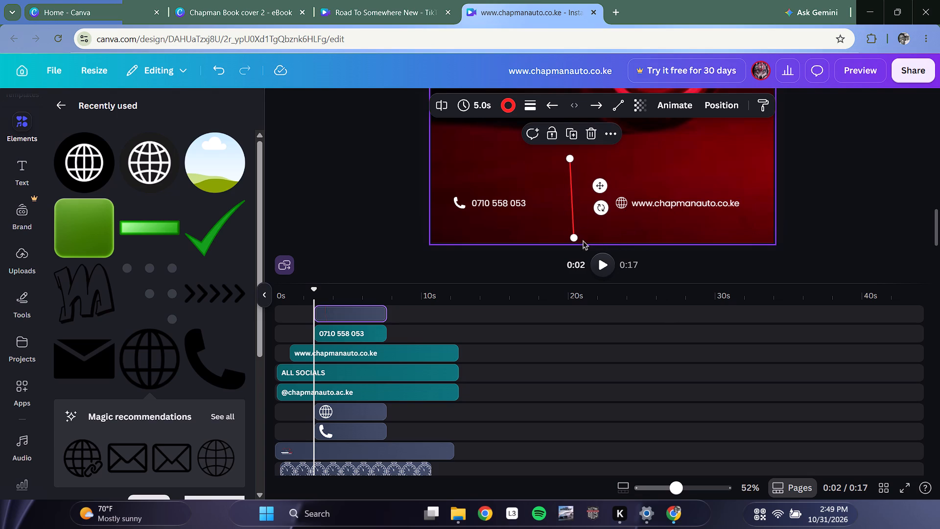
left_click(604, 208)
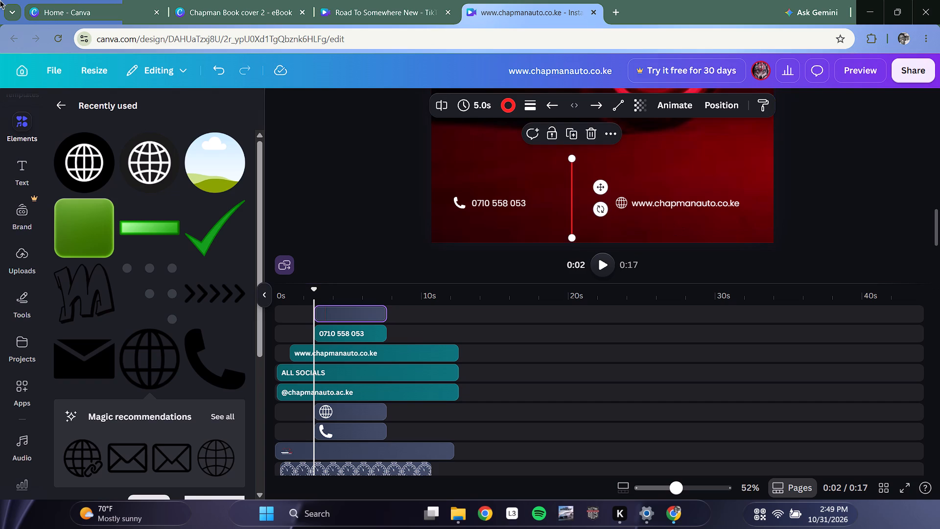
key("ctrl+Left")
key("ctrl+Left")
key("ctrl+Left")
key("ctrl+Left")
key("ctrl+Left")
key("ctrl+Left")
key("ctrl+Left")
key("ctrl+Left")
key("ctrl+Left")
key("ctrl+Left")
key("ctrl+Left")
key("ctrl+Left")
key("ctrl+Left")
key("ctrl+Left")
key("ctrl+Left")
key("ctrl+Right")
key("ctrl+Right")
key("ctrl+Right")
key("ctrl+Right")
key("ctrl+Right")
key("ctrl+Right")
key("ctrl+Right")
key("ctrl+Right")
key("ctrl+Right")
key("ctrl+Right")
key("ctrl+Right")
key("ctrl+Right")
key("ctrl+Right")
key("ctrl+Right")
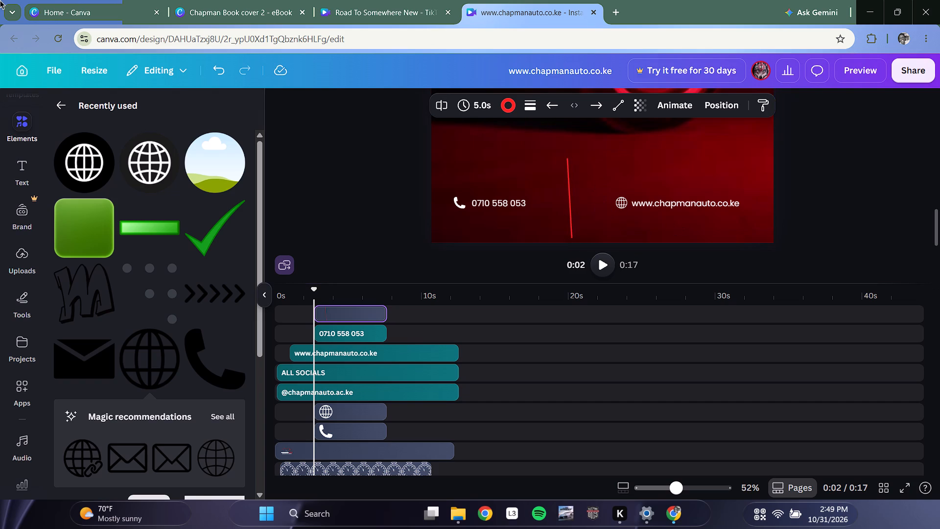
Shorten the vertical red divider from its upper end, keeping it upright between the phone number and web address.
key("ctrl+Down")
key("ctrl+Down")
key("ctrl+Down")
key("ctrl+Down")
key("ctrl+Down")
key("ctrl+Down")
key("ctrl+Down")
key("ctrl+Down")
key("ctrl+Down")
key("ctrl+Down")
key("ctrl+Down")
key("ctrl+Down")
key("ctrl+Down")
key("ctrl+Down")
key("ctrl+Down")
key("ctrl+Down")
key("ctrl+Down")
key("ctrl+Down")
key("ctrl+Down")
key("ctrl+Down")
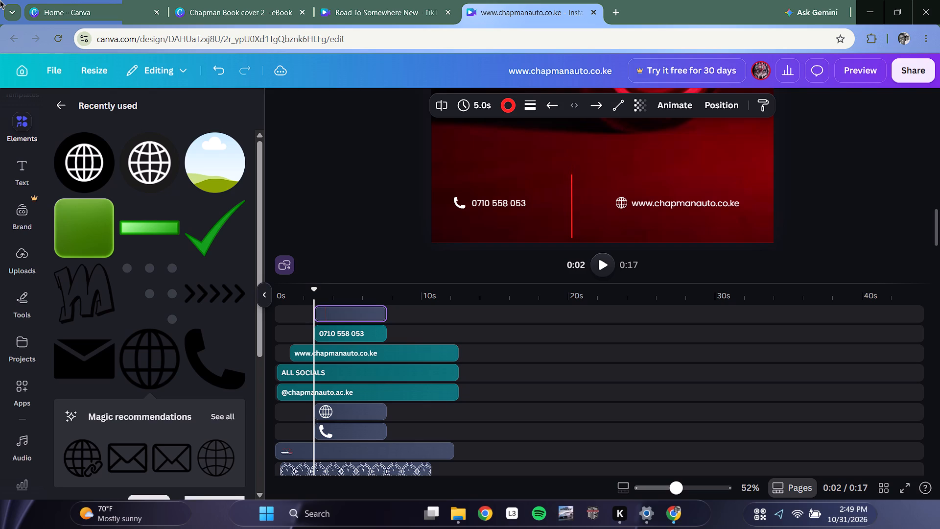
key("ctrl+Right")
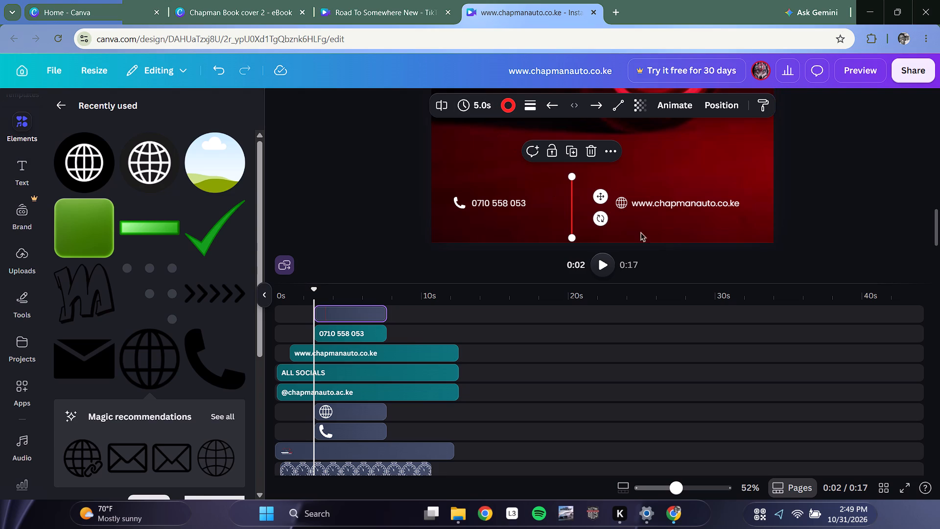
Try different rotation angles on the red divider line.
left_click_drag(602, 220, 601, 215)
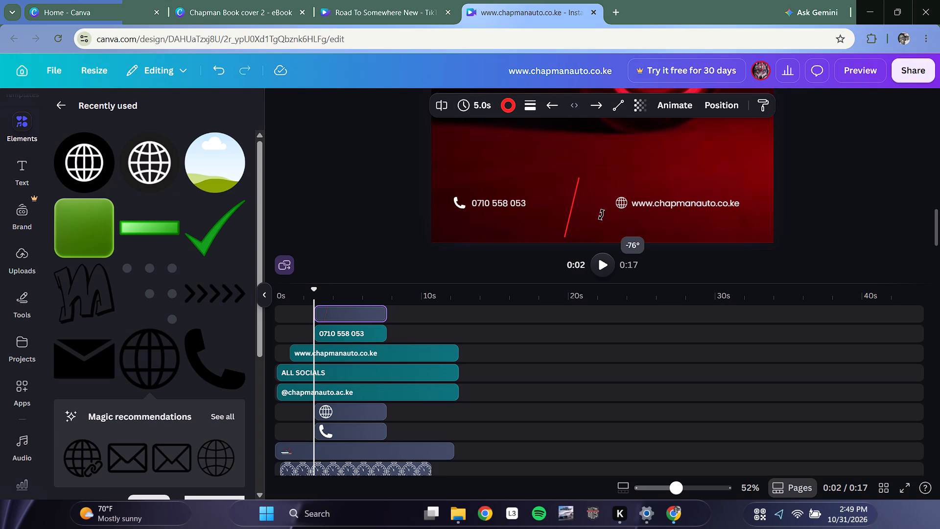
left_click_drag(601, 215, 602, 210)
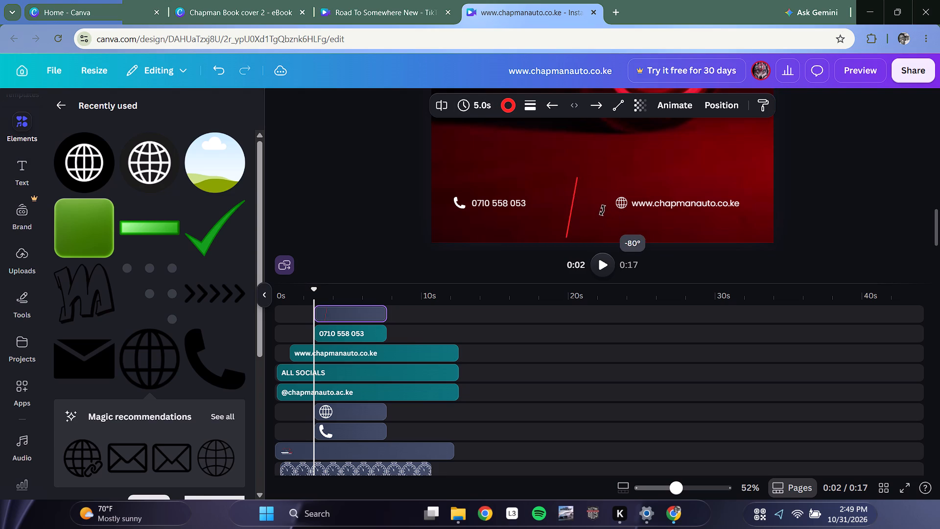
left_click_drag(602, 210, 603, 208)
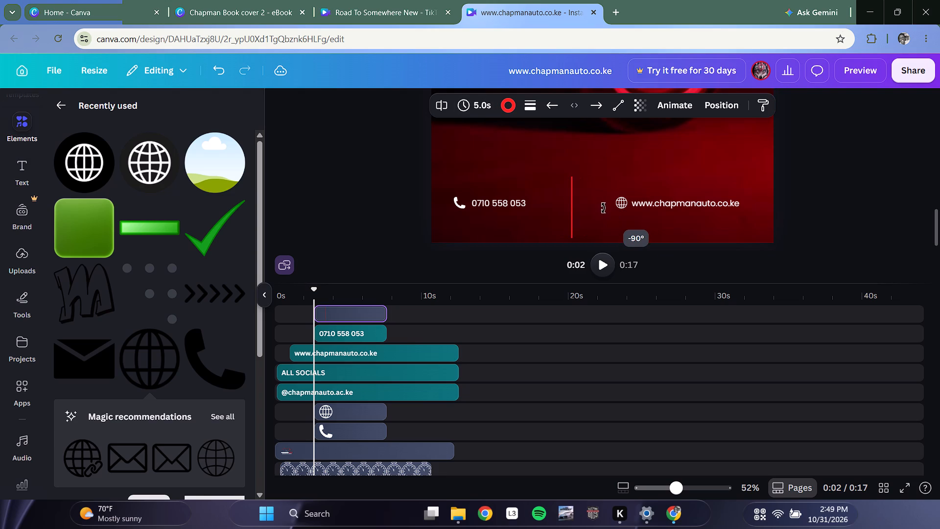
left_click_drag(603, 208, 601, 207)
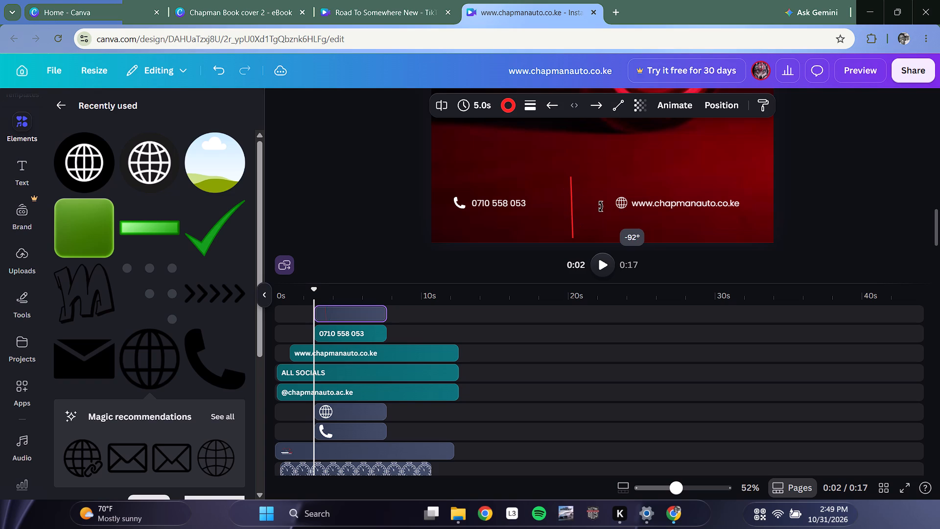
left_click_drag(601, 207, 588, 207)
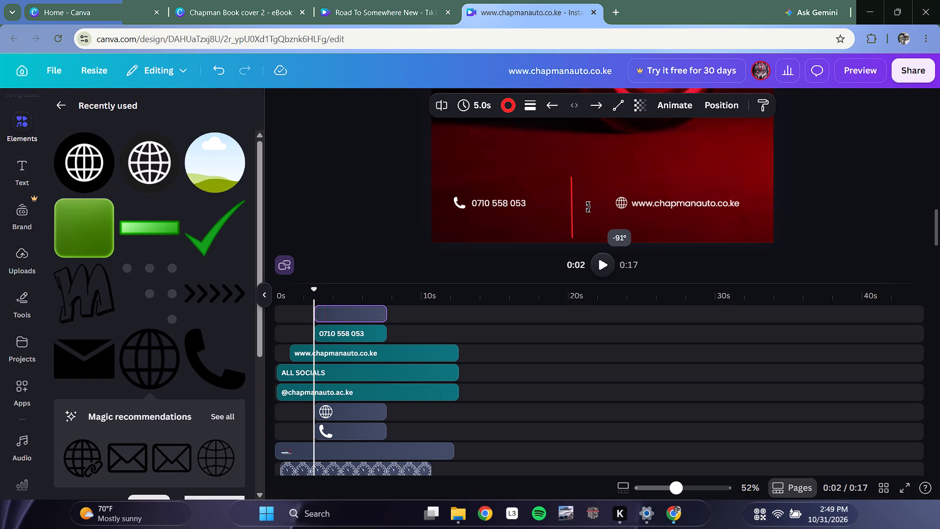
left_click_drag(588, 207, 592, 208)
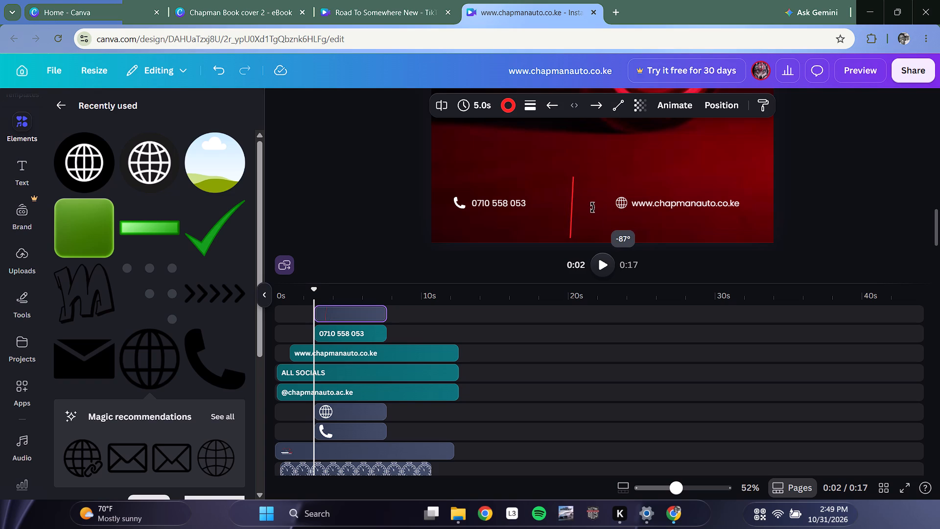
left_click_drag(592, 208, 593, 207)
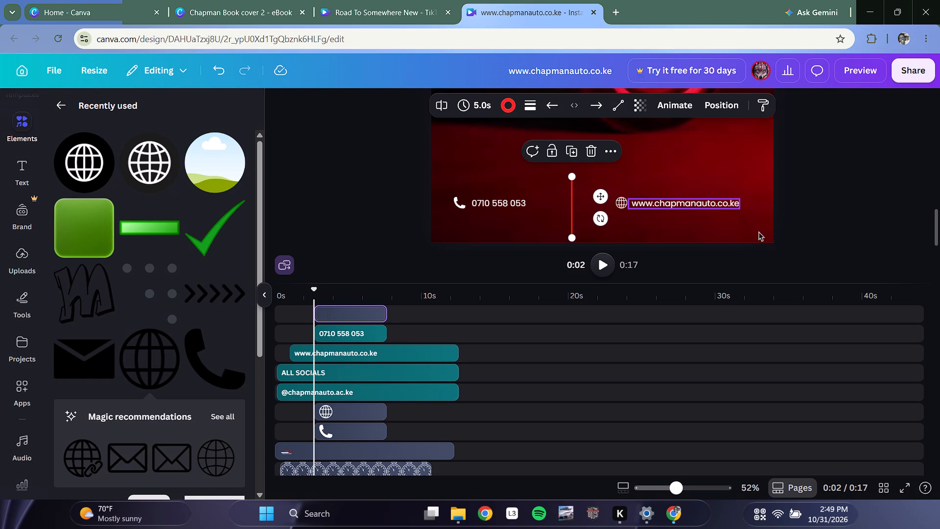
Shorten the red divider to about two text lines high and move it closer to the globe icon, level with the contact text.
key("ctrl+Down")
key("ctrl+Down")
key("ctrl+Down")
key("ctrl+Down")
key("ctrl+Down")
key("ctrl+Down")
key("ctrl+Down")
key("ctrl+Down")
key("ctrl+Down")
key("ctrl+Down")
key("ctrl+Down")
key("ctrl+Down")
key("ctrl+Down")
key("ctrl+Down")
key("ctrl+Down")
key("ctrl+Down")
key("ctrl+Down")
key("ctrl+Down")
key("ctrl+Down")
key("ctrl+Down")
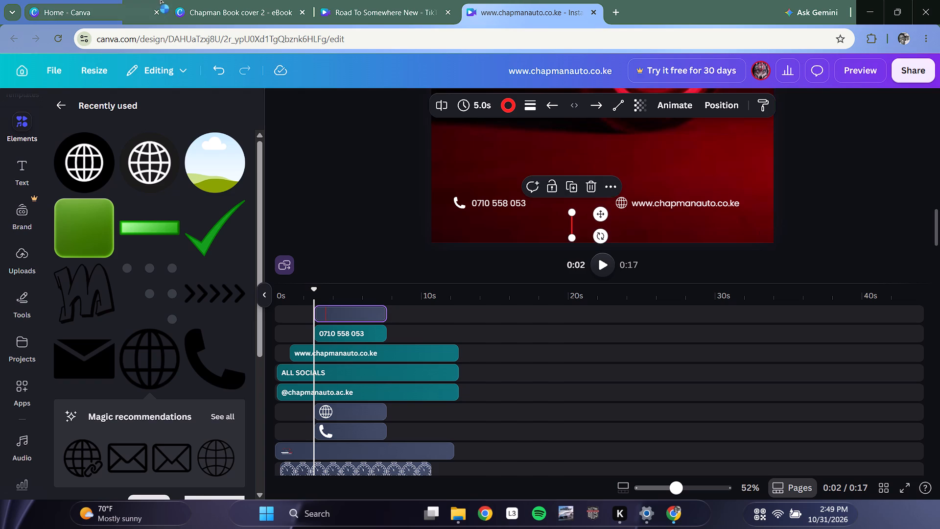
left_click_drag(602, 215, 630, 200)
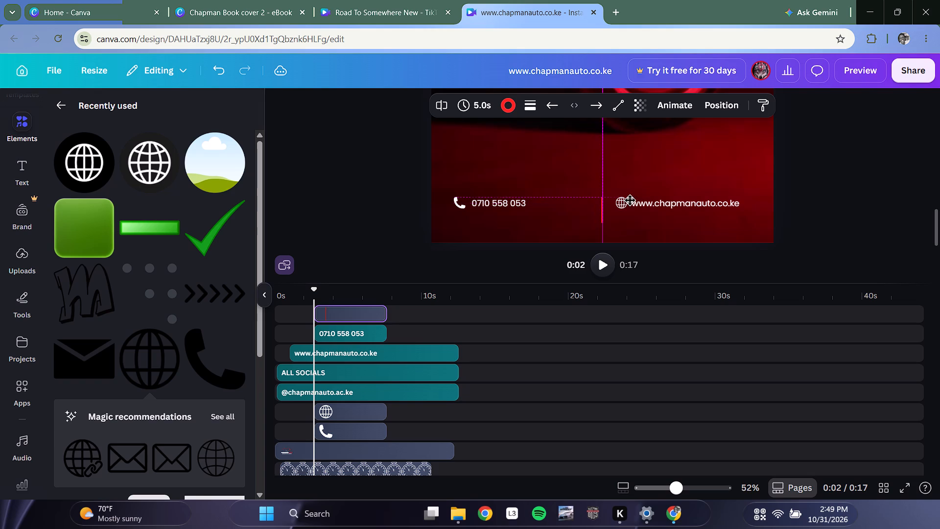
Nudge the red vertical divider onto the frame's horizontal centre line, slightly lower beside the contact text.
left_click_drag(630, 200, 633, 200)
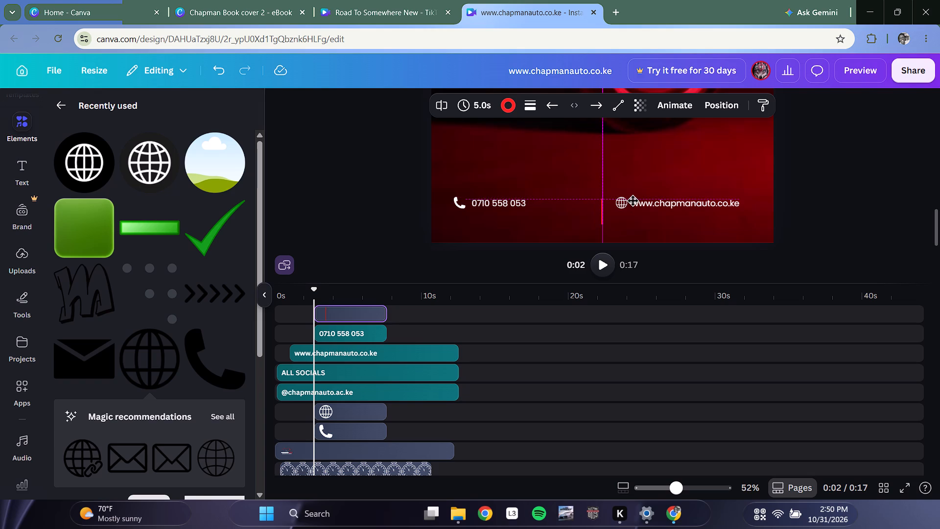
left_click_drag(633, 200, 633, 200)
Copy the office address line from page 3 of the Chapman Book cover 2 design and paste it into the reel.
scroll(864, 224, "up", 12)
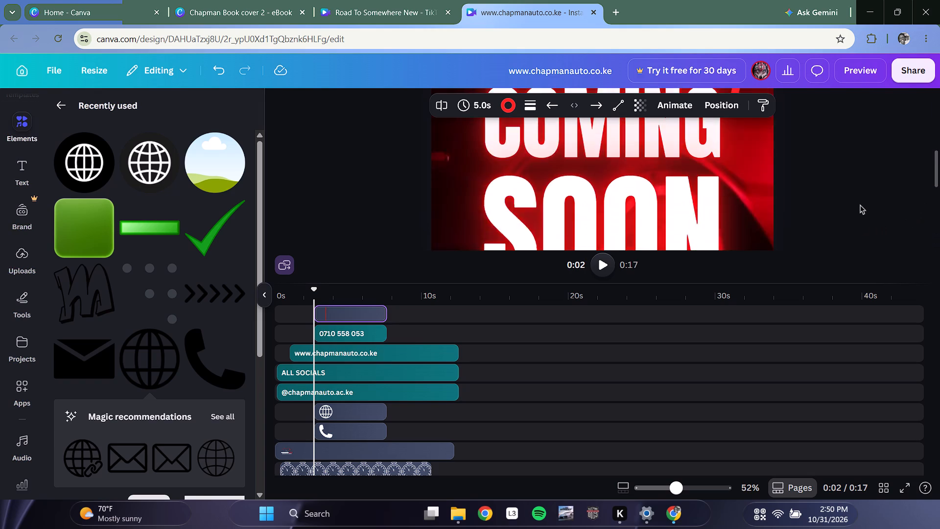
scroll(860, 205, "up", 15)
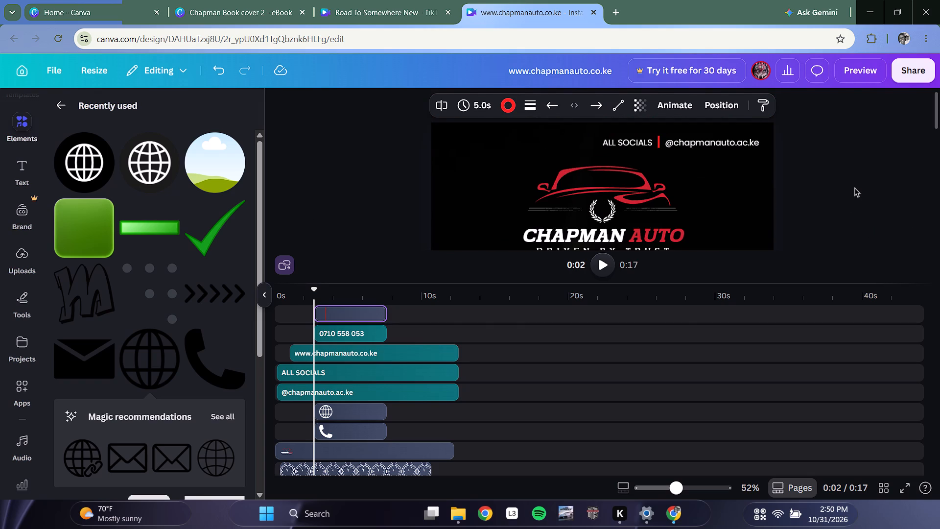
left_click(223, 3)
scroll(534, 374, "down", 2)
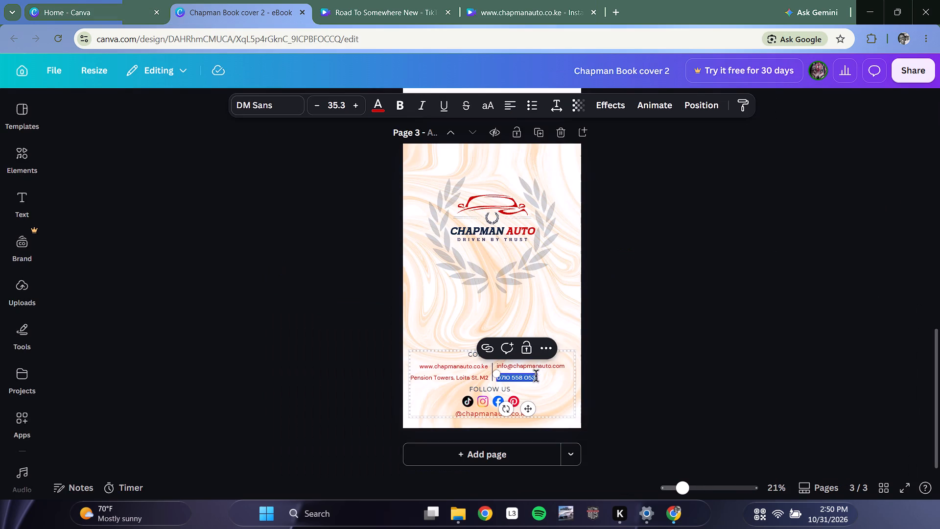
scroll(536, 376, "down", 1)
triple_click(460, 376)
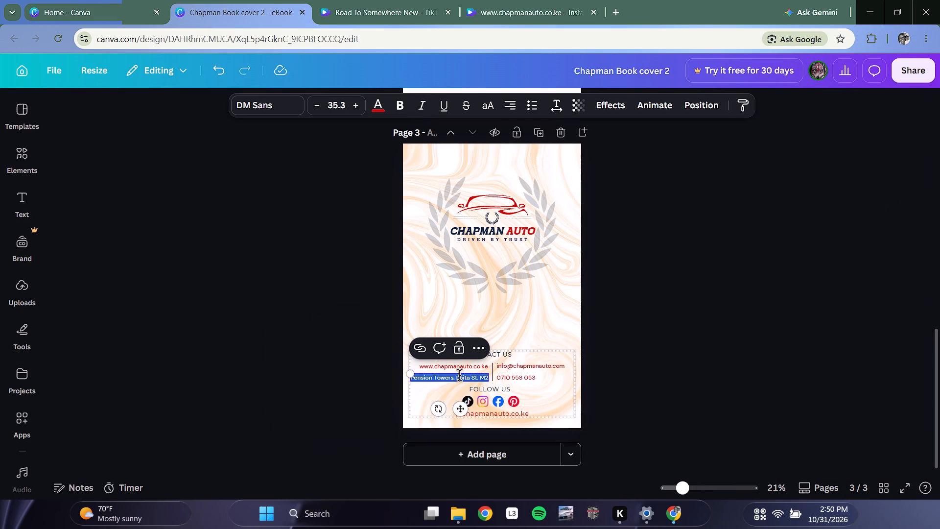
key("ctrl+c")
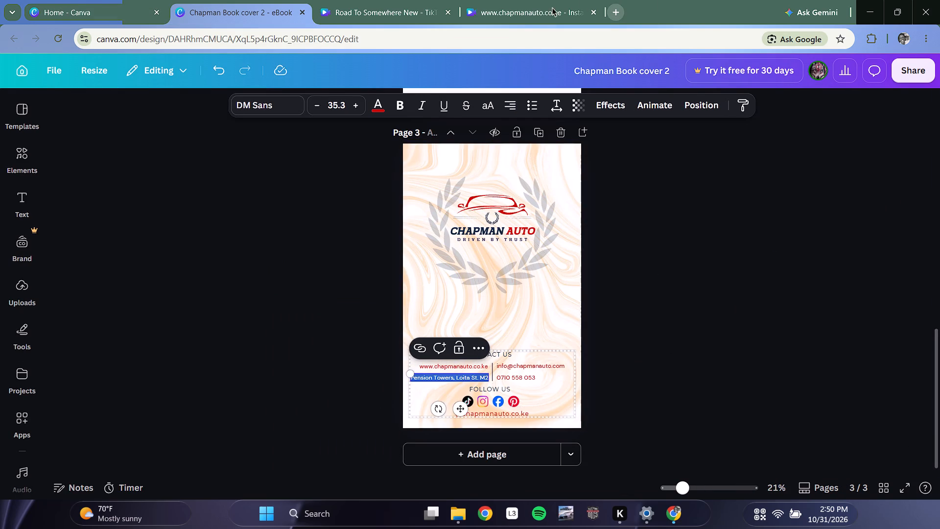
left_click(552, 7)
scroll(597, 176, "down", 15)
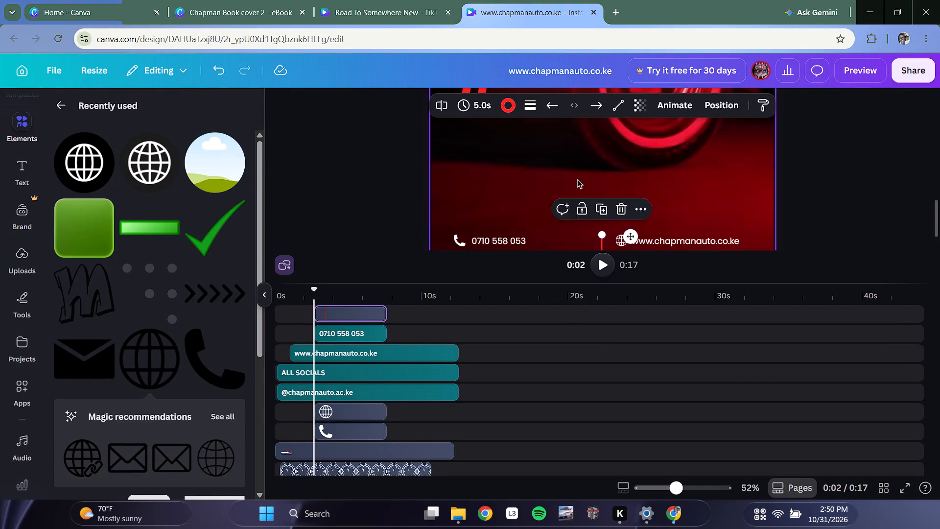
scroll(578, 179, "down", 3)
left_click_drag(569, 207, 566, 226)
left_click(540, 227)
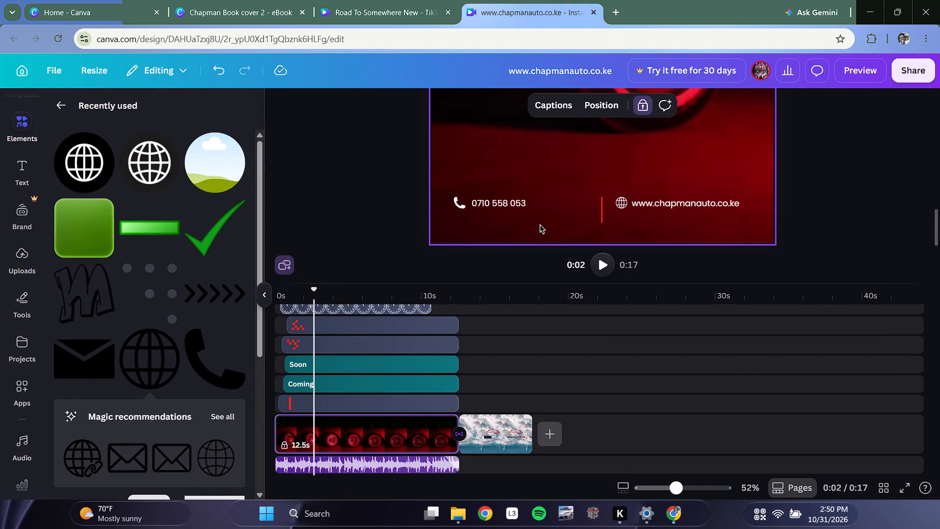
key("ctrl+v")
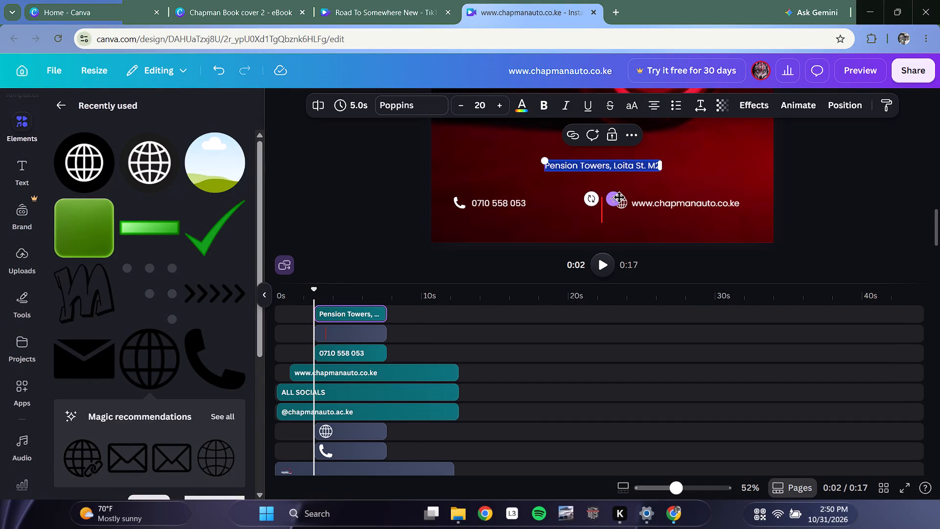
Place the address text directly beneath the phone number, between the phone icon and the red divider.
left_click_drag(615, 198, 538, 254)
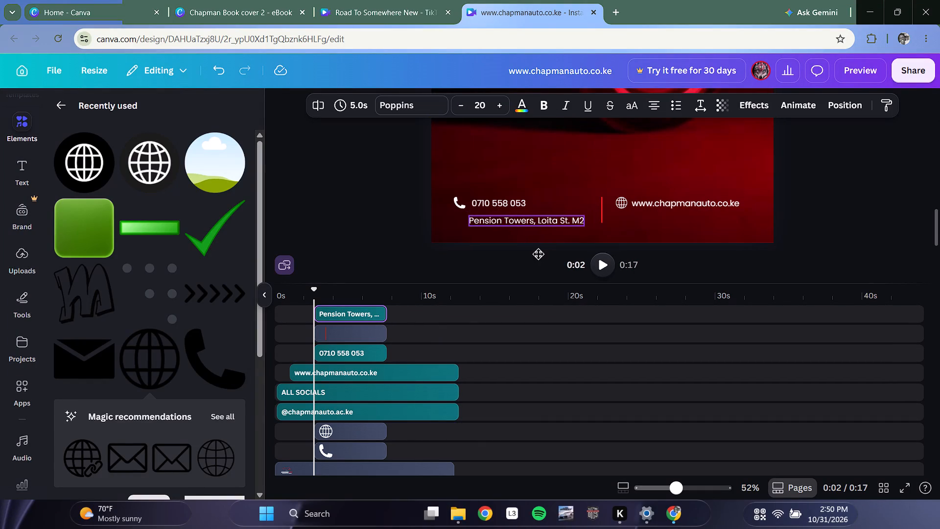
left_click_drag(538, 254, 539, 251)
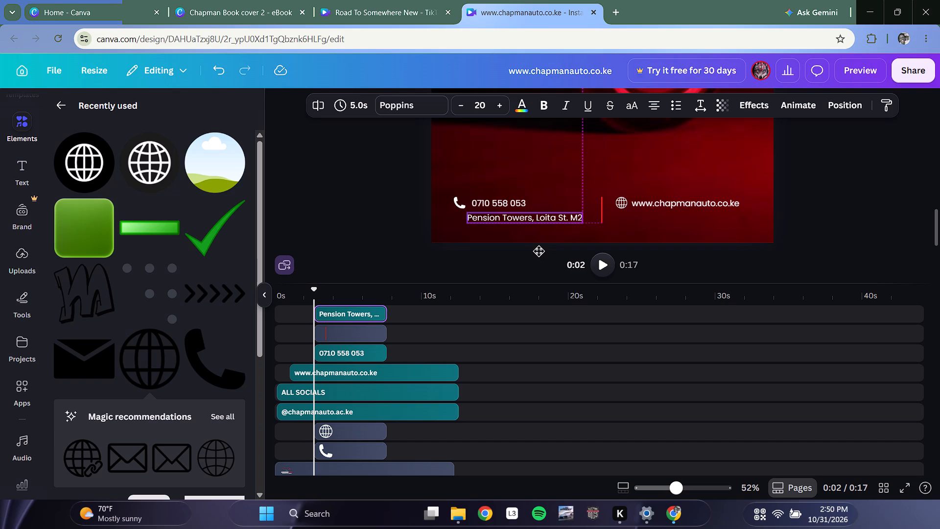
left_click_drag(539, 251, 545, 252)
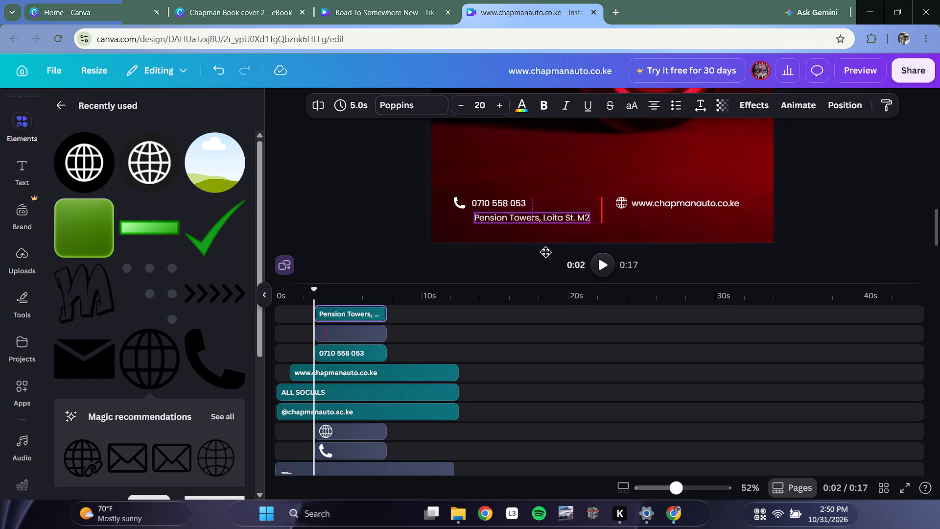
left_click_drag(545, 252, 545, 250)
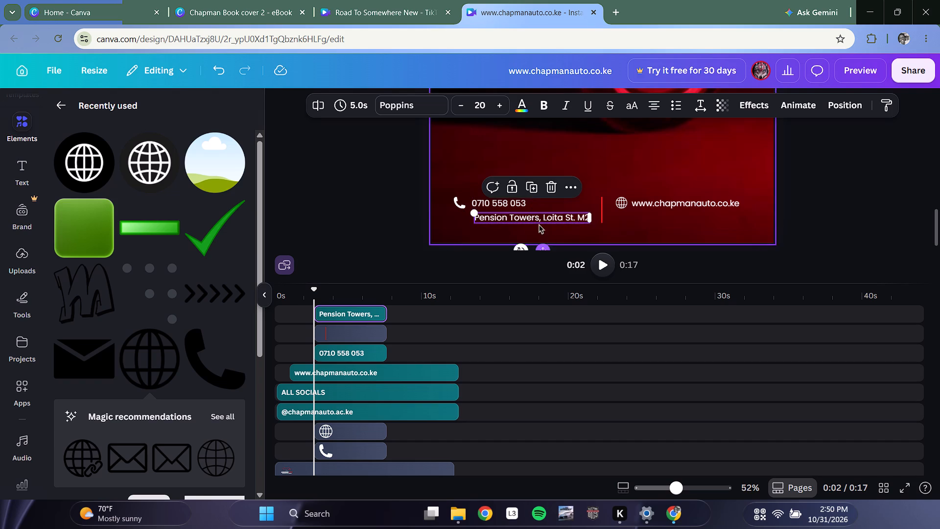
Shift the phone number slightly so its text box sits just above the address and lines up with the address's left edge.
left_click_drag(510, 201, 519, 204)
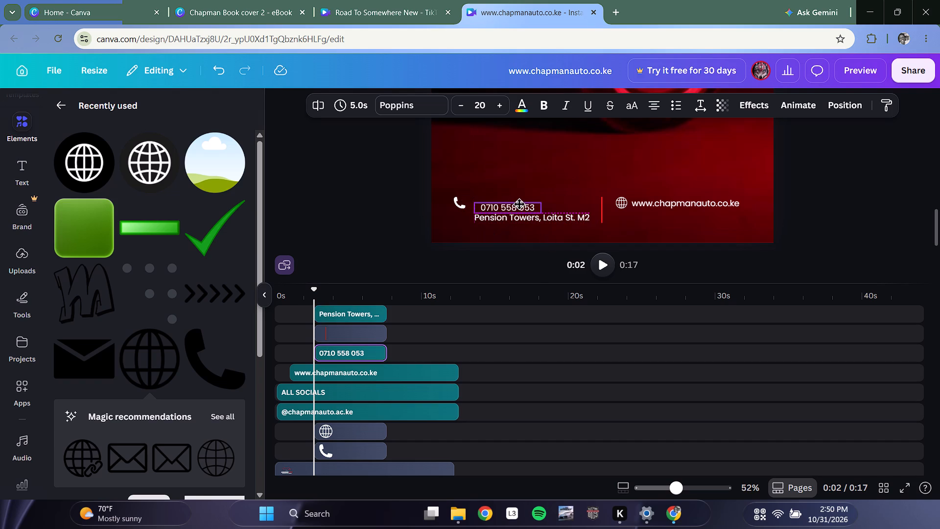
left_click_drag(519, 204, 520, 198)
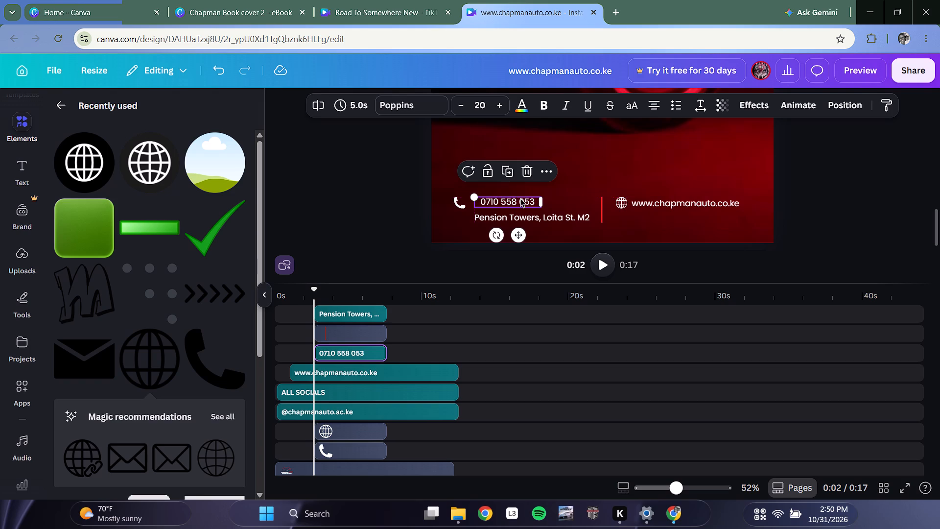
left_click(603, 210)
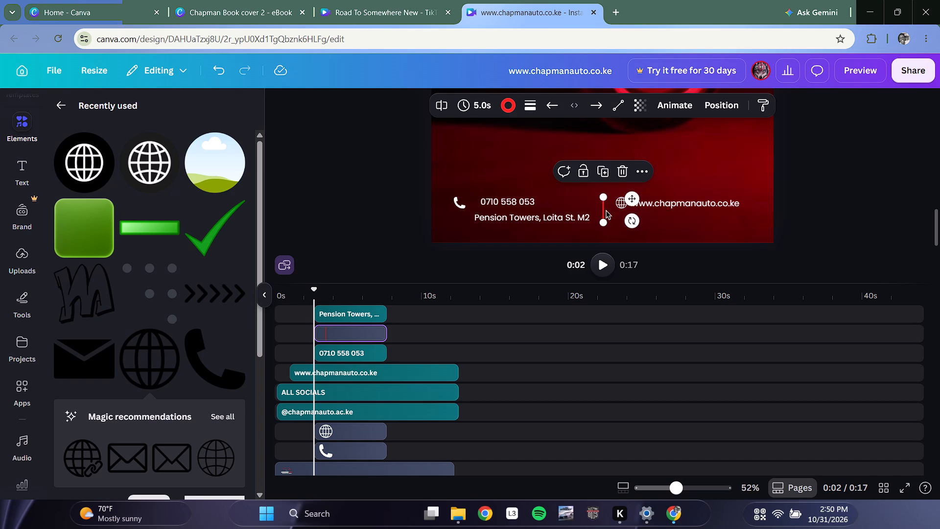
left_click(504, 204)
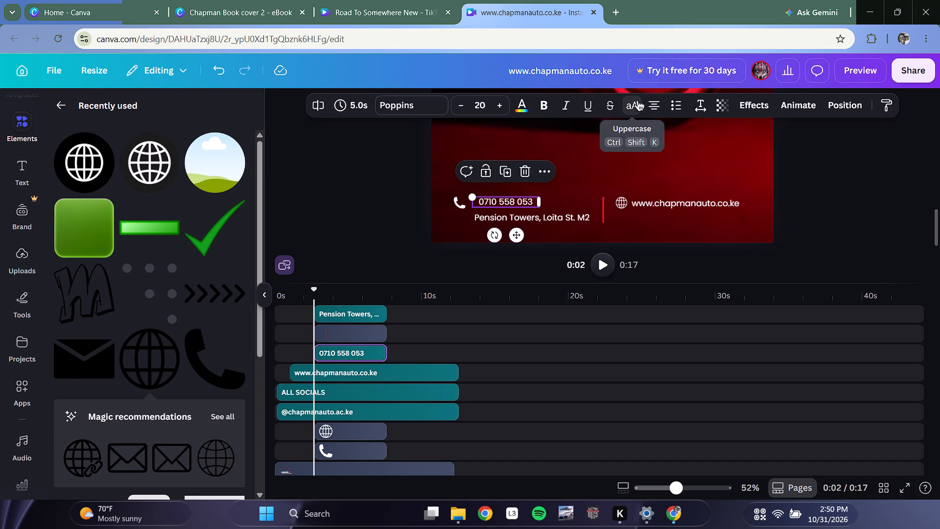
Left-align the phone number text so that it lines up with the start of the location line beneath it.
left_click(653, 102)
left_click(518, 203)
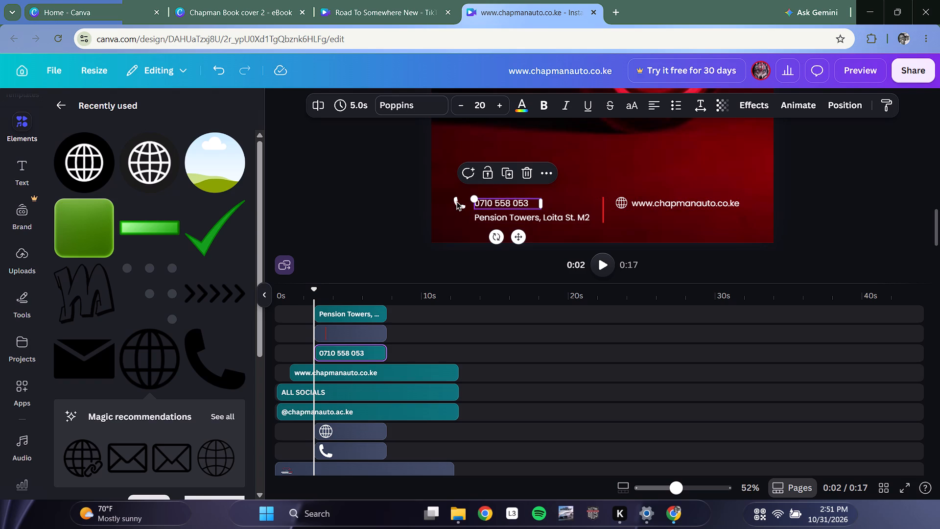
Search the elements for a pin icon and insert the solid location pin graphic.
scroll(37, 274, "down", 5)
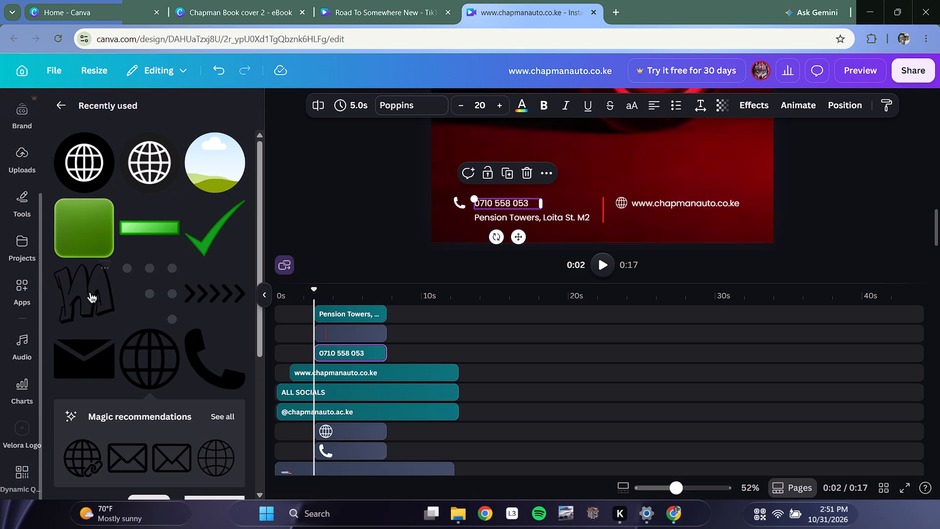
scroll(172, 366, "down", 8)
scroll(170, 319, "down", 8)
scroll(178, 317, "up", 3)
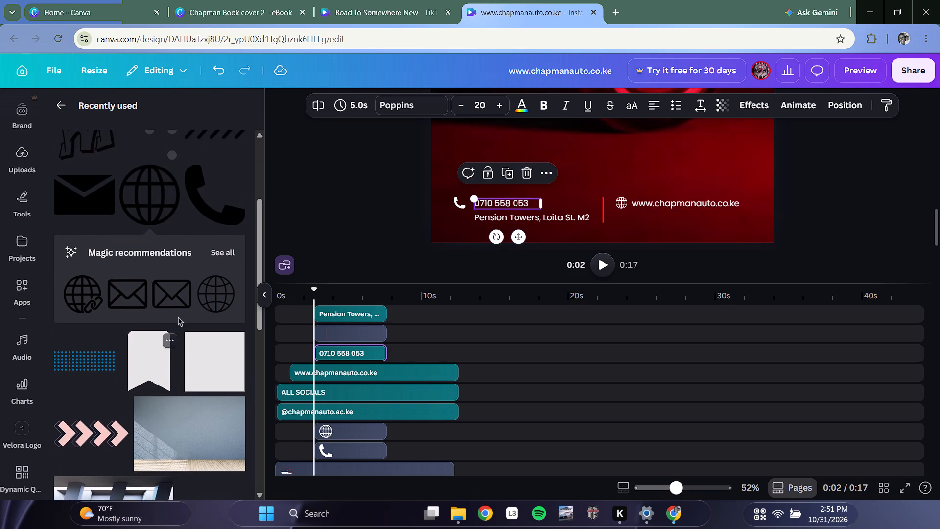
scroll(178, 317, "up", 20)
scroll(178, 317, "up", 1)
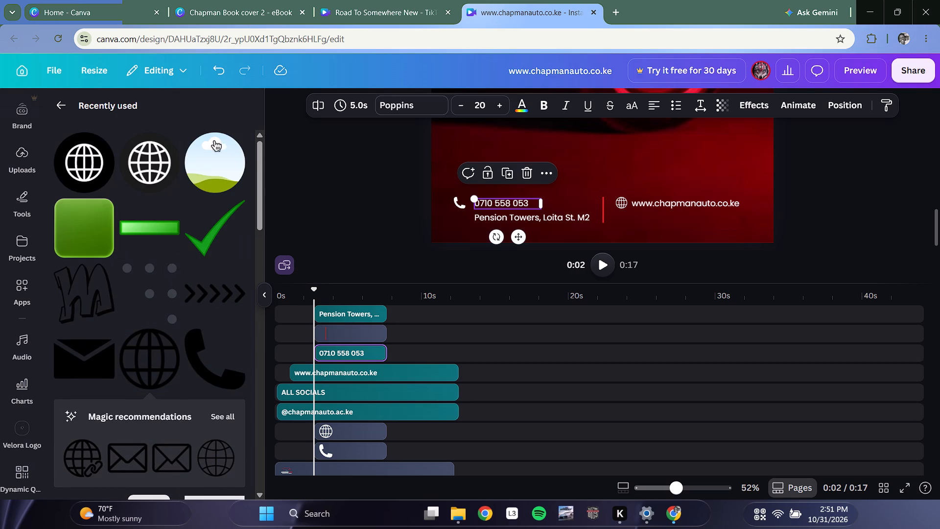
left_click(58, 104)
left_click(149, 116)
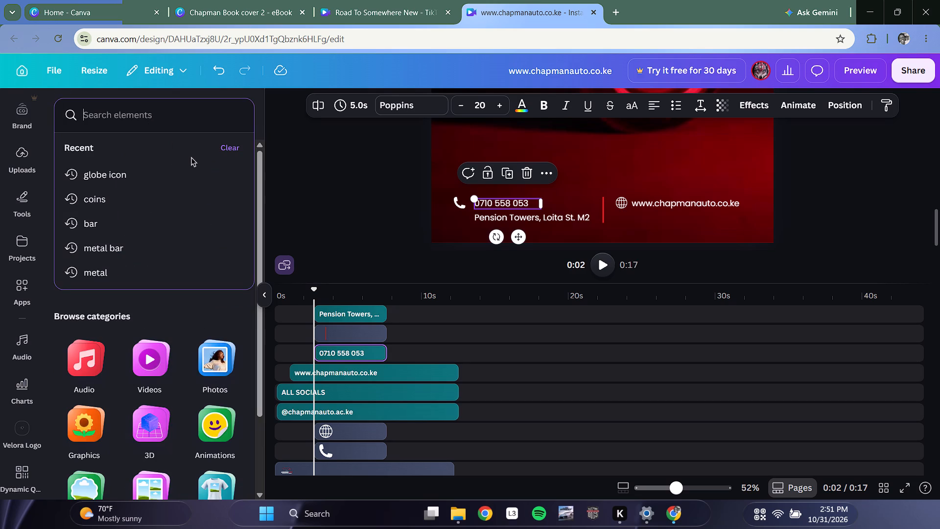
type("PPIN ICON")
key("Return")
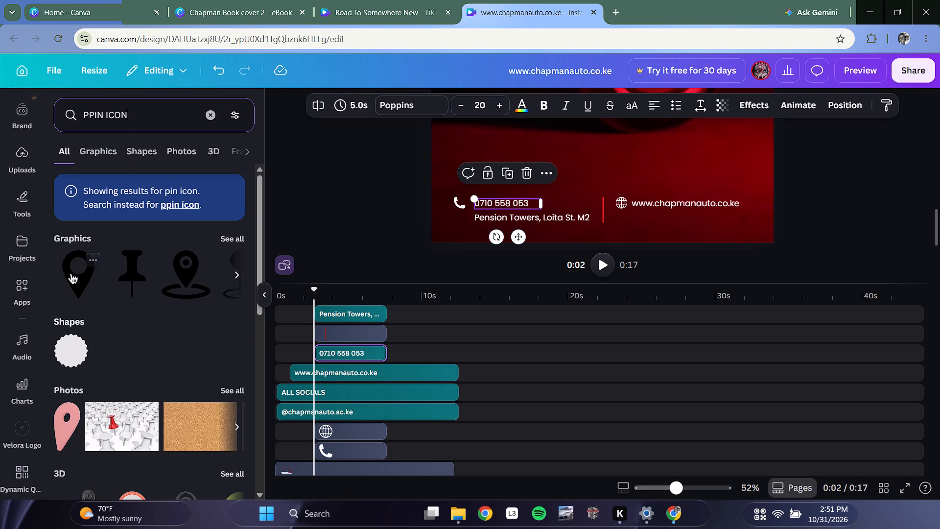
left_click(79, 284)
Shrink the location pin to roughly the size of the handset icon and place it beside that icon.
scroll(616, 180, "up", 6)
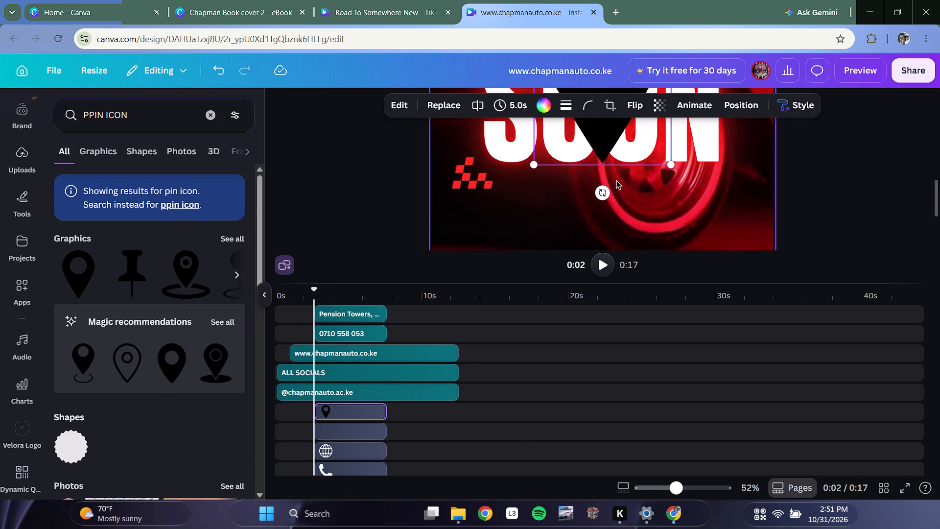
left_click_drag(608, 143, 518, 303)
scroll(514, 177, "down", 5)
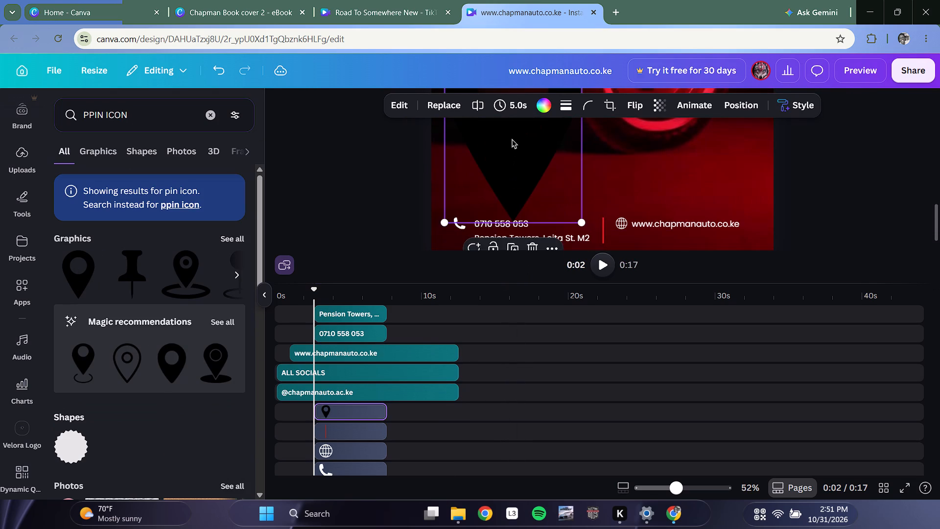
left_click_drag(521, 139, 530, 160)
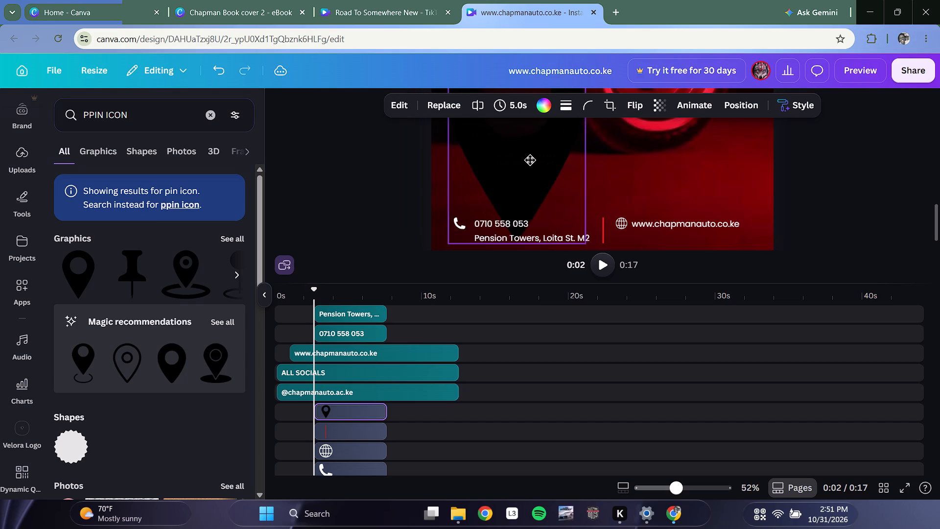
left_click_drag(530, 160, 529, 157)
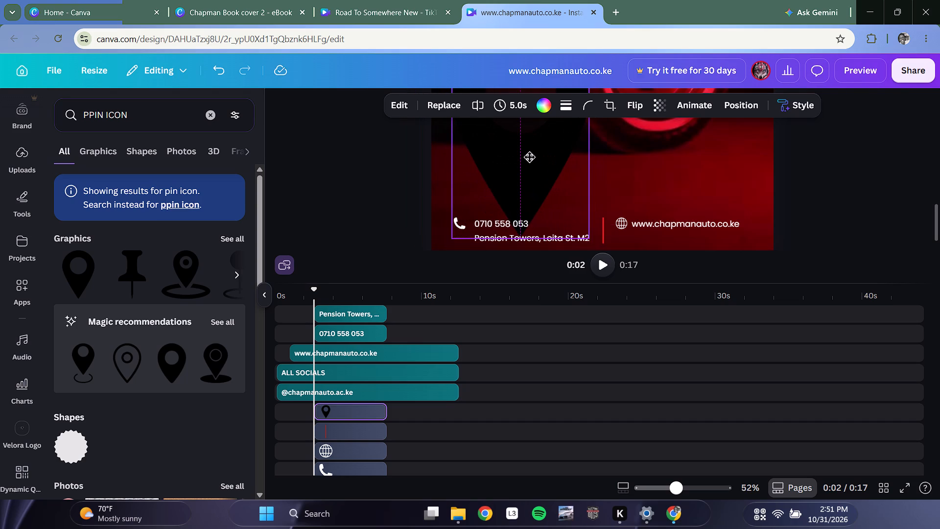
left_click_drag(529, 157, 531, 158)
scroll(531, 160, "up", 2)
scroll(582, 139, "up", 2)
left_click_drag(592, 118, 458, 310)
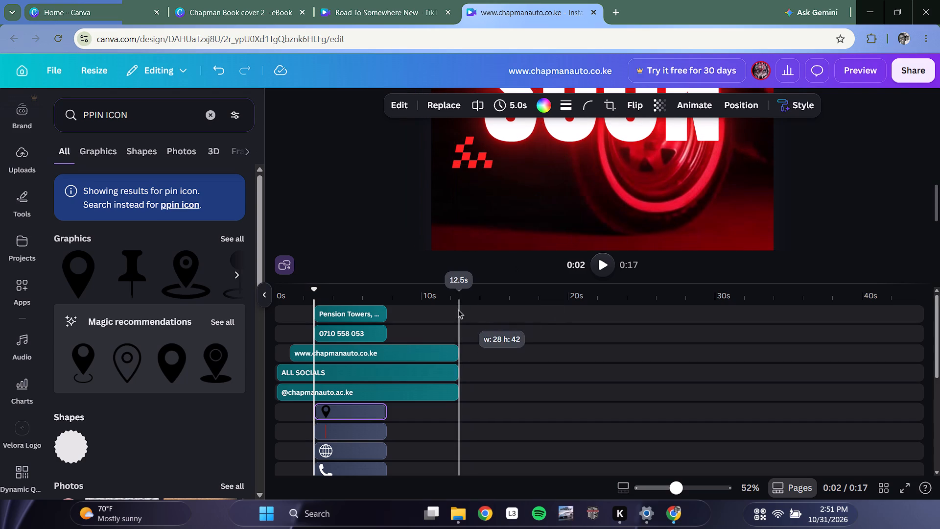
left_click_drag(458, 310, 456, 307)
scroll(506, 170, "down", 5)
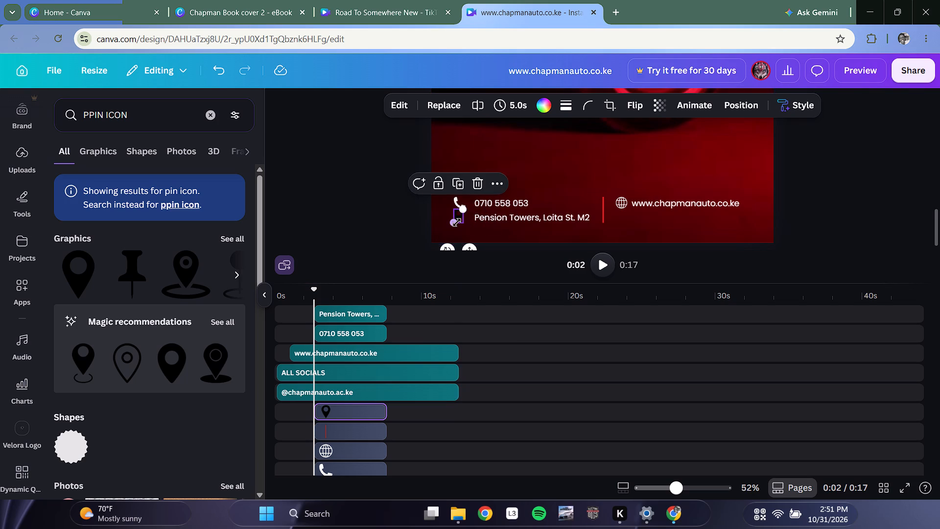
left_click_drag(456, 215, 453, 207)
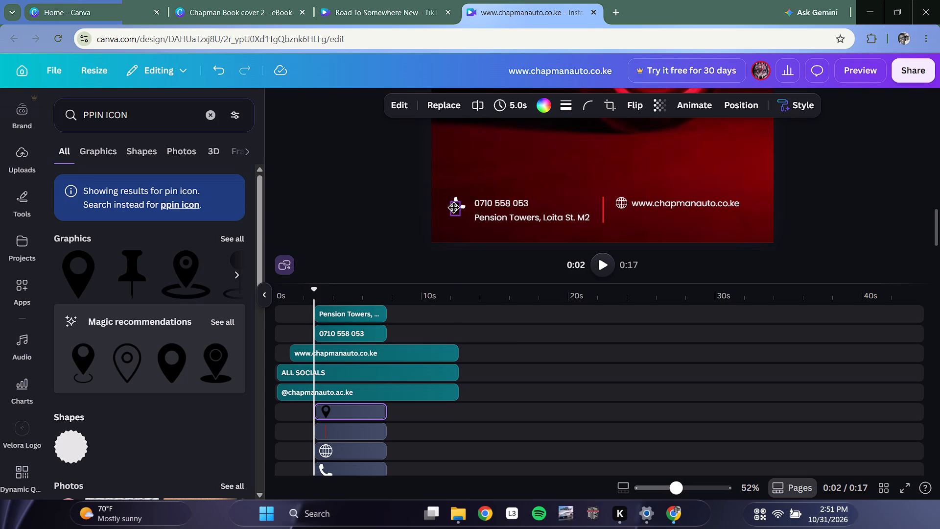
left_click_drag(453, 207, 447, 200)
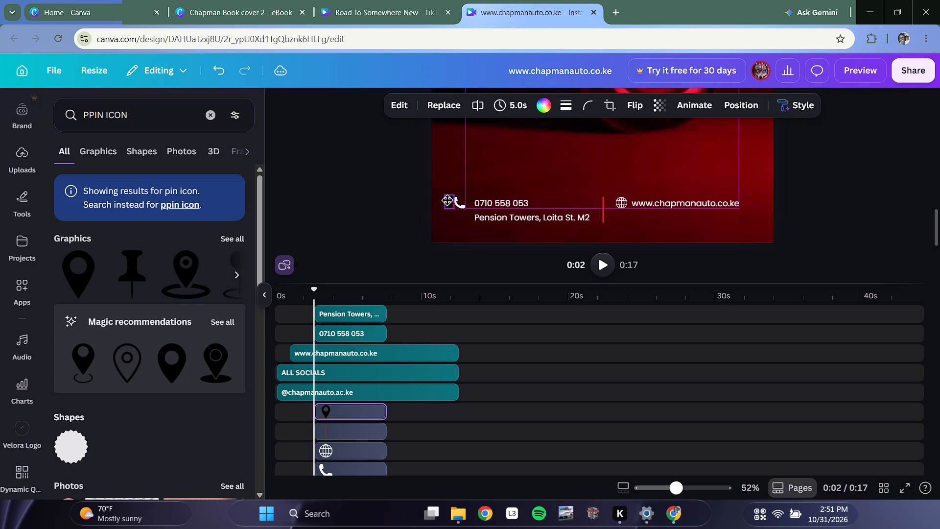
left_click_drag(447, 200, 445, 200)
left_click_drag(451, 193, 451, 198)
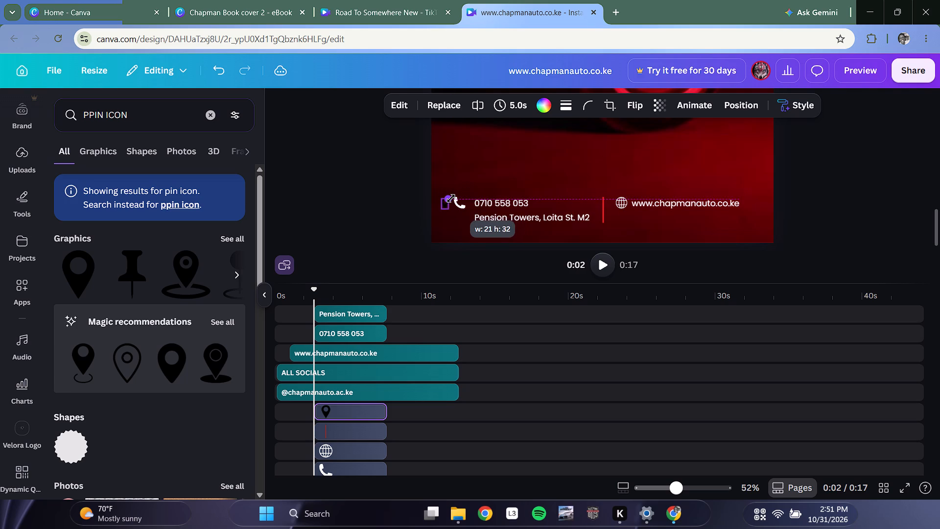
left_click_drag(451, 198, 456, 198)
Recolor the location pin white.
left_click(442, 207)
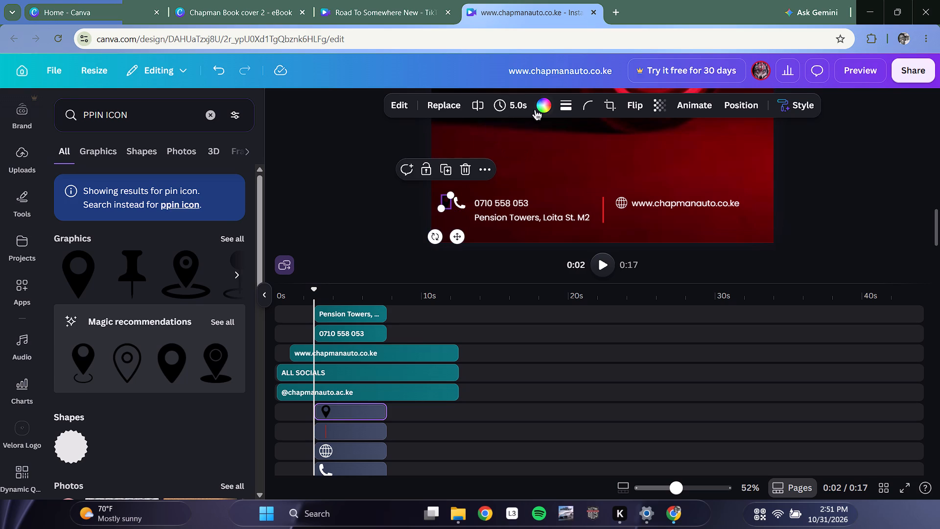
left_click(556, 109)
left_click(548, 109)
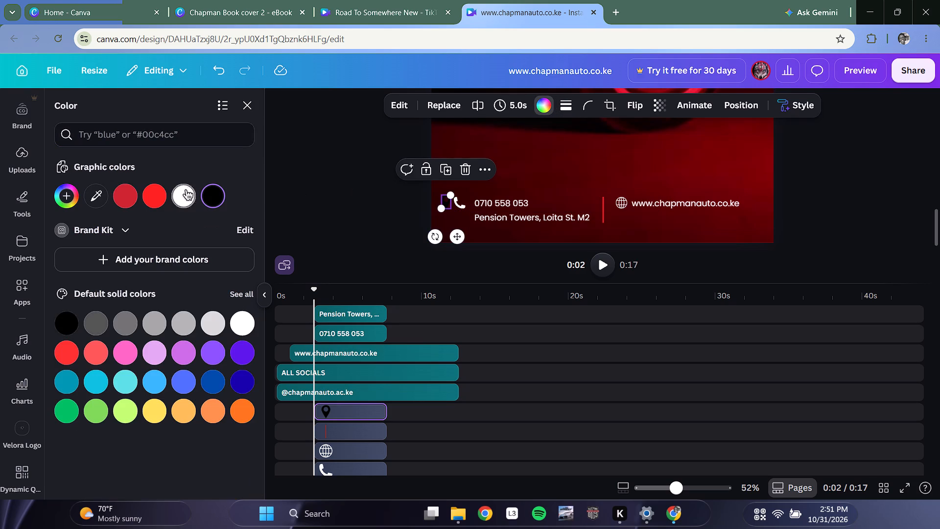
left_click(188, 188)
Position the white pin under the handset icon, in front of the location line, and align that text with it.
left_click_drag(462, 235, 478, 256)
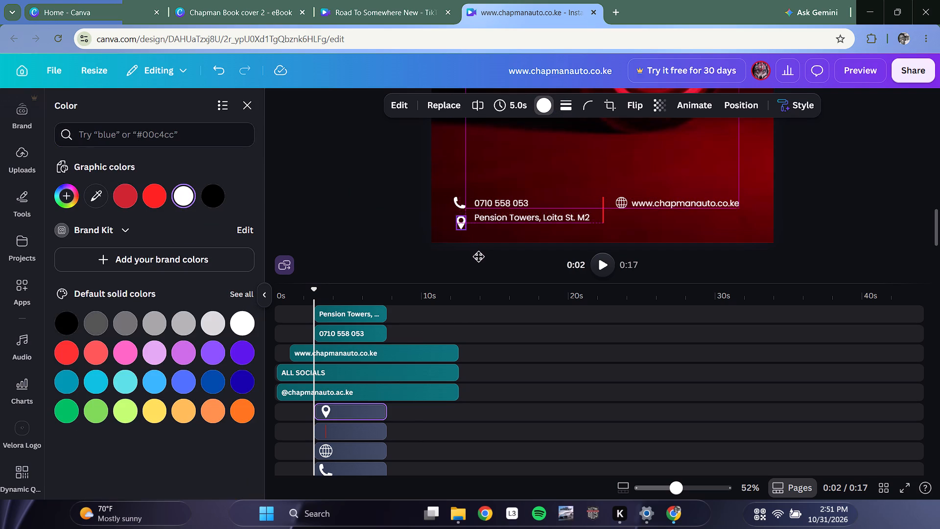
left_click_drag(478, 256, 474, 252)
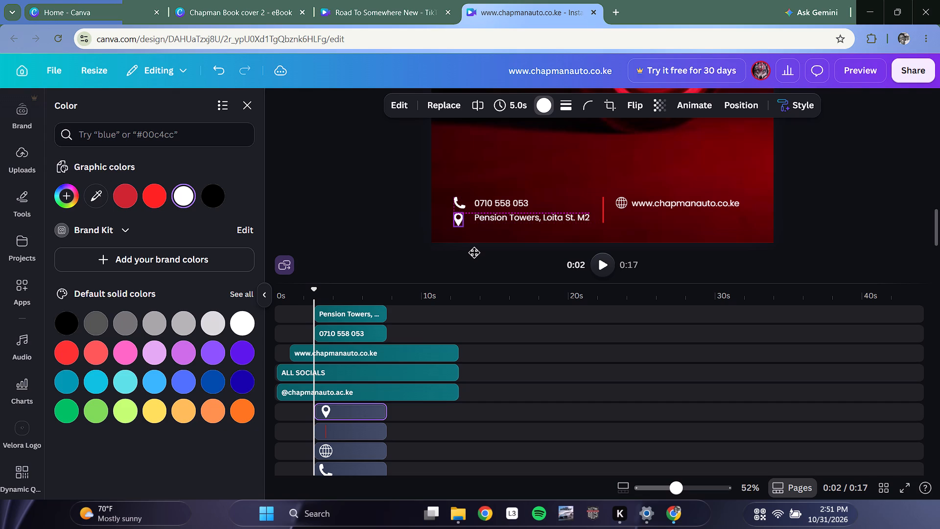
left_click_drag(474, 252, 474, 251)
left_click(525, 220)
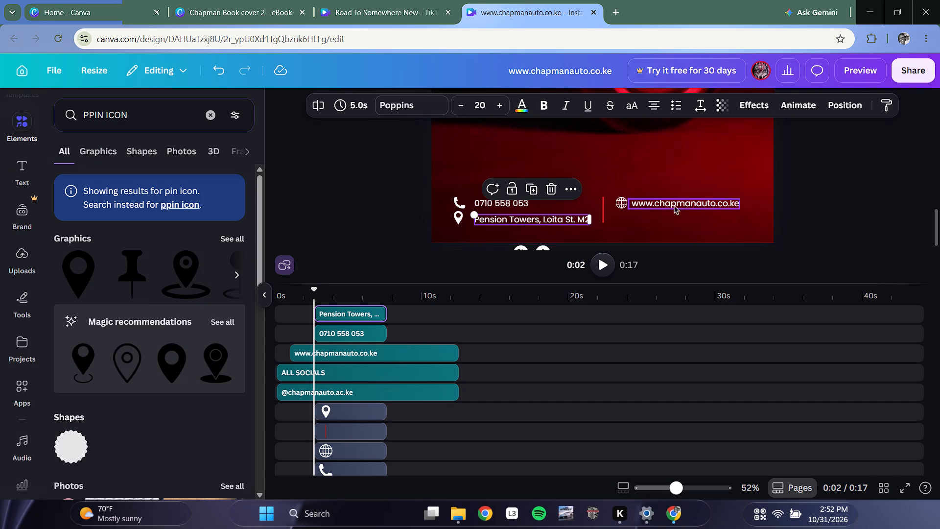
Switch to the Chapman Book cover 2 design and copy the company email line from its page 3 contact block.
scroll(685, 204, "up", 15)
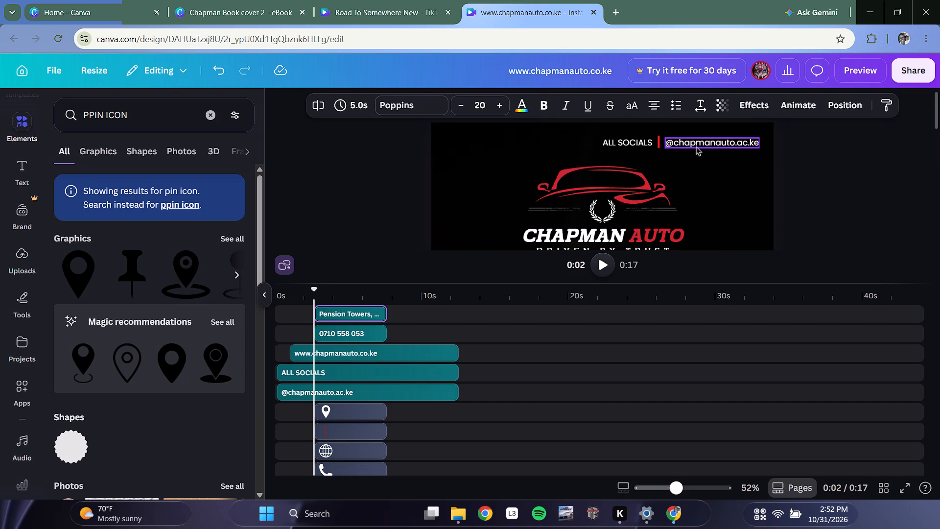
left_click(229, 1)
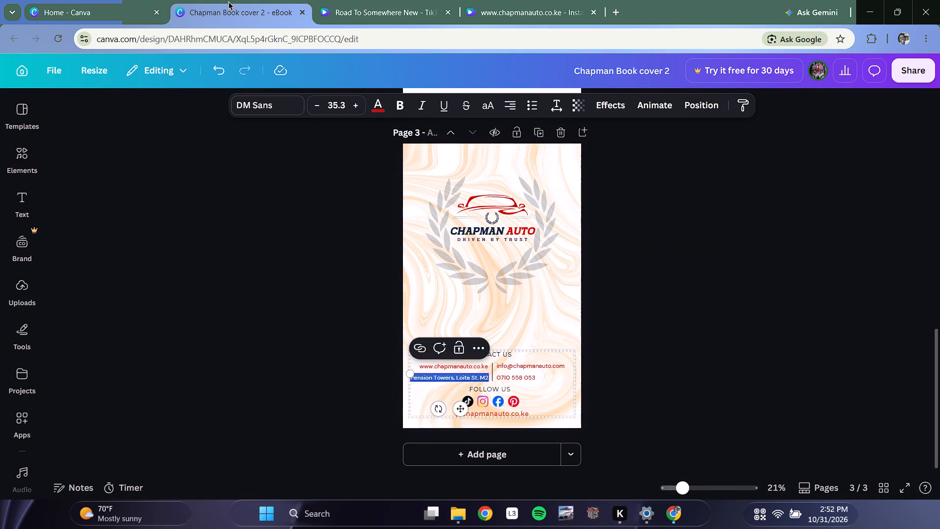
left_click(541, 362)
left_click(541, 367)
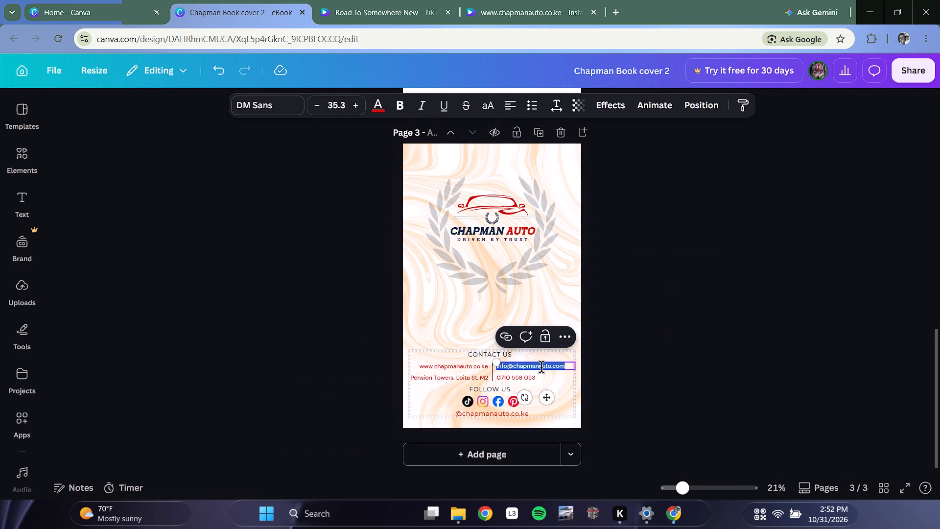
left_click_drag(874, 347, 840, 338)
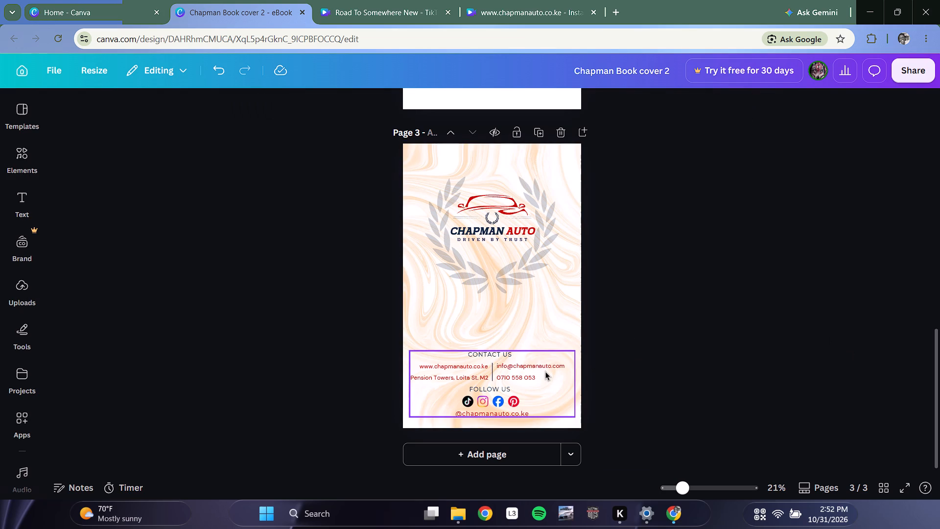
left_click(546, 368)
left_click(547, 365)
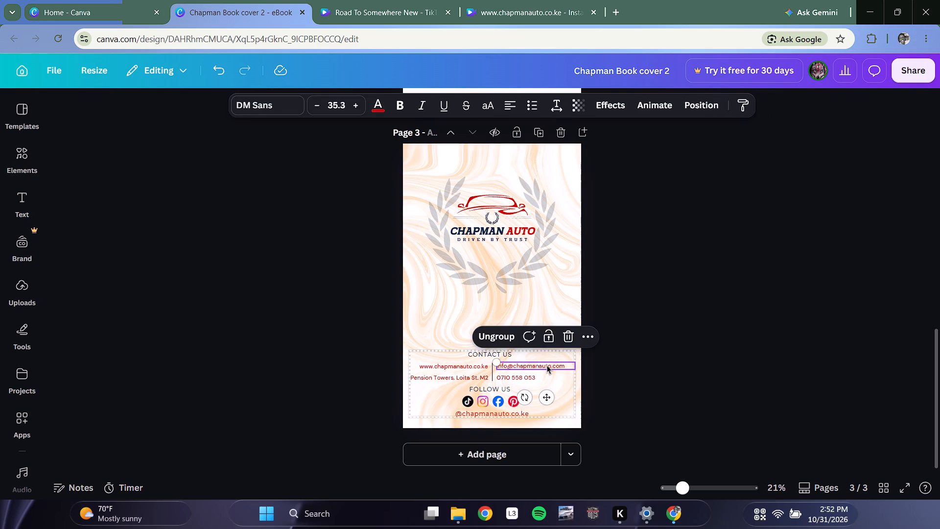
key("ctrl+c")
Return to the Reel design and paste the copied email line into the contact area at the bottom of the page.
left_click(508, 5)
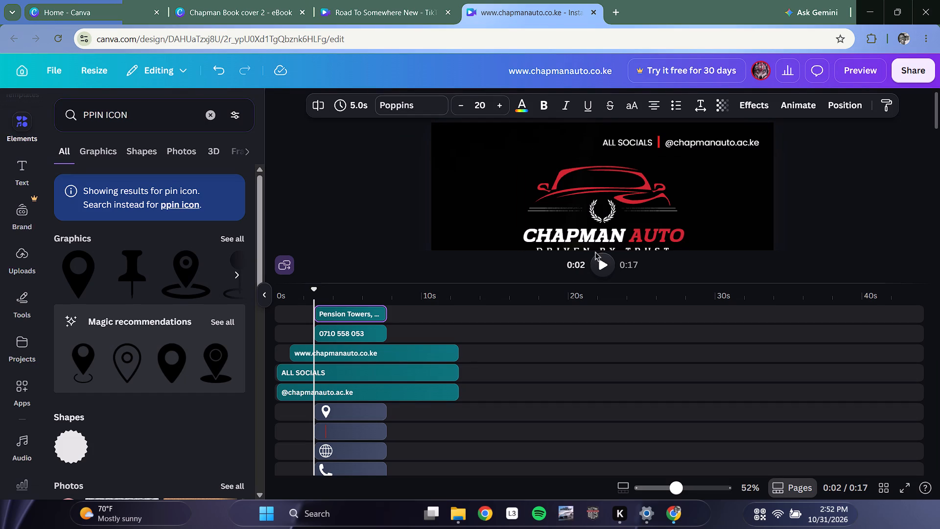
scroll(678, 213, "down", 12, "ctrl")
scroll(640, 230, "up", 3)
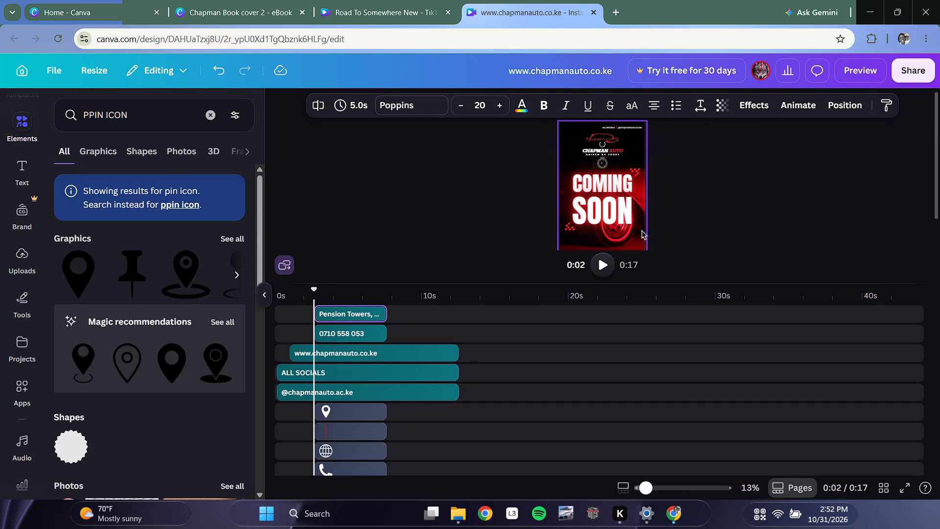
scroll(645, 229, "up", 7, "ctrl")
scroll(656, 199, "down", 5)
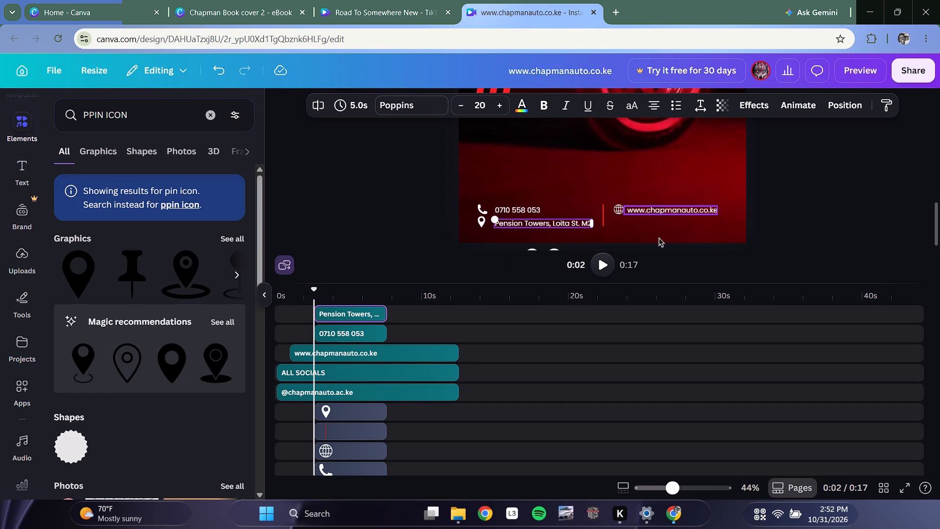
scroll(659, 238, "up", 2, "ctrl")
left_click(660, 216)
key("ctrl+v")
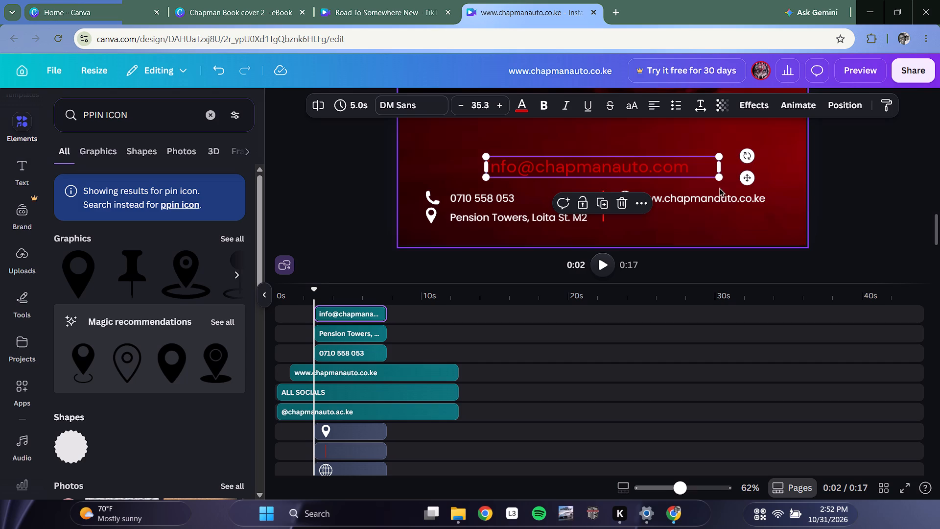
Shrink the pasted email text to a font size of about 14.7 and place it beneath the website address.
left_click_drag(722, 176, 578, 150)
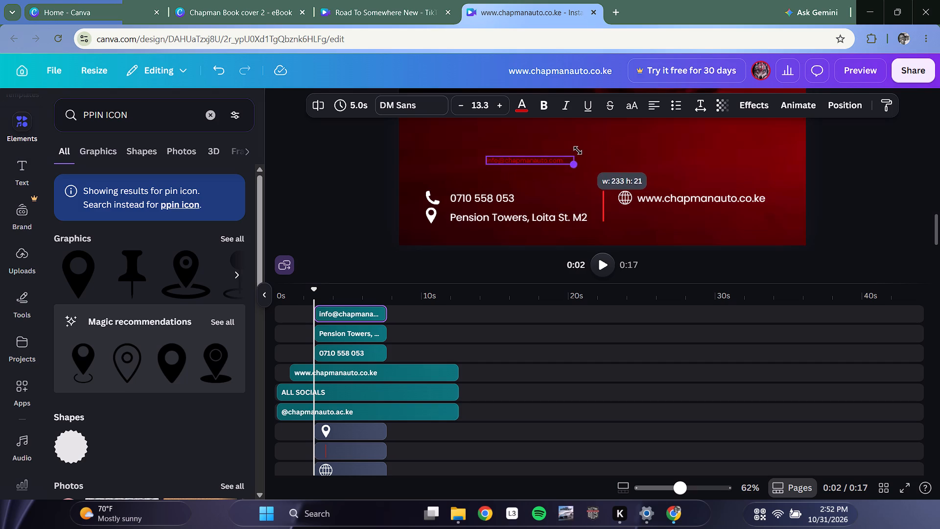
left_click_drag(578, 150, 585, 178)
left_click_drag(559, 166, 636, 201)
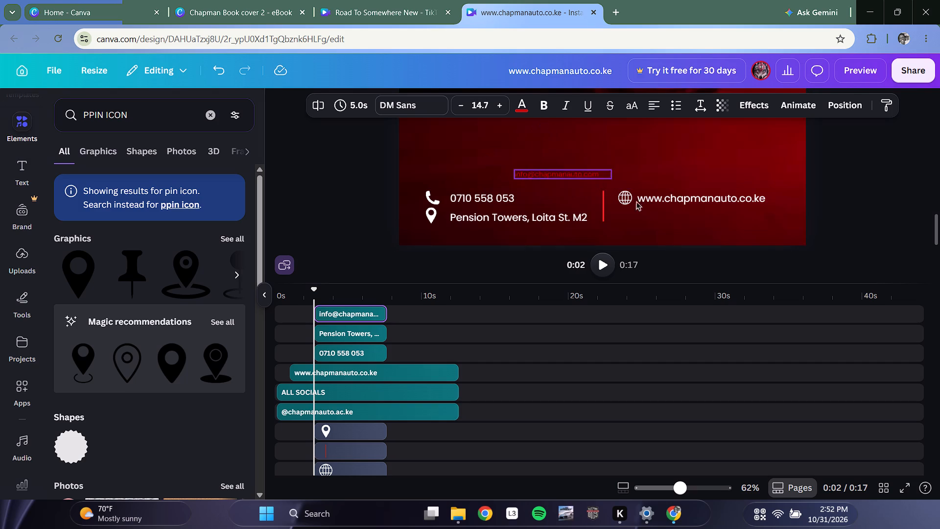
left_click_drag(636, 201, 727, 218)
Match the email text to the other contact lines at font size 20 and widen its box to fit one line.
left_click(710, 201)
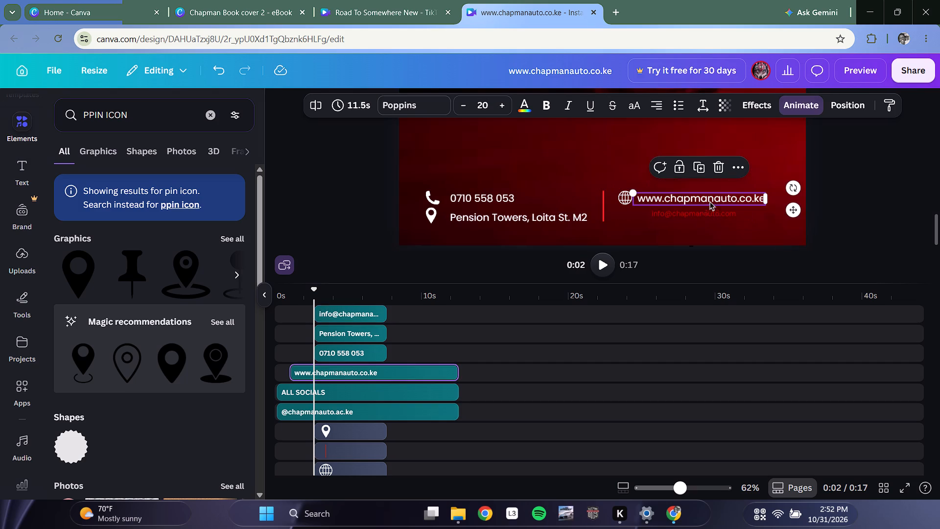
left_click(700, 216)
left_click(538, 219)
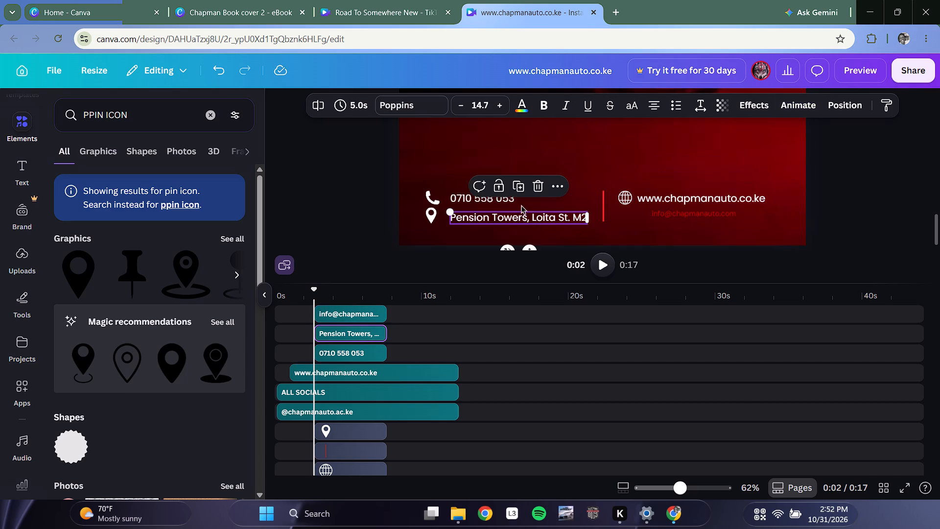
left_click(506, 202)
left_click(673, 192)
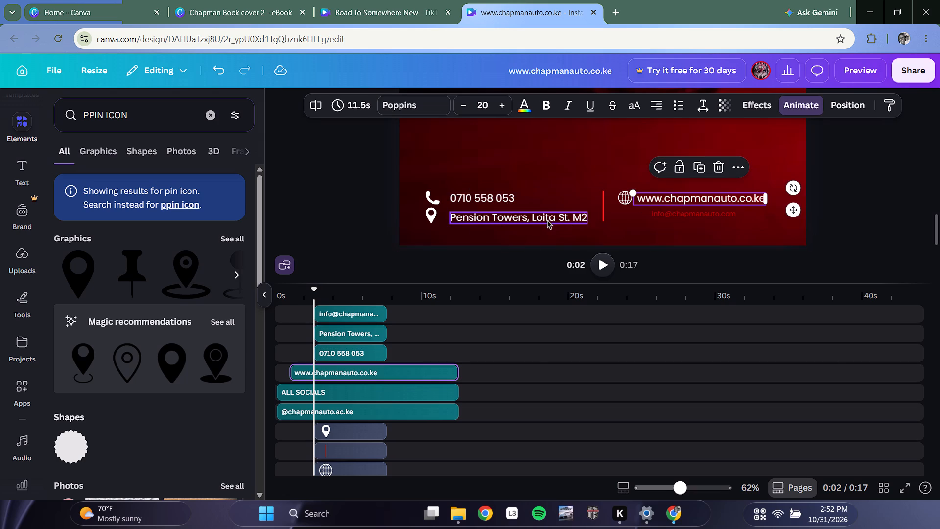
left_click(547, 220)
left_click(512, 203)
left_click(689, 203)
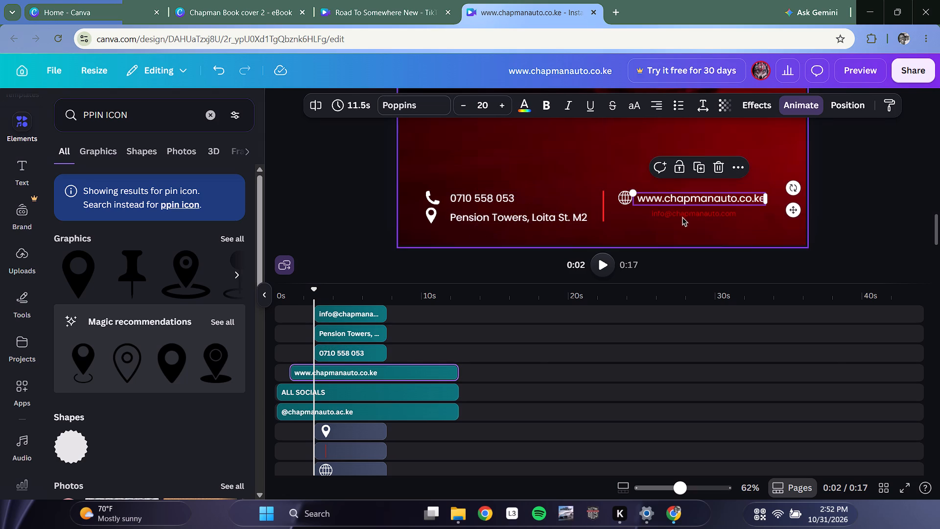
left_click(681, 218)
left_click(667, 216)
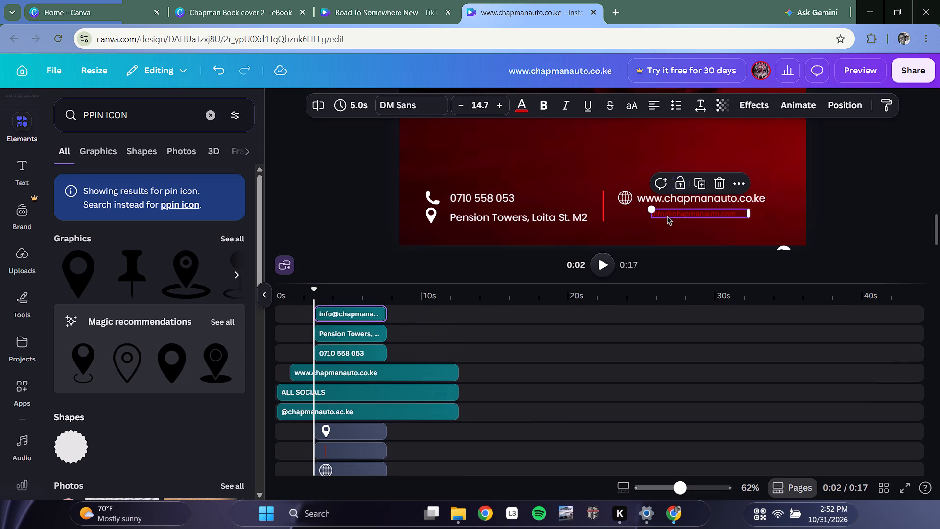
left_click(483, 101)
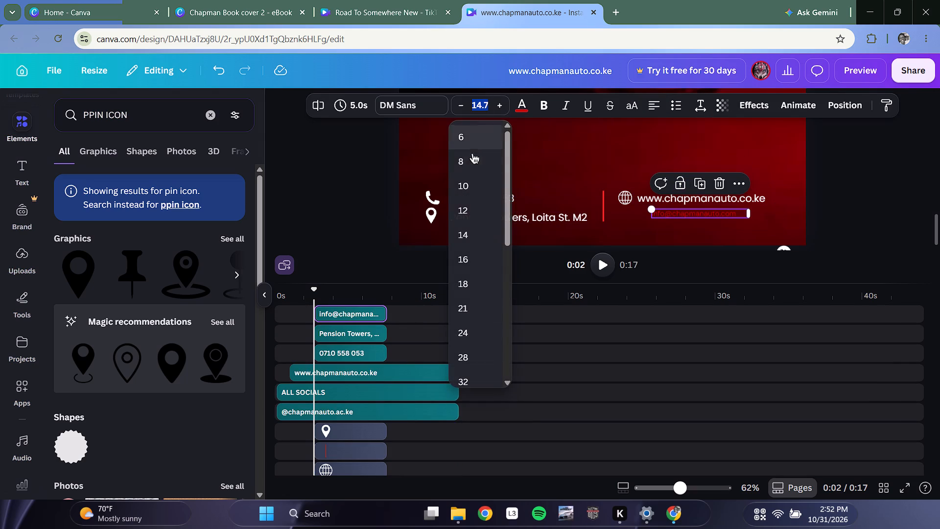
type("20")
key("Return")
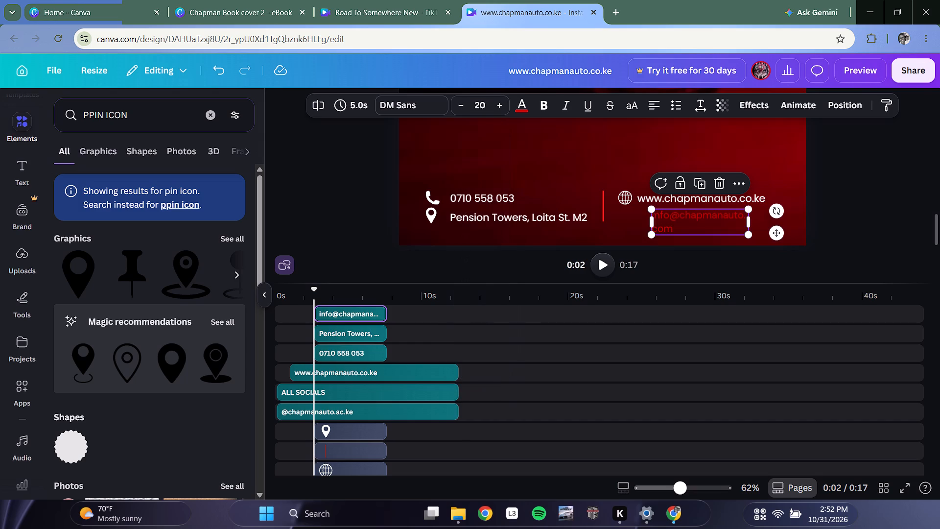
double_click(750, 224)
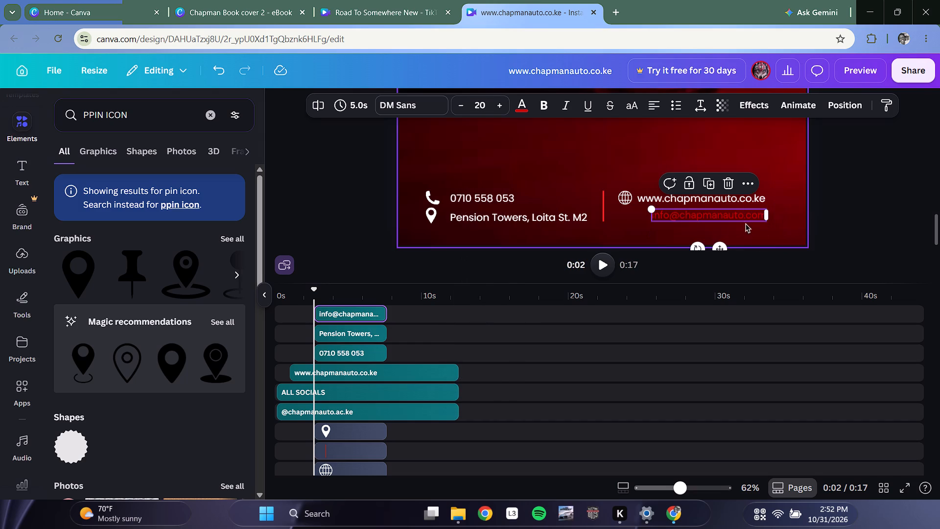
Move the email line so its text box starts level with the website address's text box above it.
left_click_drag(693, 217, 677, 217)
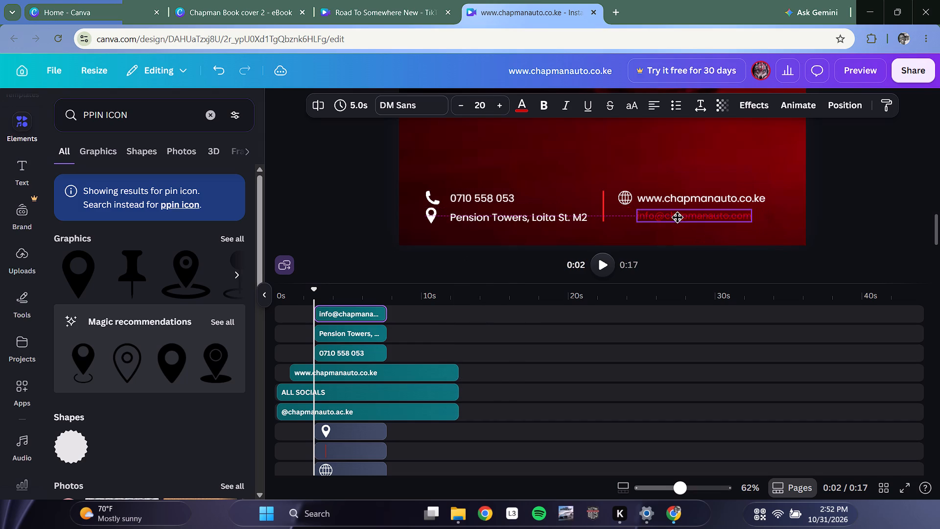
left_click_drag(677, 217, 679, 217)
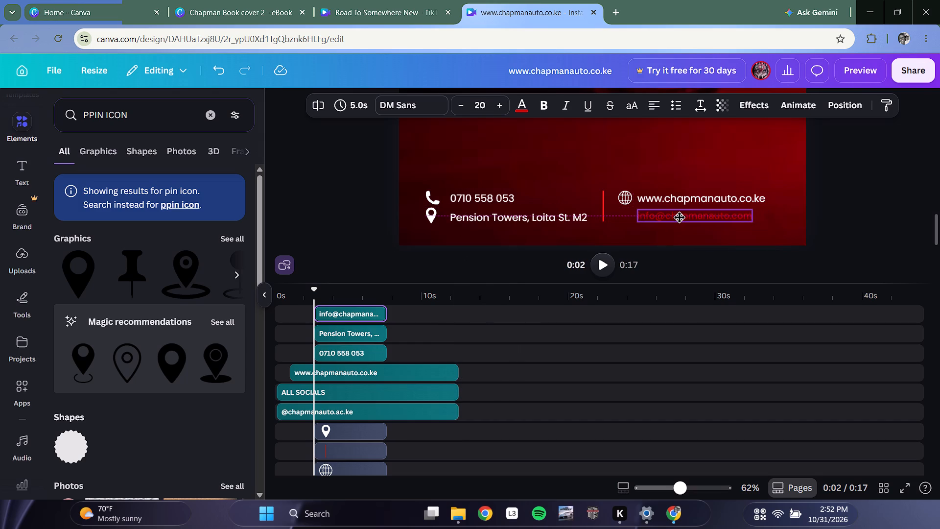
left_click_drag(679, 217, 676, 218)
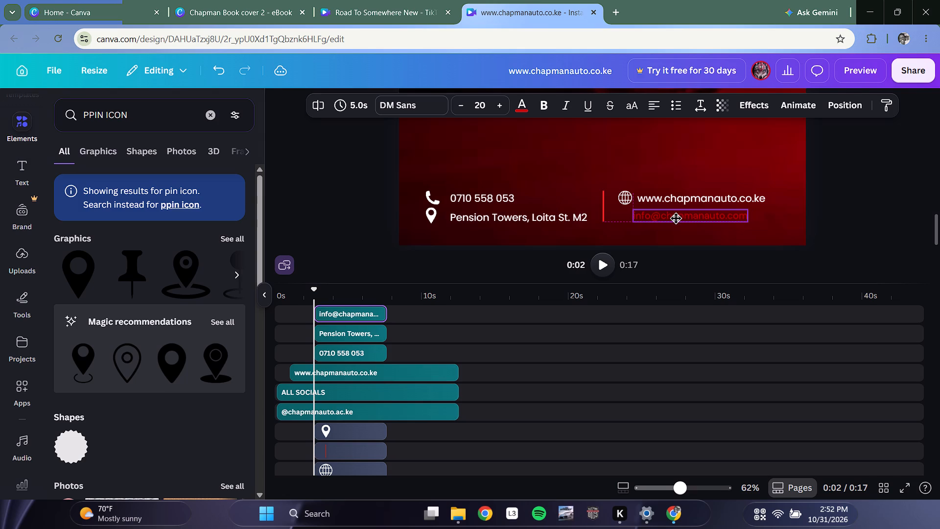
left_click_drag(676, 218, 675, 216)
Left-align the website address and widen the gap between it and the globe icon, with the globe nearer the divider.
left_click(664, 200)
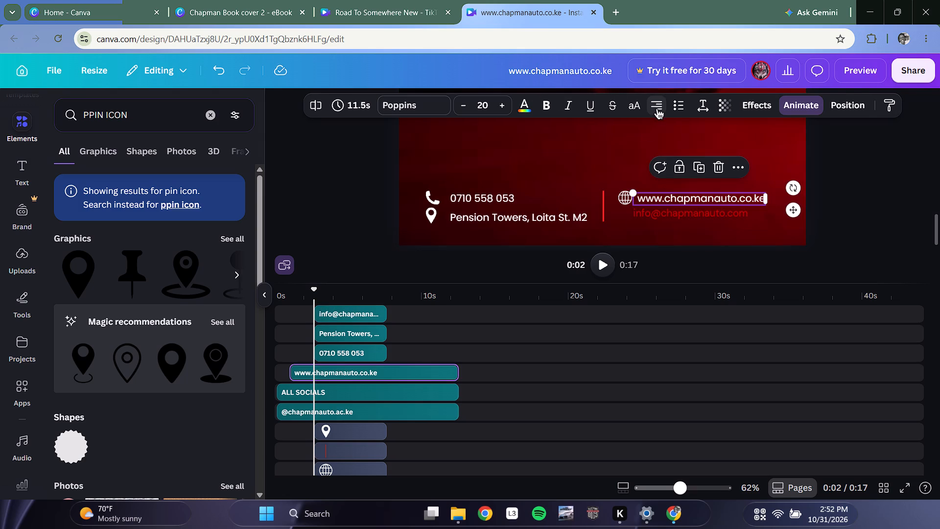
double_click(658, 109)
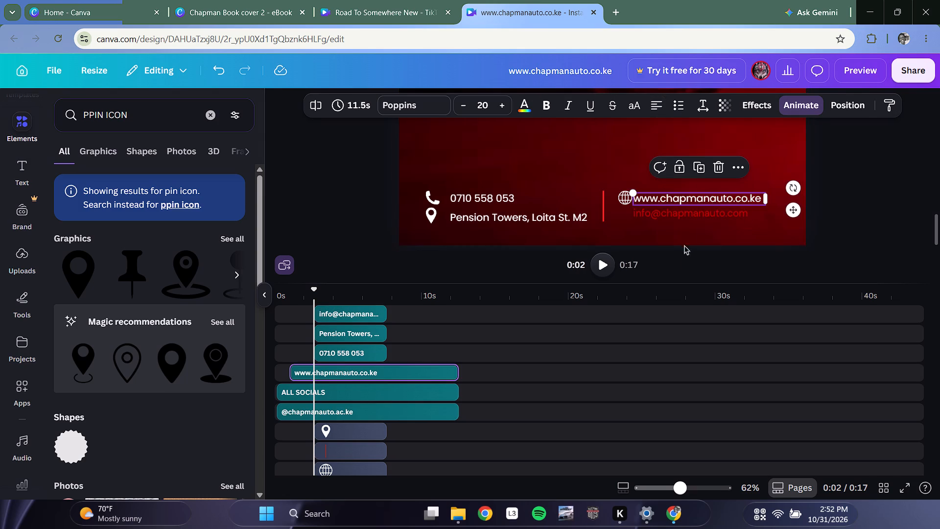
left_click(668, 269)
left_click_drag(657, 198, 671, 200)
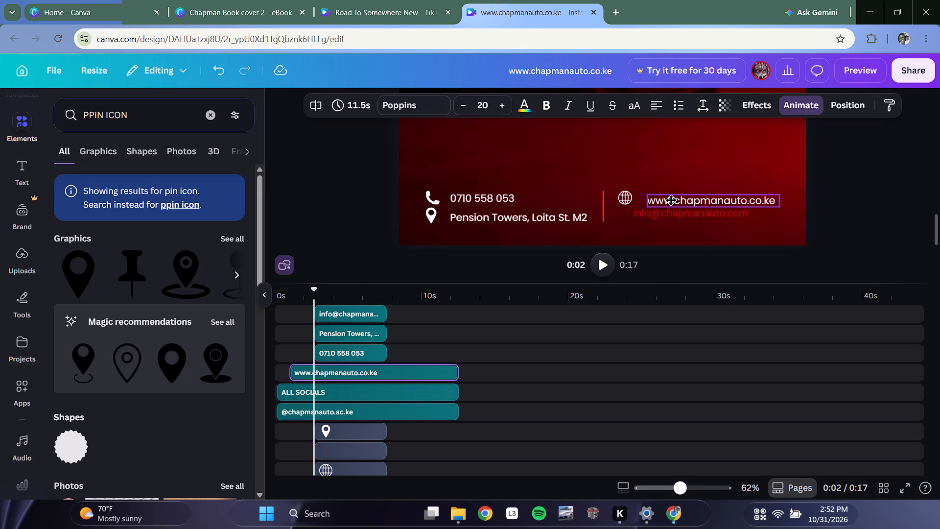
left_click_drag(671, 200, 665, 199)
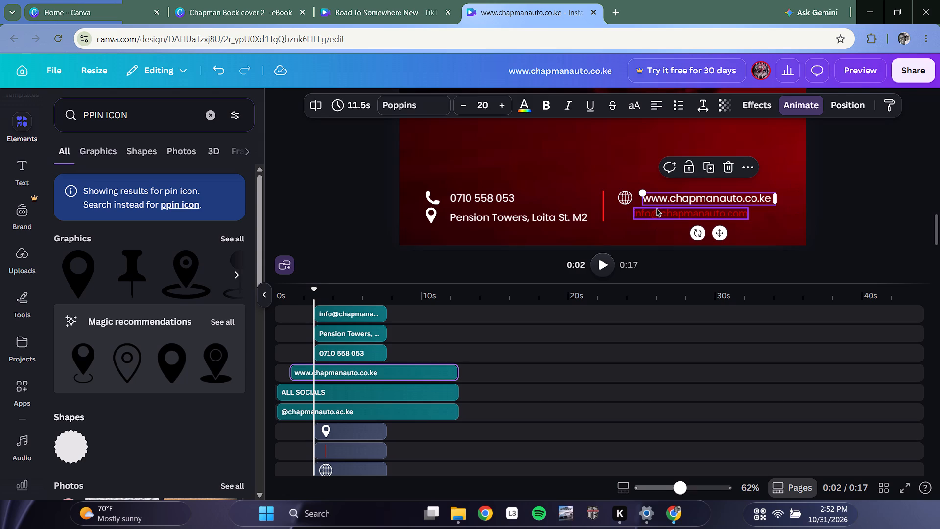
left_click(630, 198)
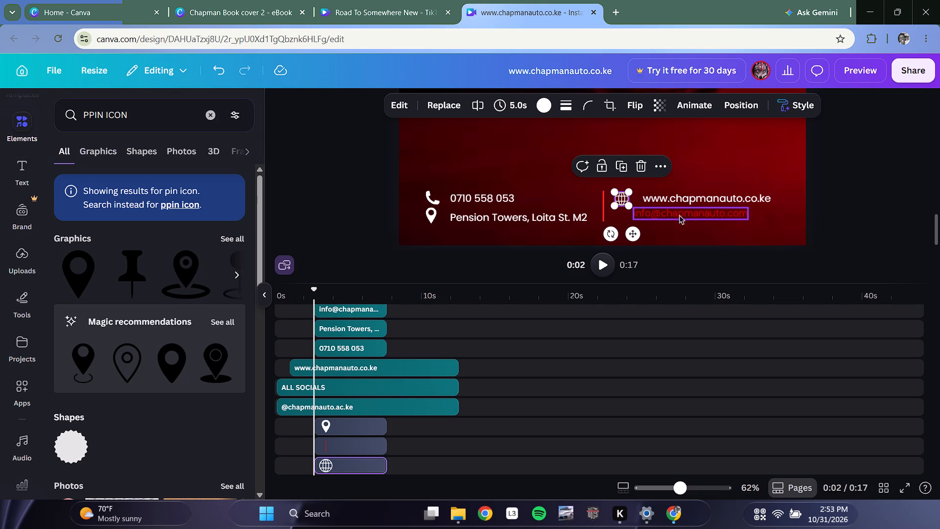
Reposition the email line so its start lines up with the moved website address.
left_click_drag(684, 211, 693, 214)
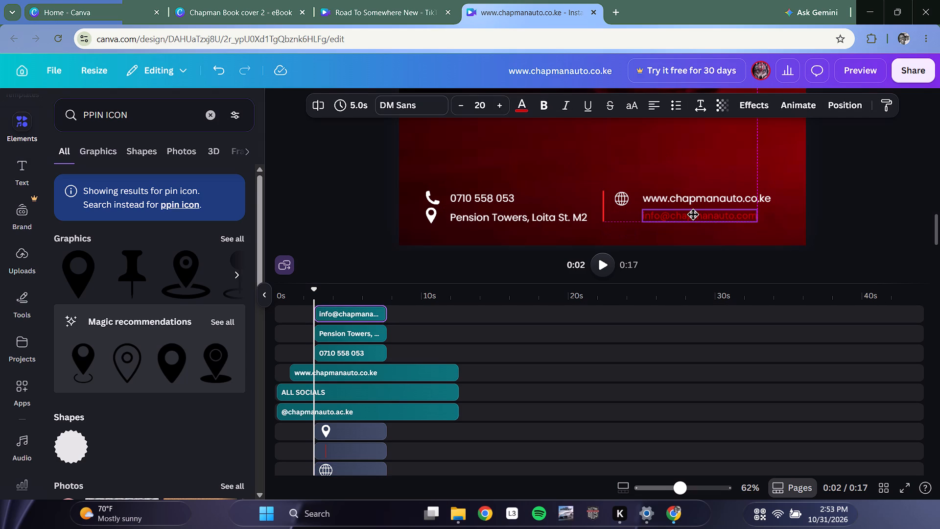
left_click_drag(693, 214, 696, 214)
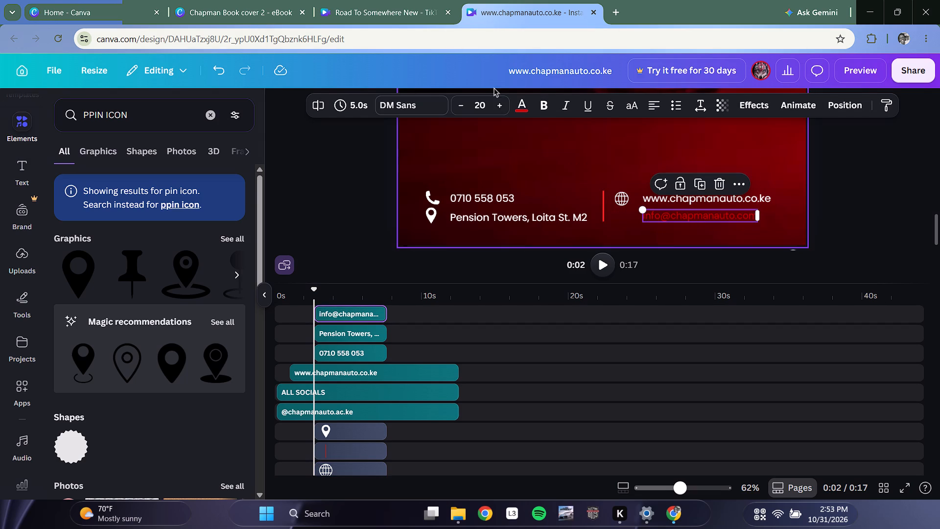
Recolor the email text white.
left_click(526, 98)
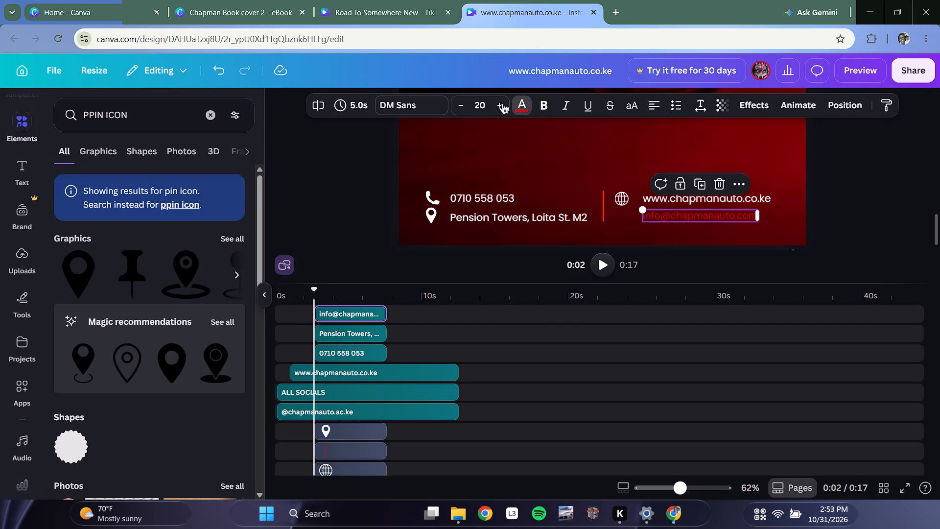
left_click(206, 192)
left_click_drag(341, 204, 347, 201)
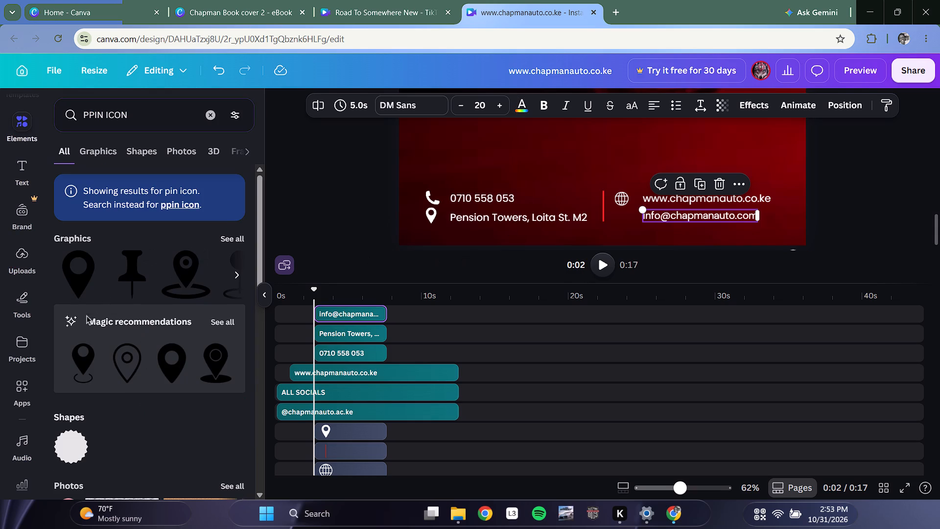
Clear the pin search and insert the black envelope graphic from the recently used elements.
scroll(86, 329, "up", 4)
left_click(201, 116)
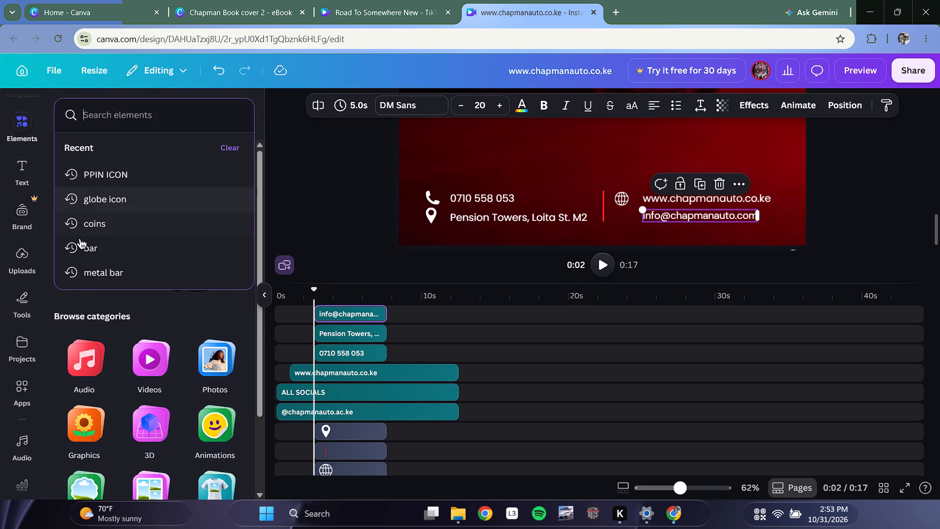
left_click(46, 109)
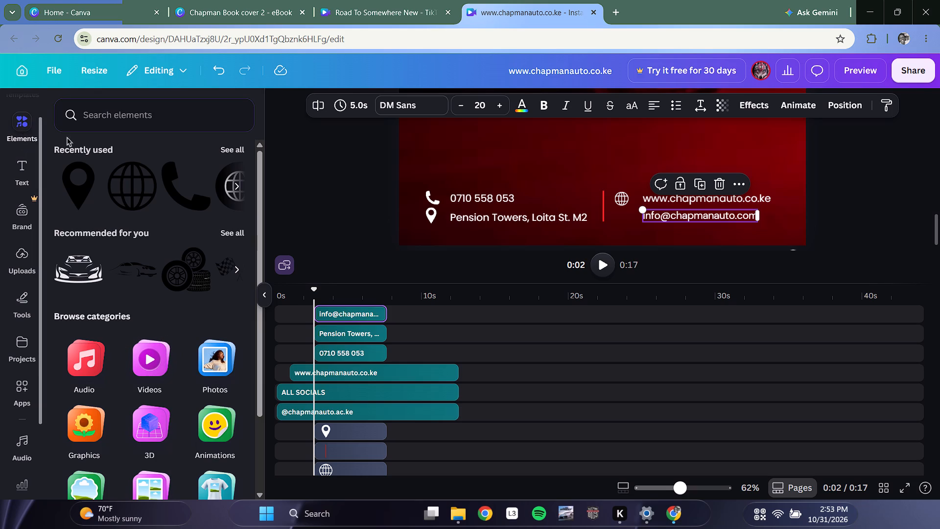
left_click(240, 146)
scroll(145, 248, "down", 4)
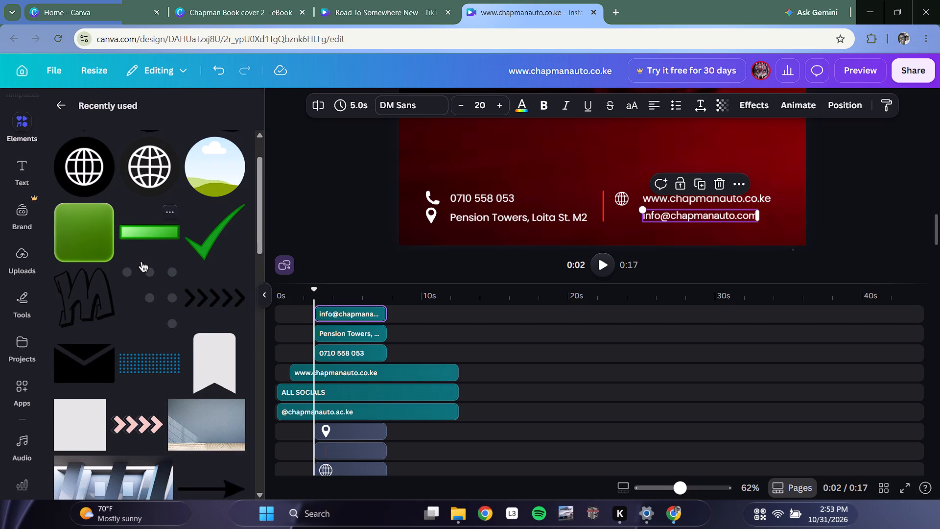
left_click(91, 337)
scroll(540, 229, "up", 7)
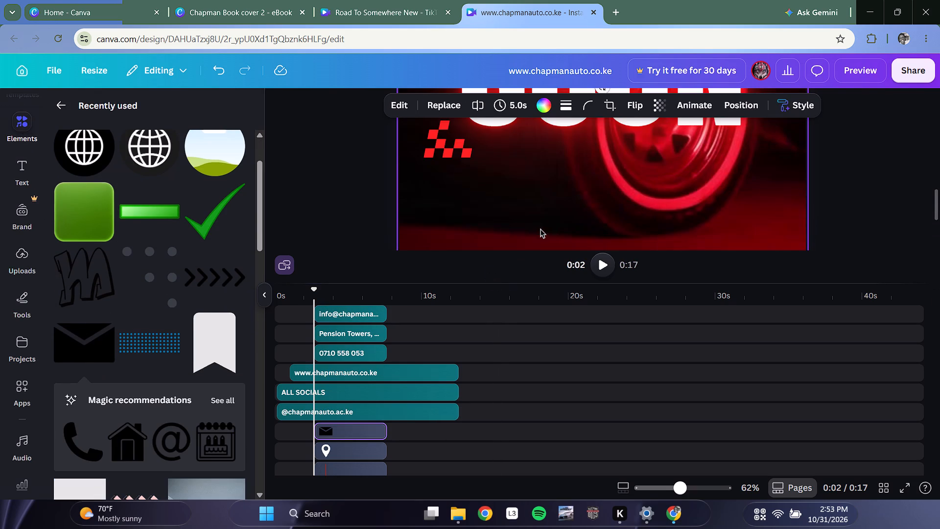
Move the oversized envelope graphic down to the contact details, with its lower edge beside the email line.
scroll(565, 195, "up", 4)
left_click_drag(613, 147, 629, 434)
scroll(593, 217, "down", 3)
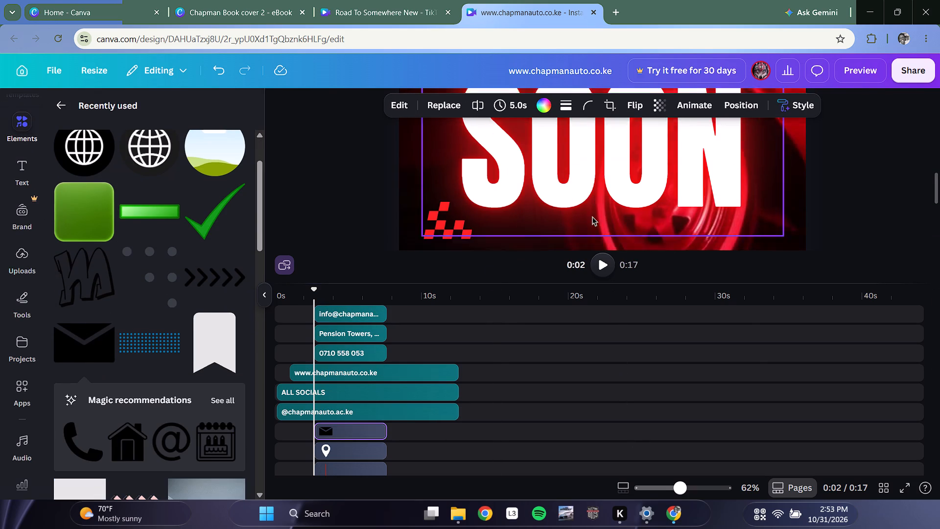
scroll(592, 216, "down", 4)
left_click_drag(614, 185, 685, 179)
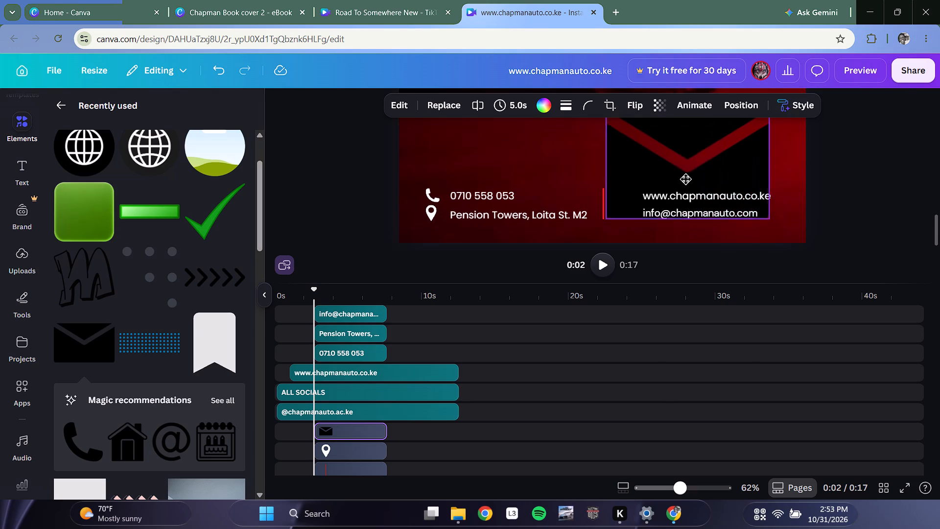
left_click_drag(685, 179, 691, 188)
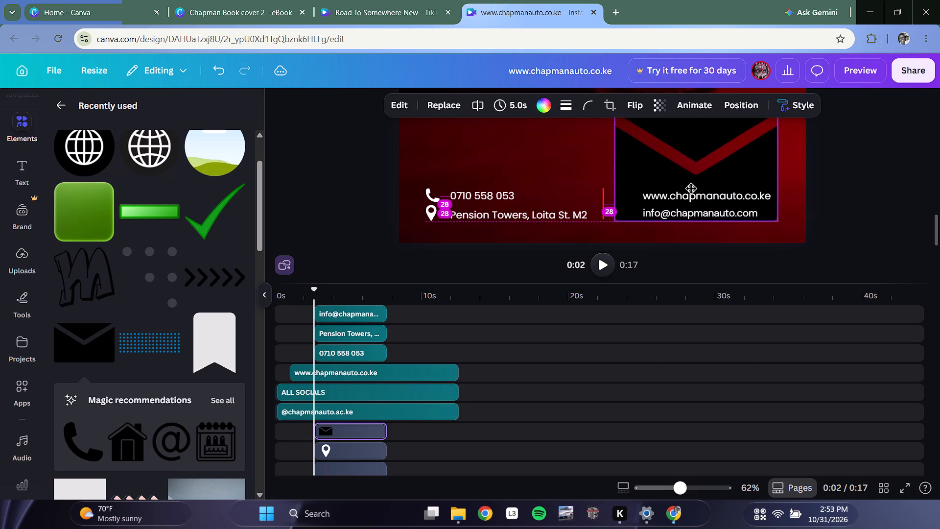
left_click_drag(691, 188, 689, 189)
scroll(684, 185, "up", 3)
scroll(738, 201, "down", 2)
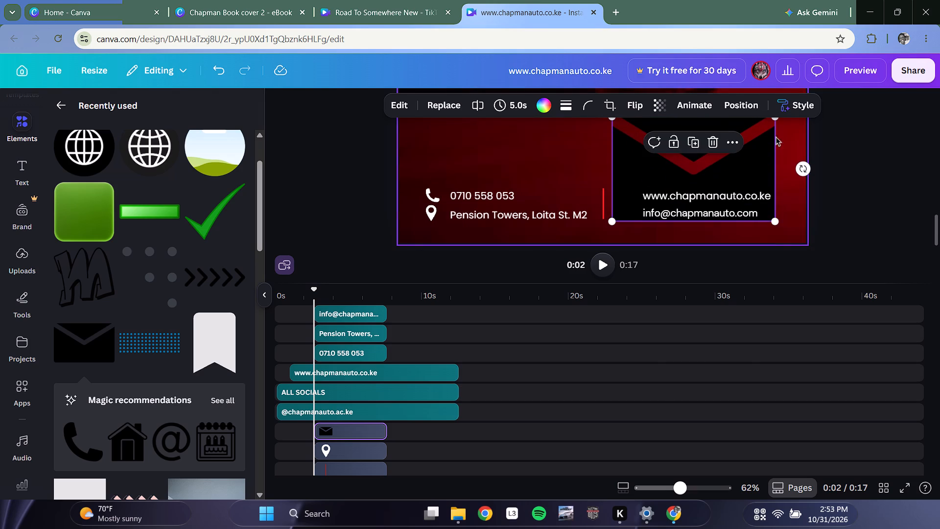
Shrink the envelope to icon size, about 51 by 33, between the divider and the email address.
left_click_drag(775, 119, 629, 216)
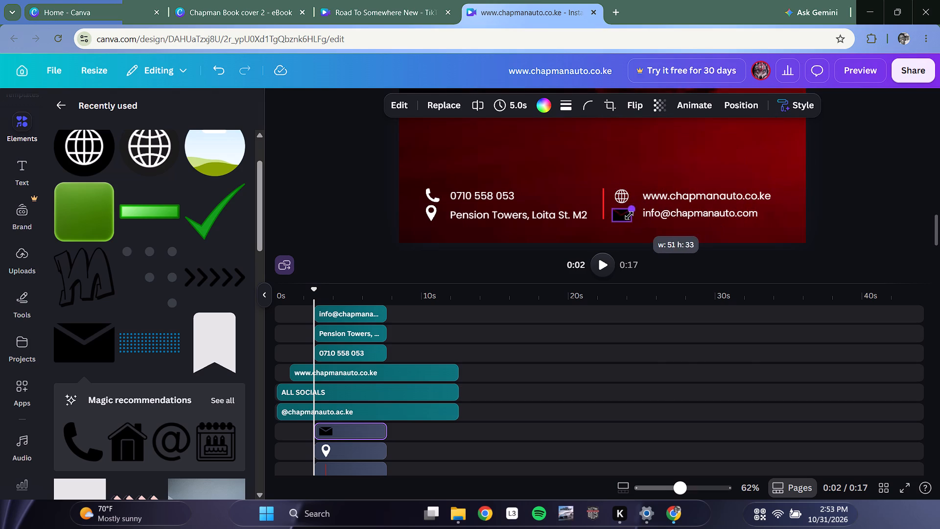
left_click_drag(629, 216, 632, 216)
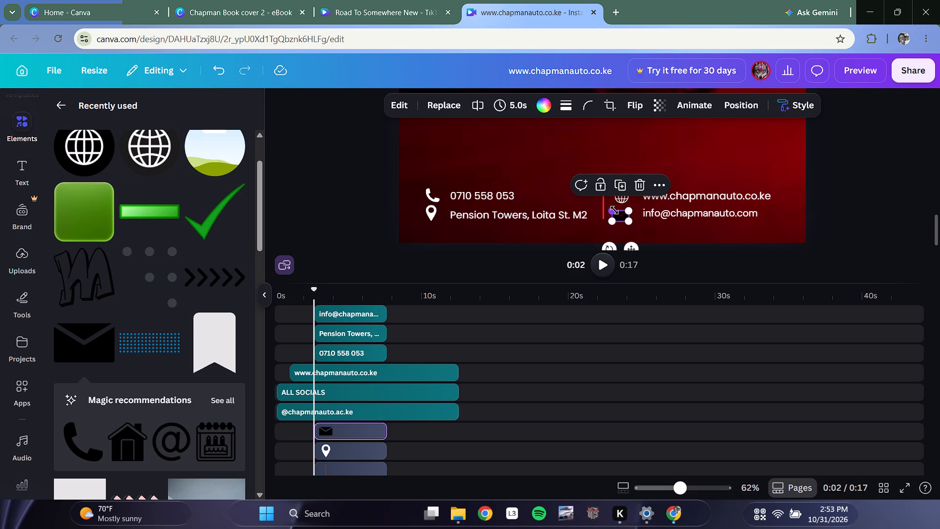
left_click(614, 210)
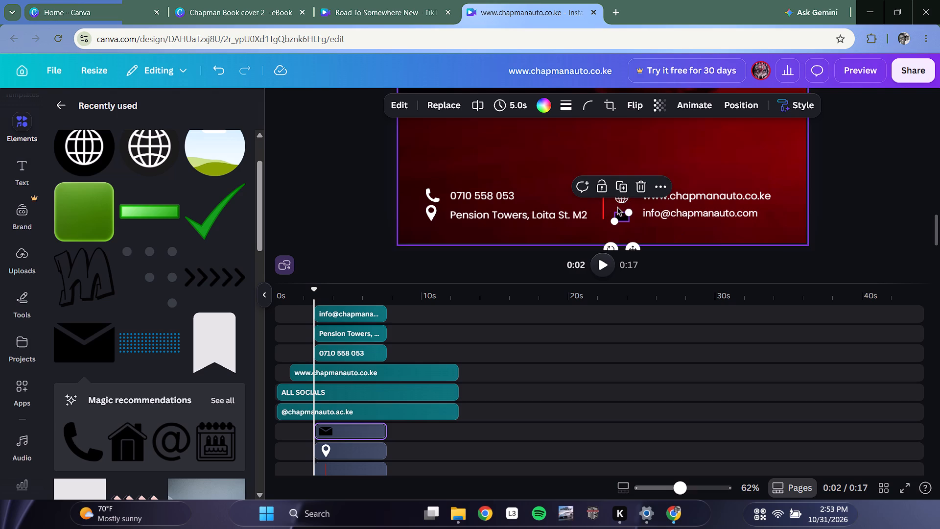
left_click(624, 216)
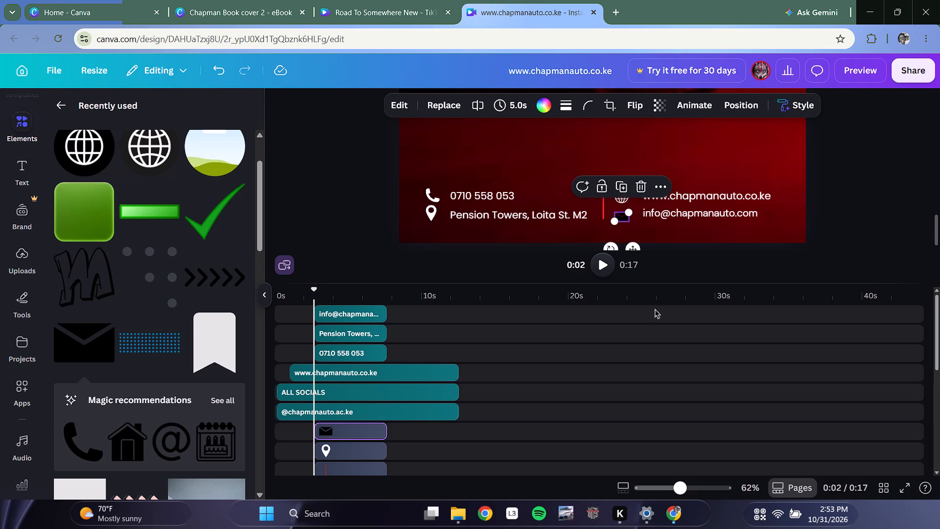
scroll(646, 297, "up", 4, "ctrl")
scroll(627, 251, "down", 2, "ctrl")
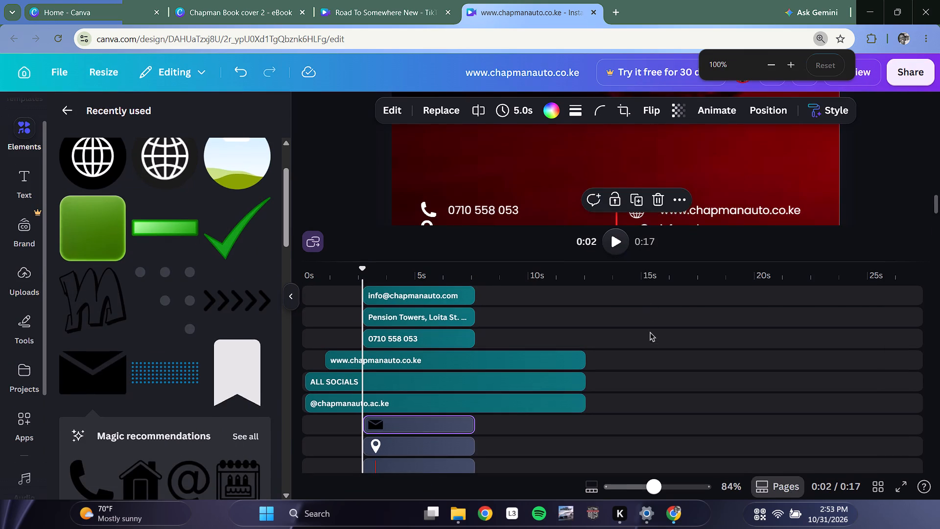
scroll(650, 332, "down", 3, "ctrl")
scroll(645, 270, "up", 3, "ctrl")
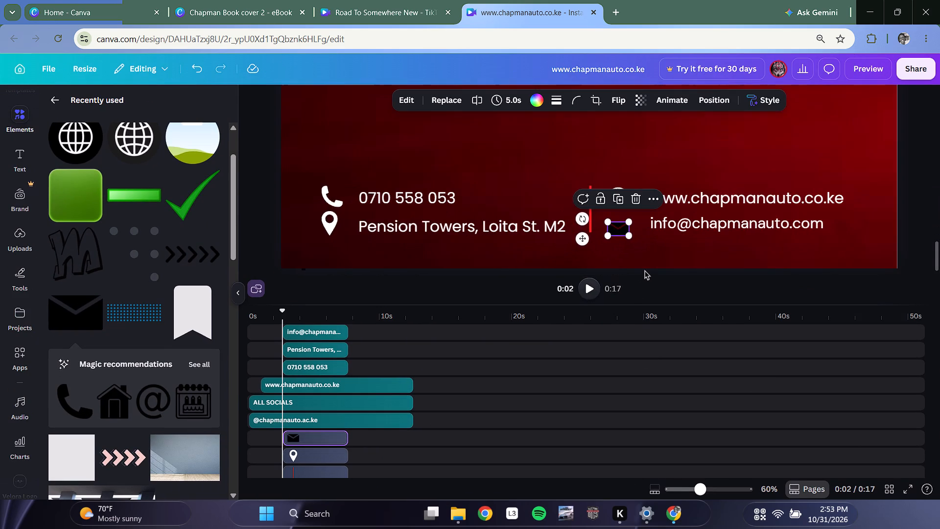
Place the envelope icon under the globe icon and lower the email address level with the Pension Towers line.
scroll(645, 266, "down", 1, "ctrl")
left_click(615, 236)
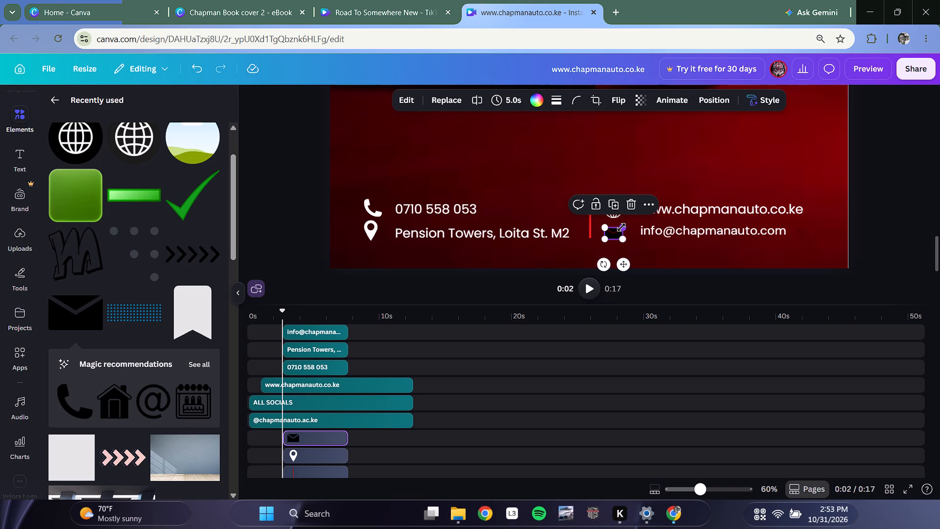
left_click(621, 227, "ctrl")
left_click(691, 228)
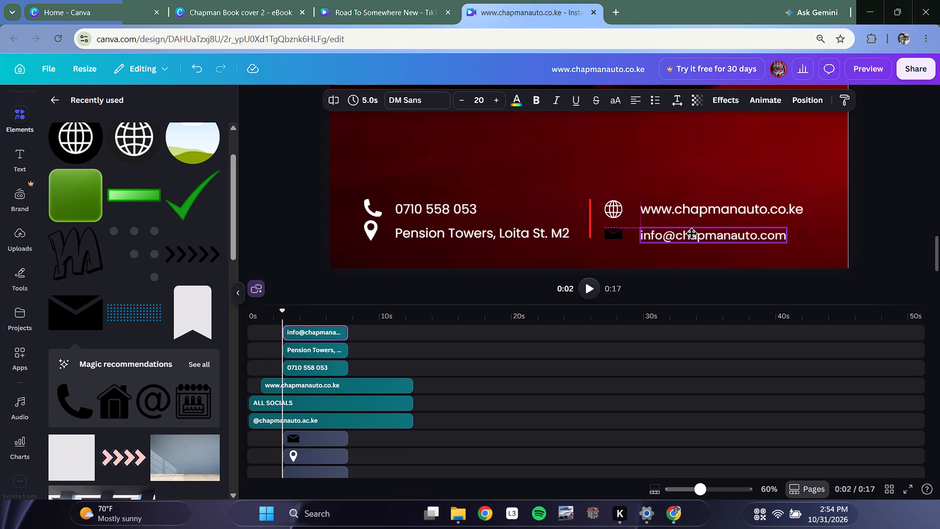
Enlarge the envelope icon slightly so its width better matches the globe icon above it.
left_click(618, 230)
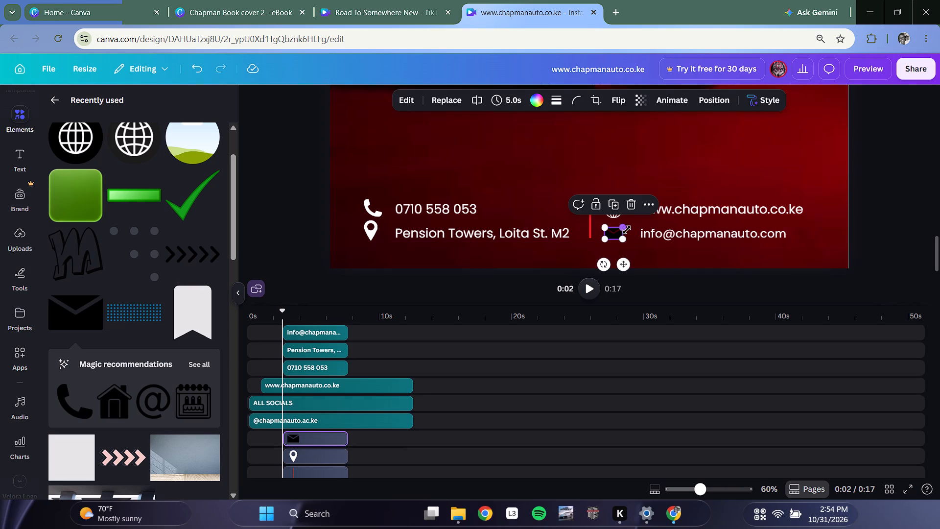
left_click(627, 230)
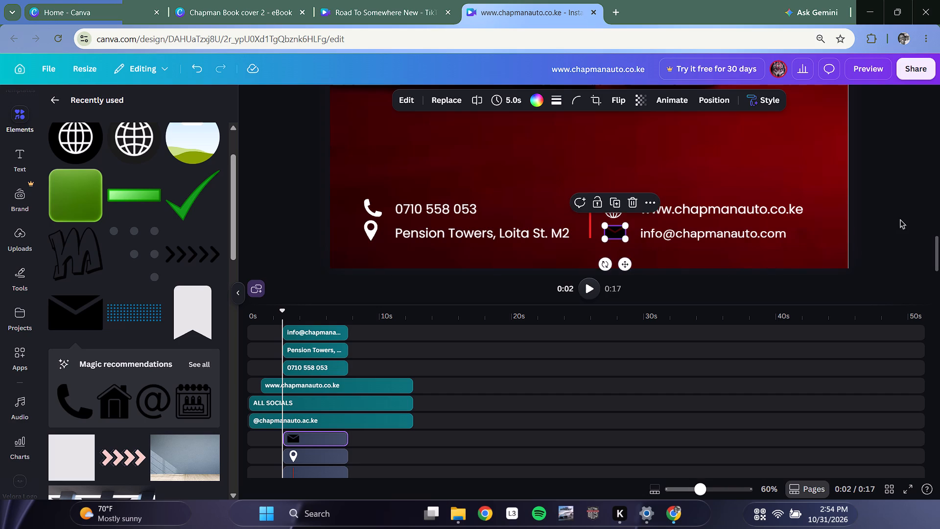
left_click(874, 212)
Recolor the black envelope icon beside the email address white.
left_click(616, 225)
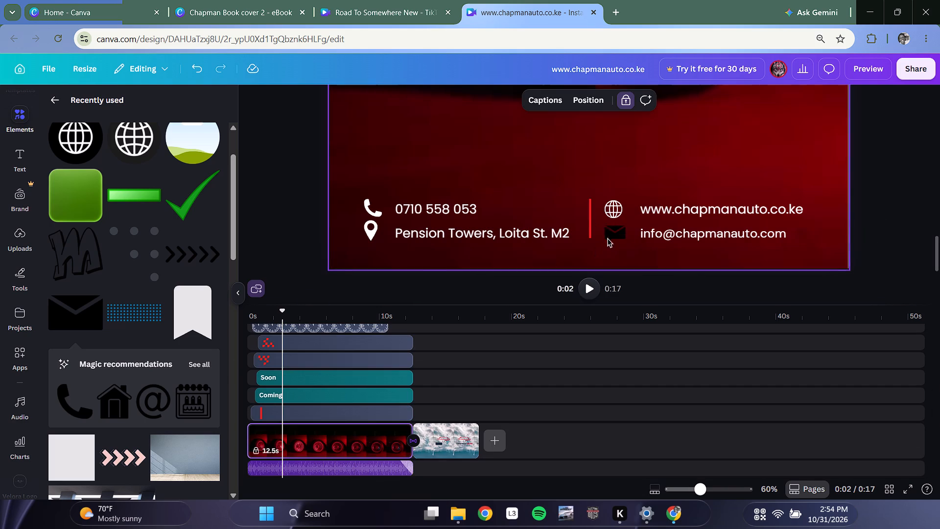
left_click(626, 223)
left_click(617, 236)
left_click(529, 102)
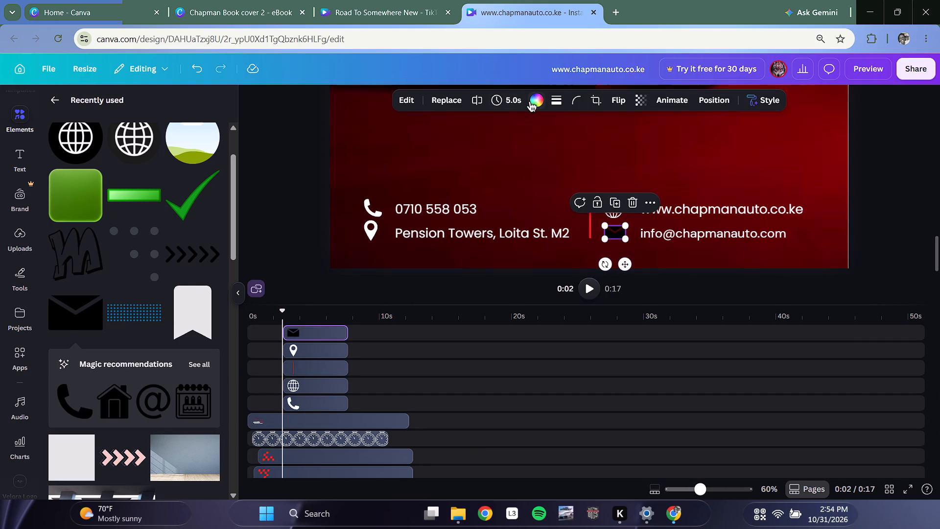
left_click(174, 183)
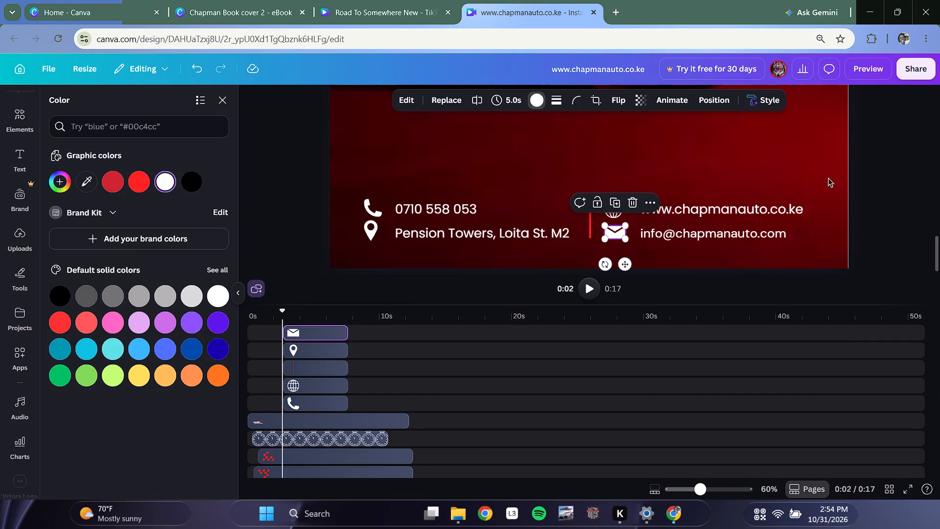
left_click(880, 168)
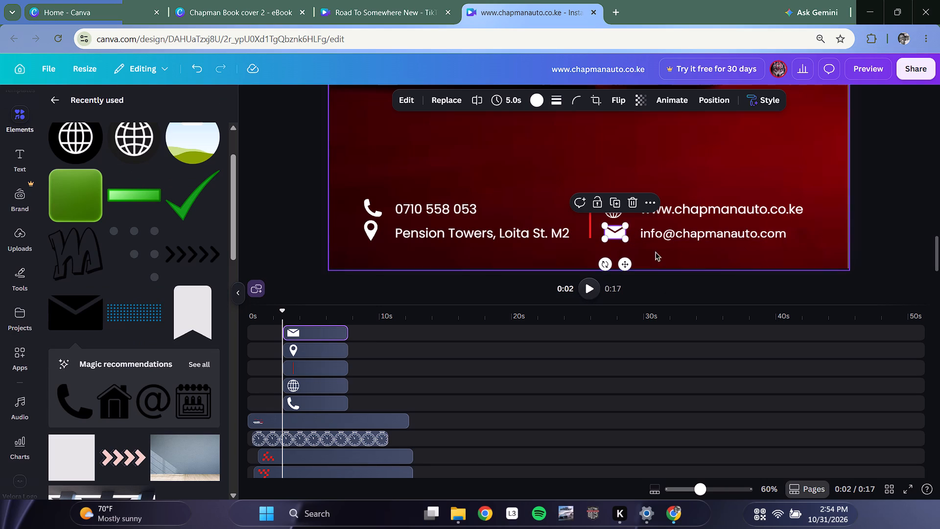
Fine-tune the envelope icon's size and position so it sits centred beneath the globe, level with the email address.
left_click(716, 260)
left_click(611, 230)
left_click(627, 225)
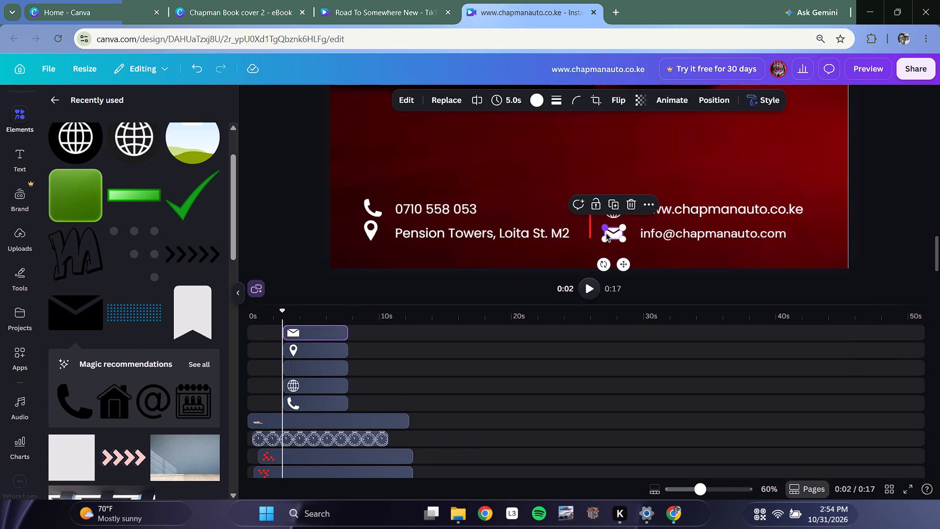
left_click(605, 228)
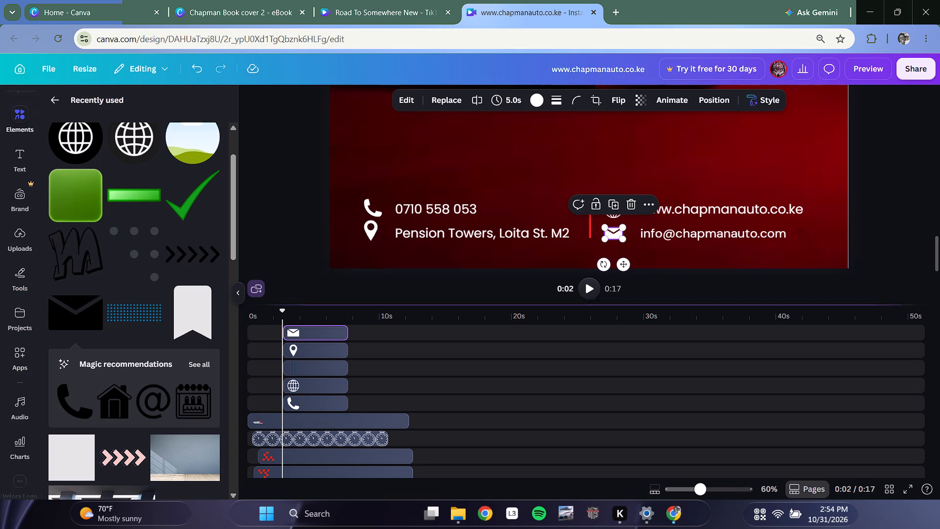
left_click(738, 279)
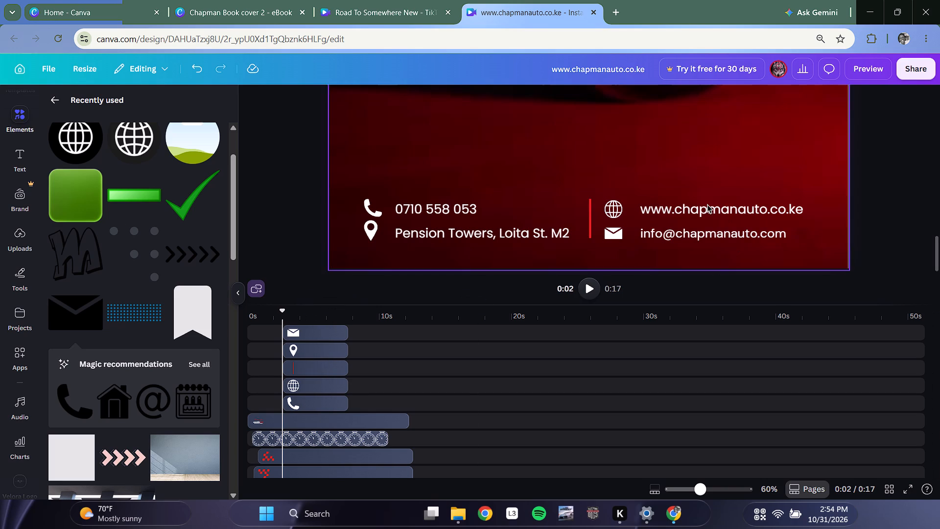
scroll(616, 212, "up", 20)
scroll(616, 212, "up", 16)
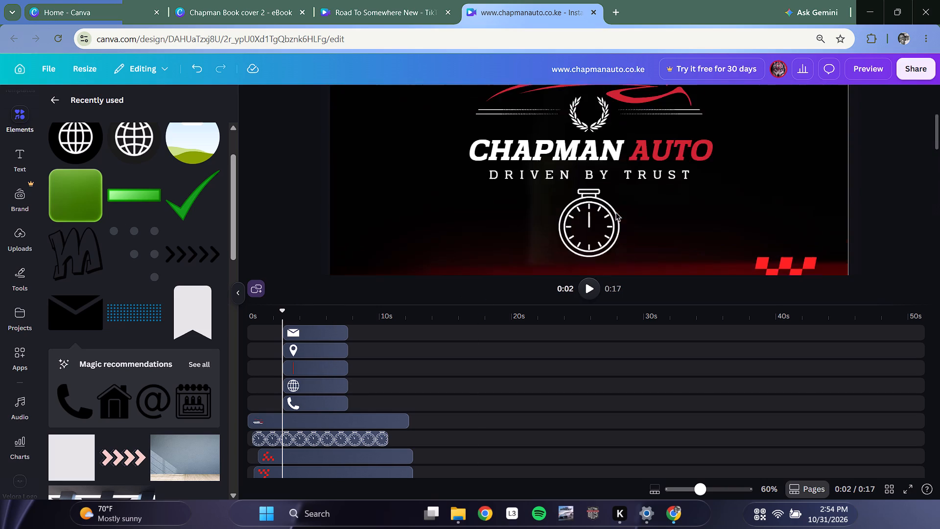
scroll(744, 174, "up", 3)
scroll(741, 172, "down", 1)
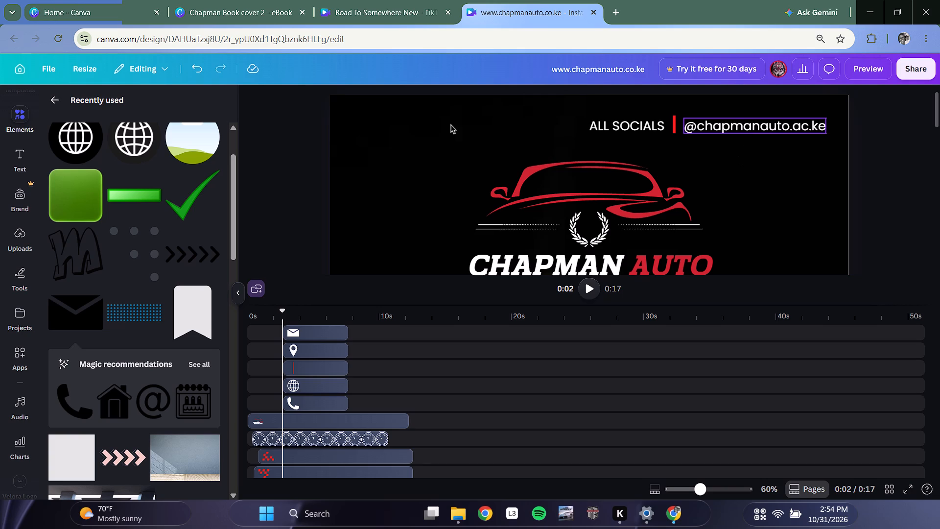
left_click(620, 128)
key("BackSpace")
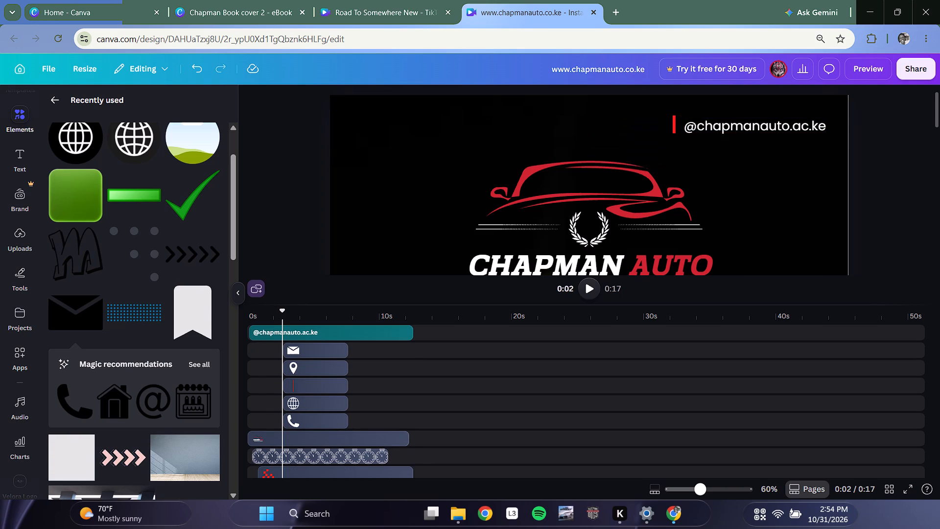
Move the whole contact details block, with its icons and divider, up and slightly right, away from the page's lower edge.
scroll(720, 218, "down", 10)
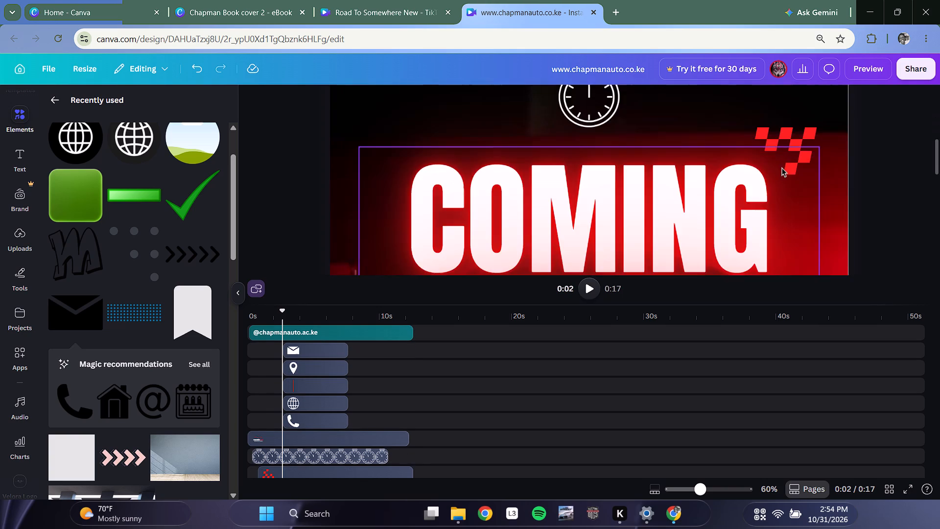
scroll(782, 168, "down", 20)
scroll(782, 168, "down", 7)
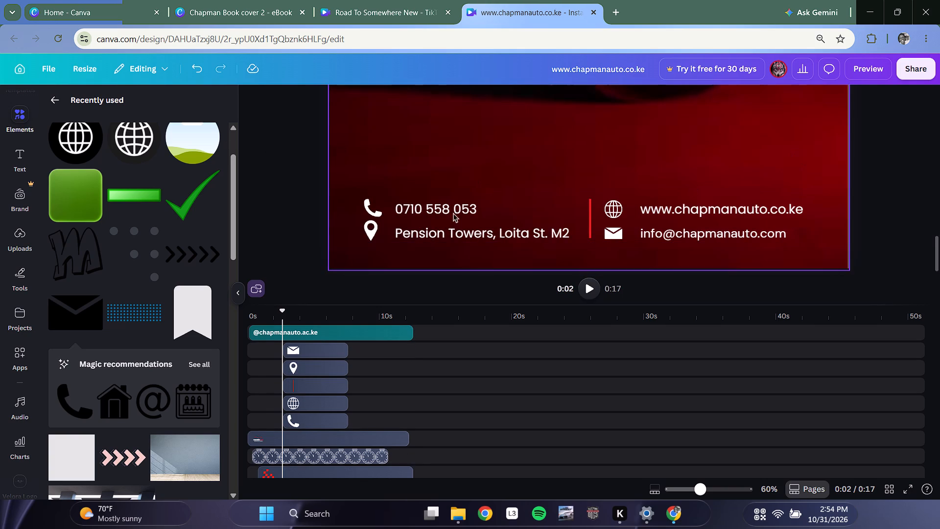
left_click_drag(360, 180, 824, 248)
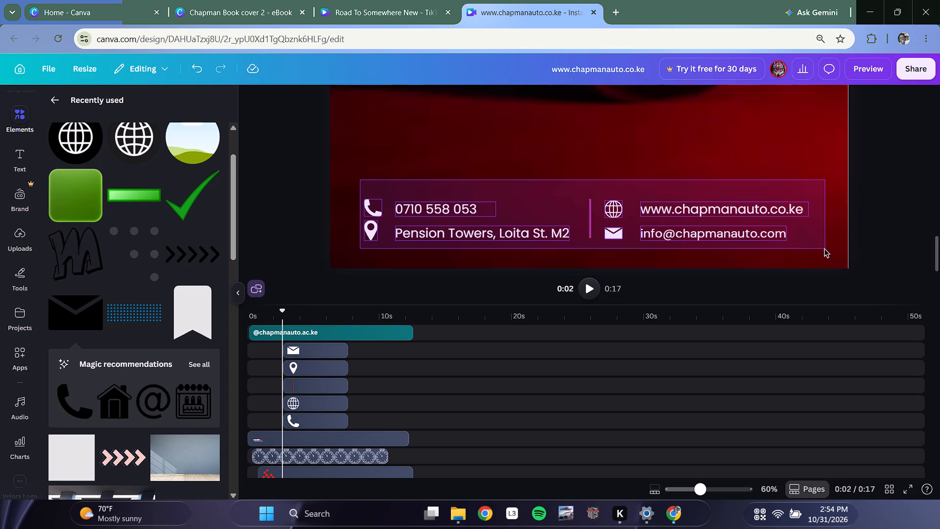
left_click_drag(824, 248, 824, 247)
left_click(590, 216)
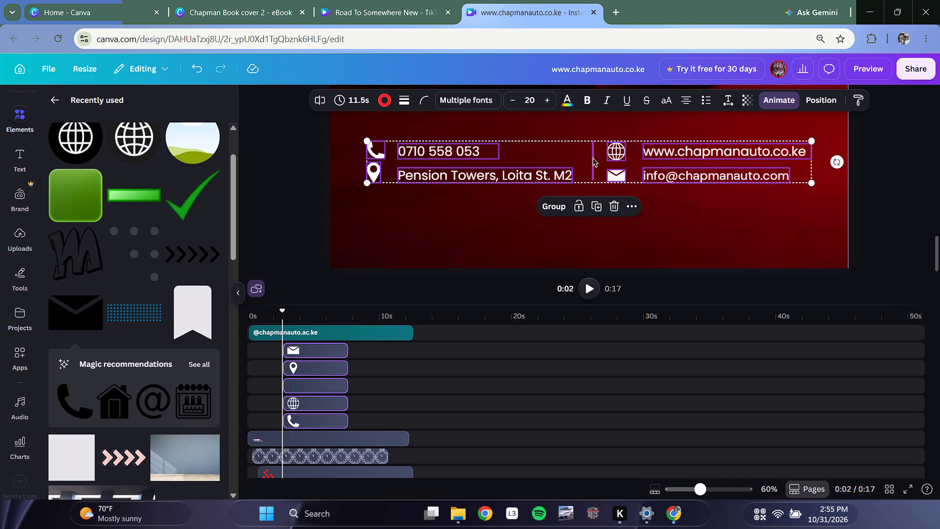
Nudge the red divider alone slightly left and down, closer to the office address text.
left_click(594, 158)
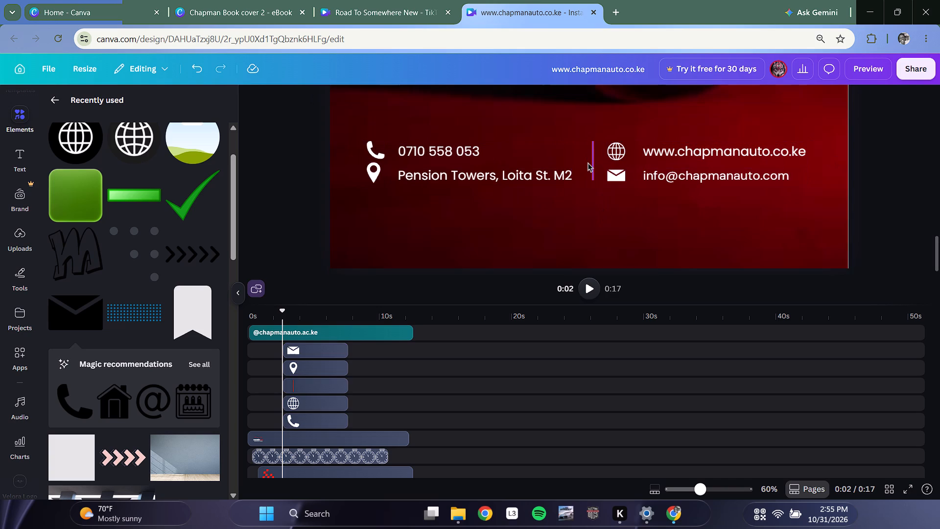
left_click(596, 155)
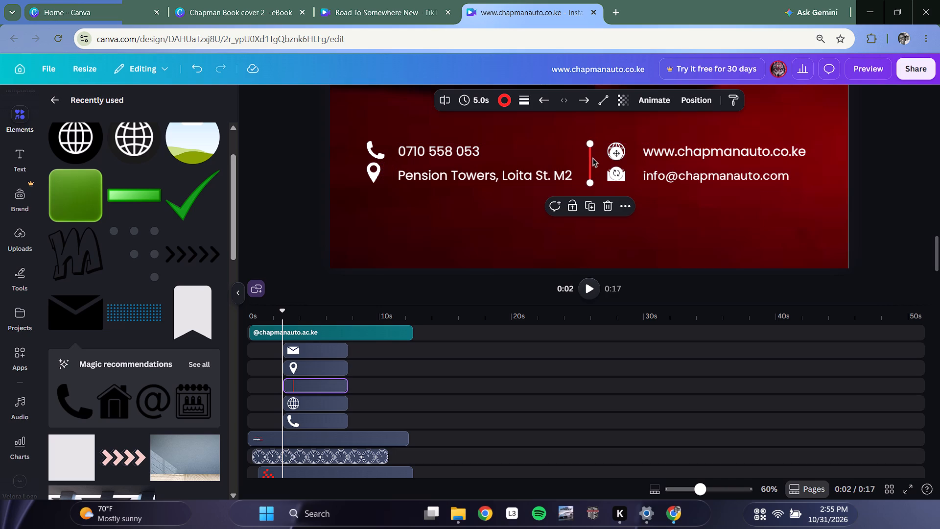
left_click(900, 226)
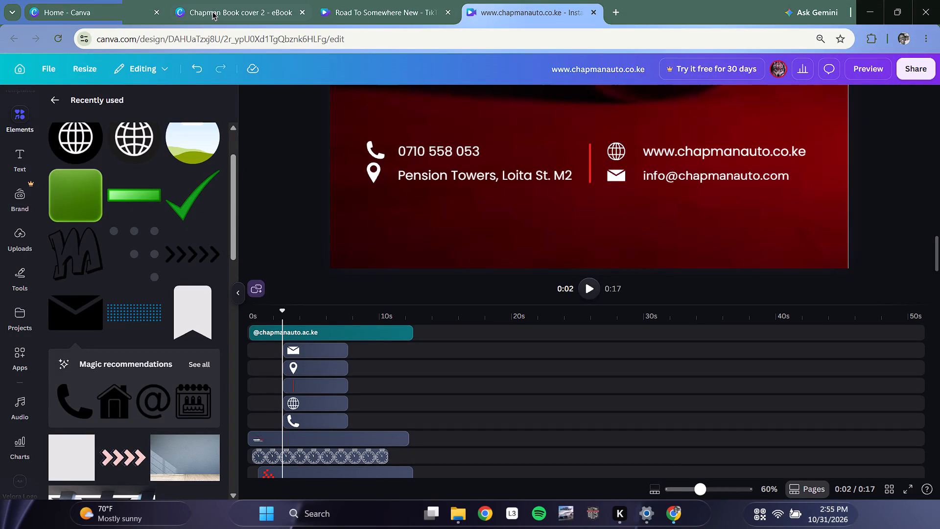
Switch to the Chapman Book cover 2 design and ungroup the contact and social details block on page 3.
scroll(691, 169, "up", 20)
scroll(691, 169, "up", 4)
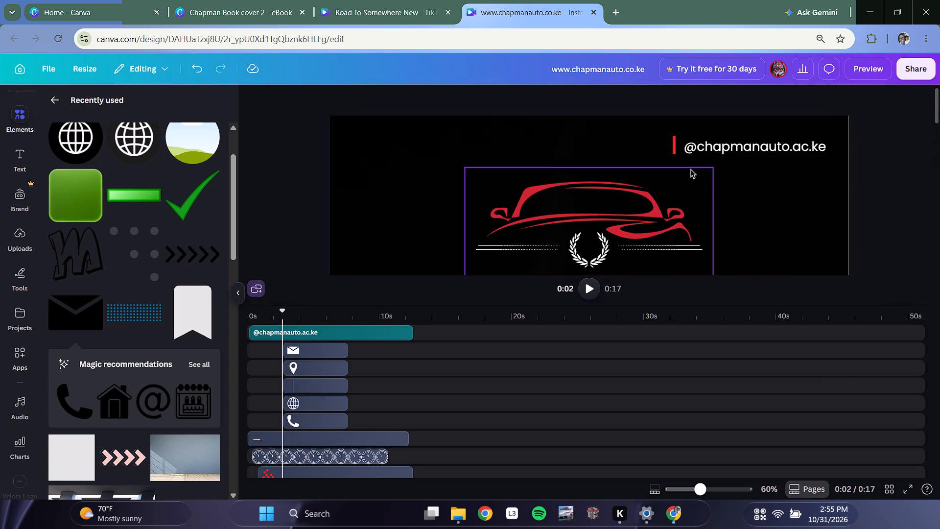
left_click(727, 144)
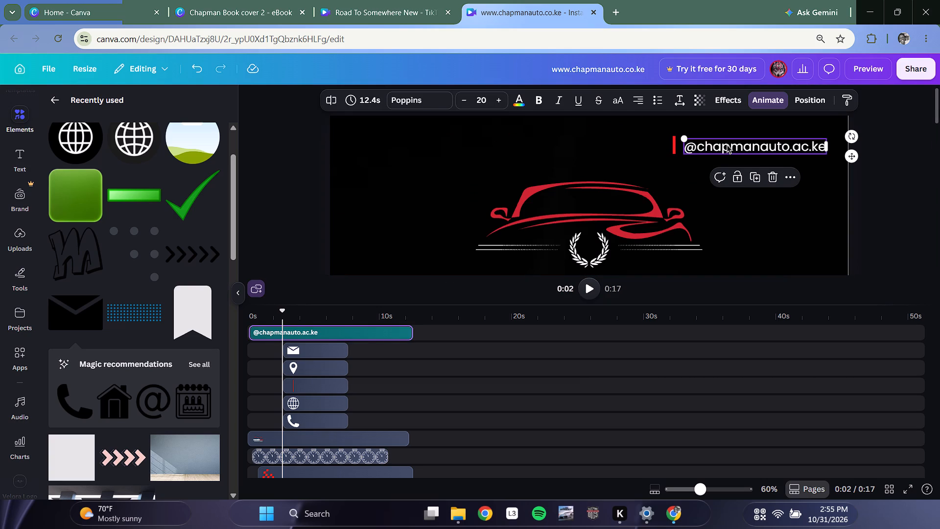
left_click(259, 5)
scroll(377, 340, "down", 4)
left_click(531, 422)
left_click(749, 404)
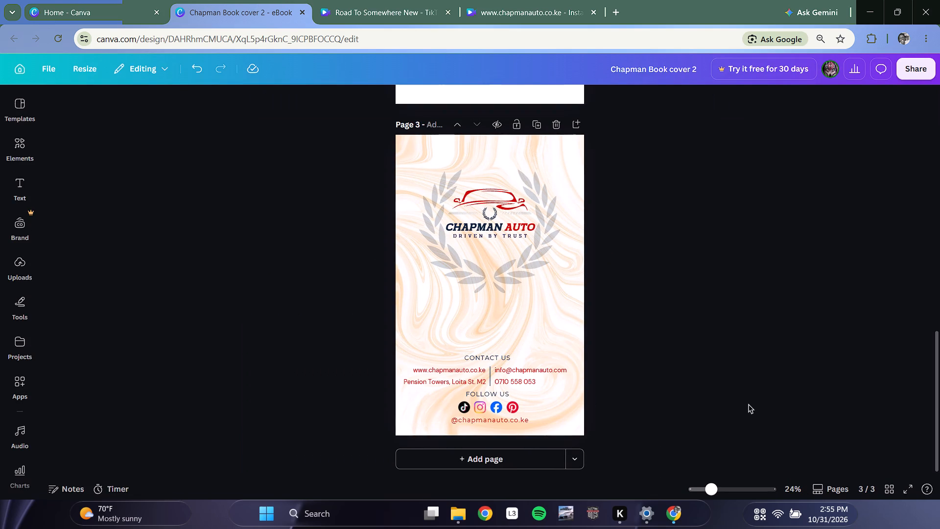
left_click(627, 384)
left_click_drag(659, 402, 441, 427)
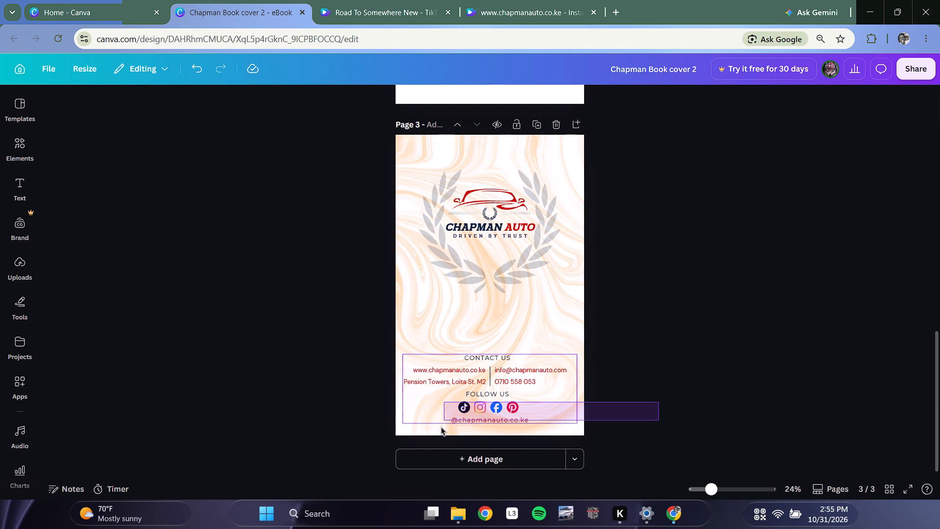
left_click_drag(441, 427, 443, 418)
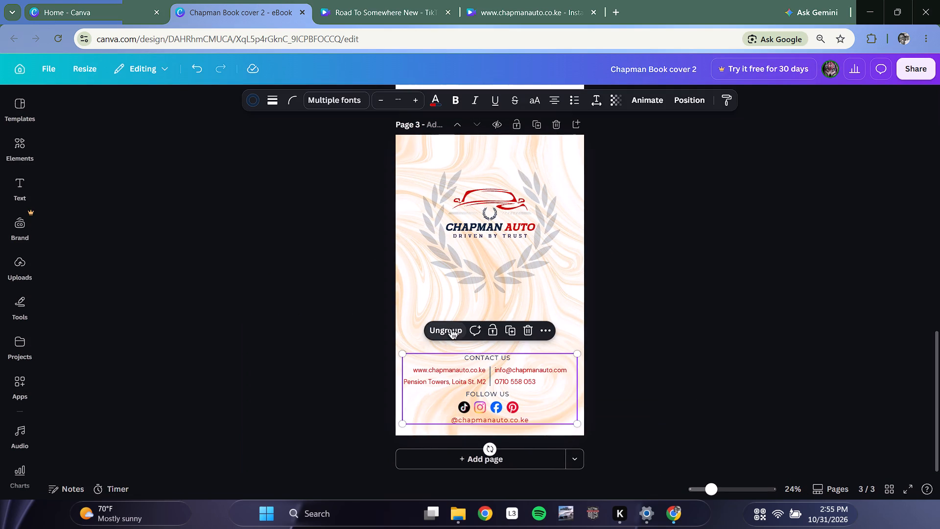
left_click(450, 329)
left_click(832, 447)
left_click_drag(634, 399, 422, 429)
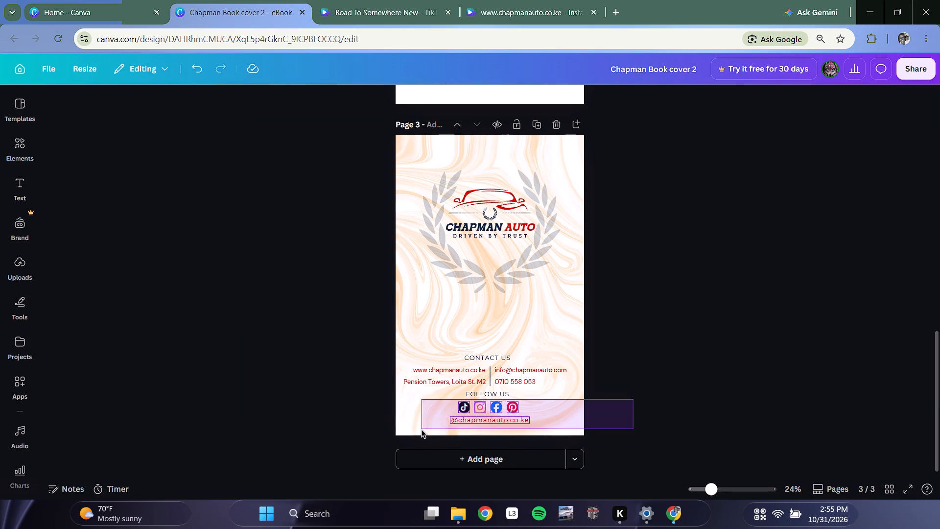
left_click_drag(422, 429, 420, 425)
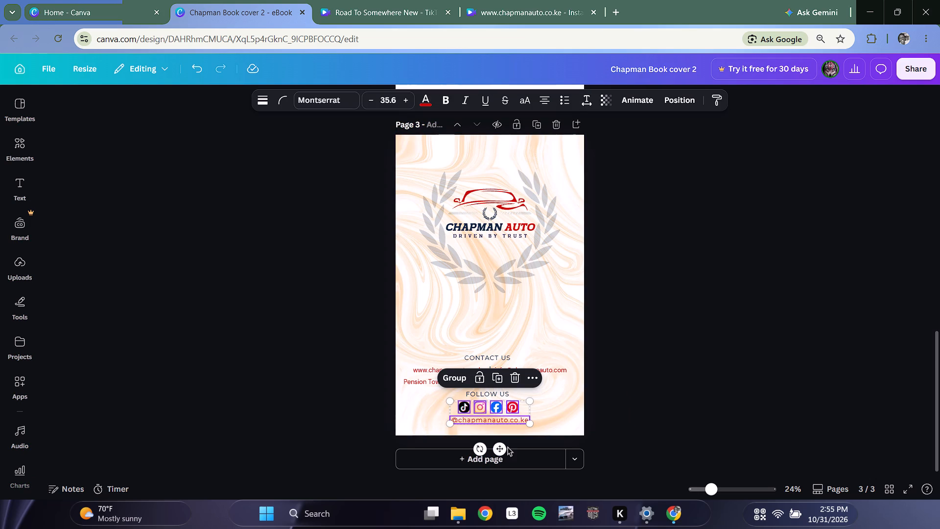
key("ctrl+c")
left_click(547, 7)
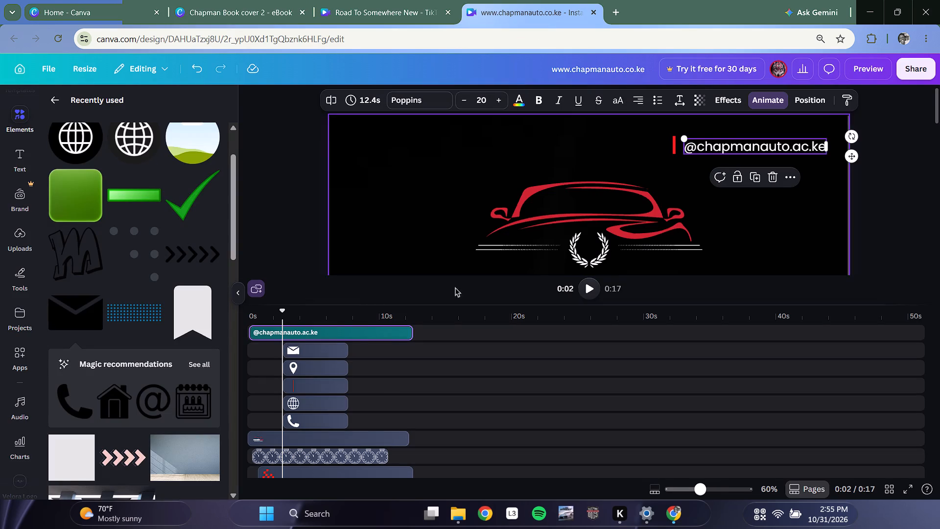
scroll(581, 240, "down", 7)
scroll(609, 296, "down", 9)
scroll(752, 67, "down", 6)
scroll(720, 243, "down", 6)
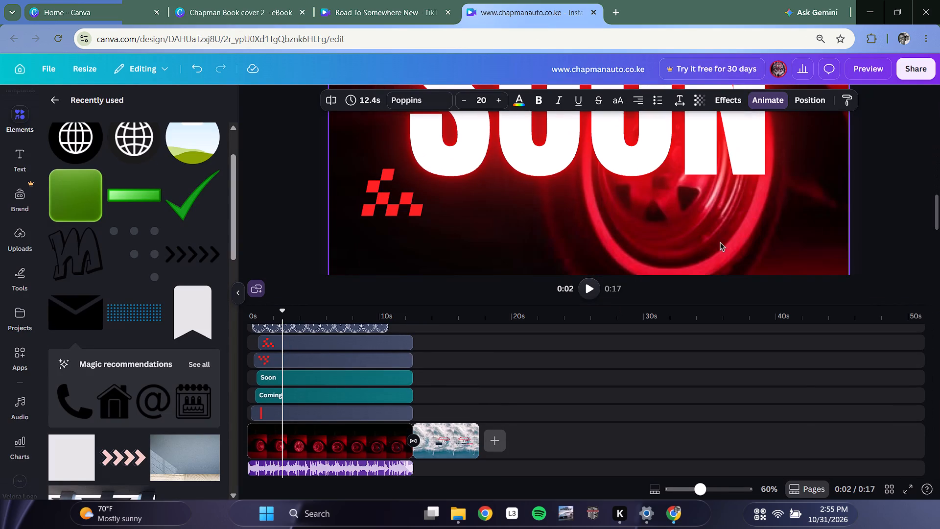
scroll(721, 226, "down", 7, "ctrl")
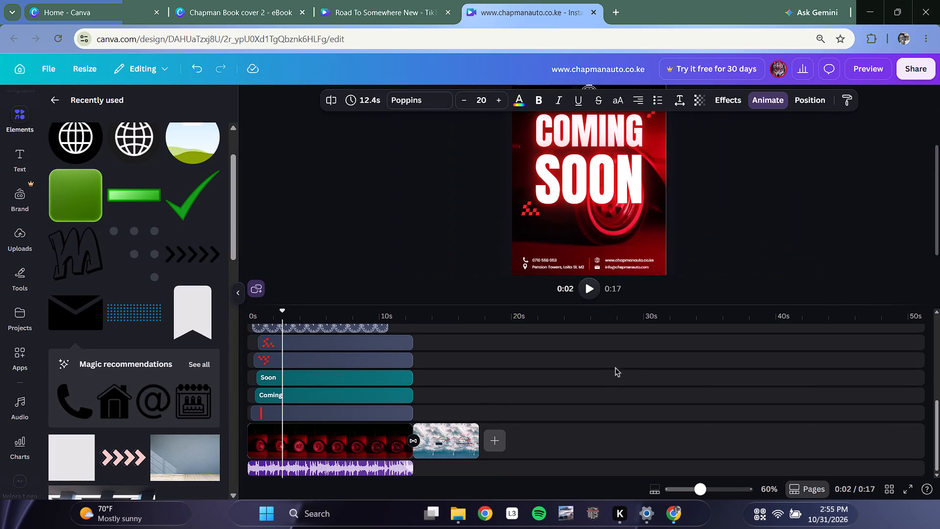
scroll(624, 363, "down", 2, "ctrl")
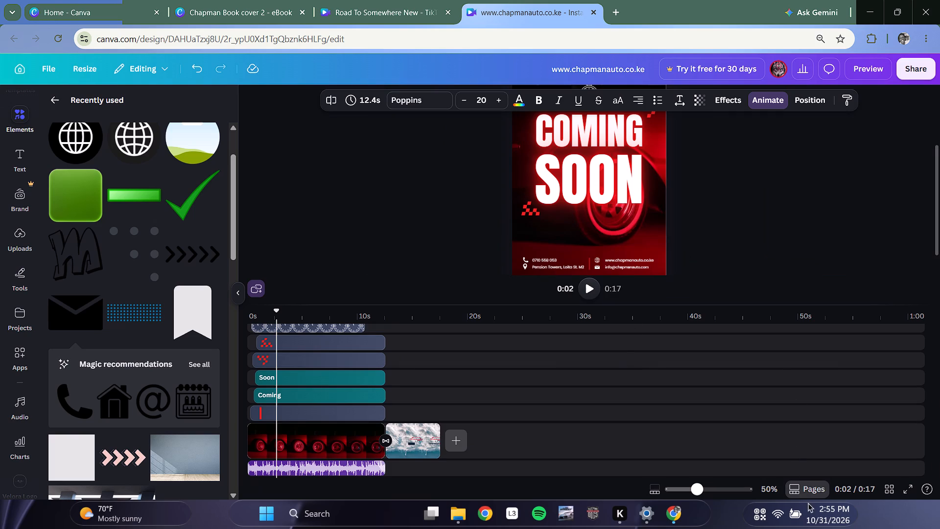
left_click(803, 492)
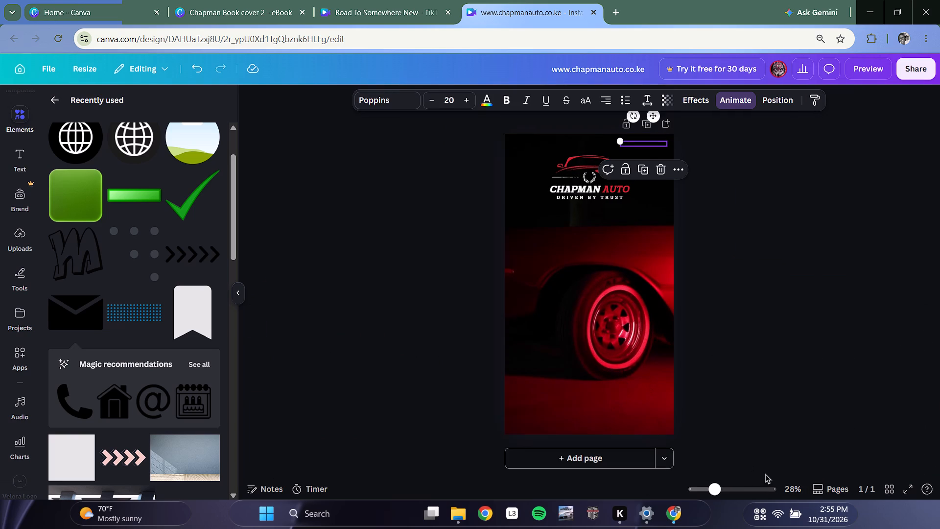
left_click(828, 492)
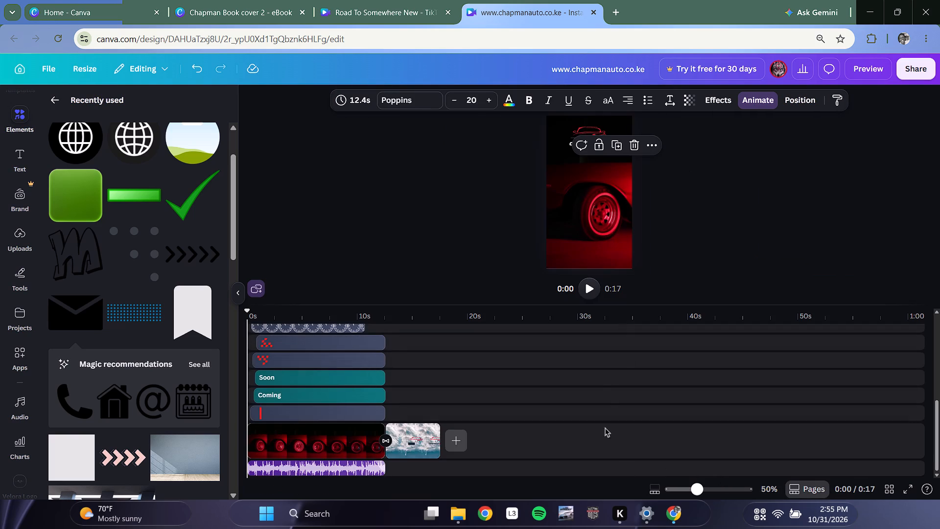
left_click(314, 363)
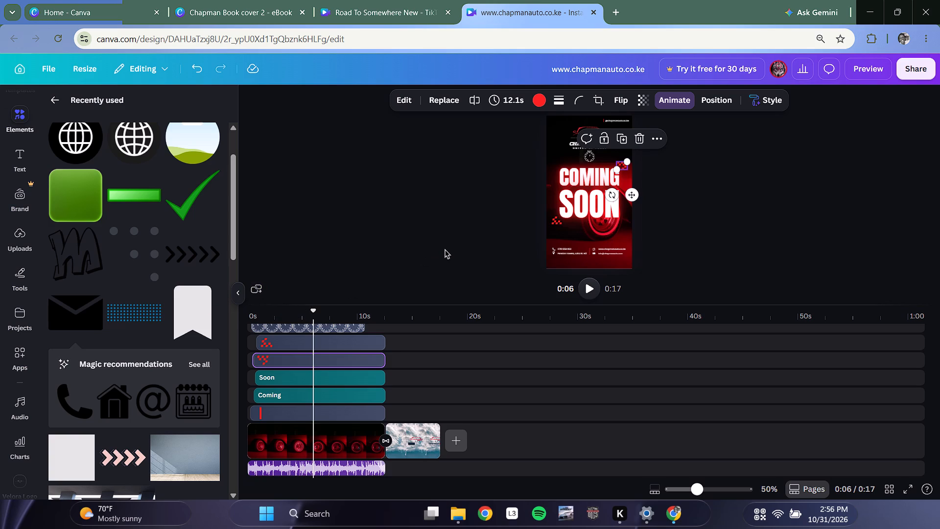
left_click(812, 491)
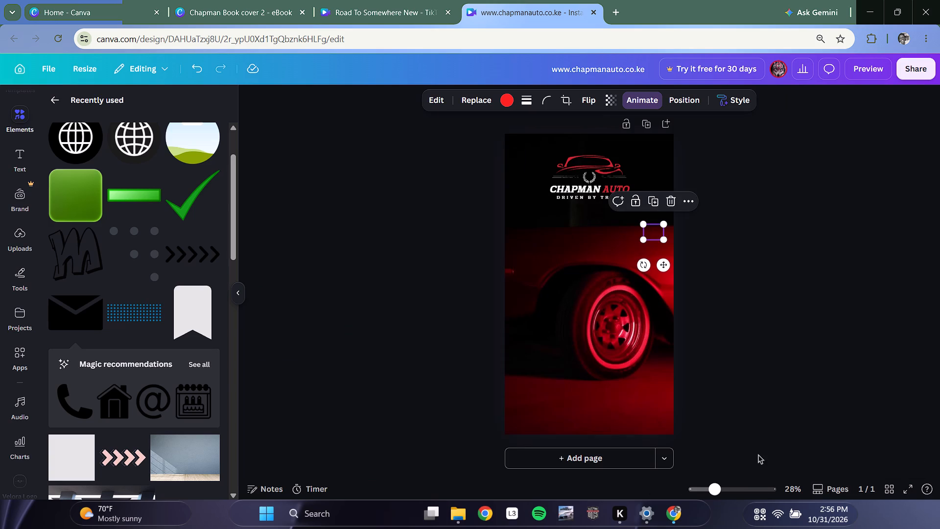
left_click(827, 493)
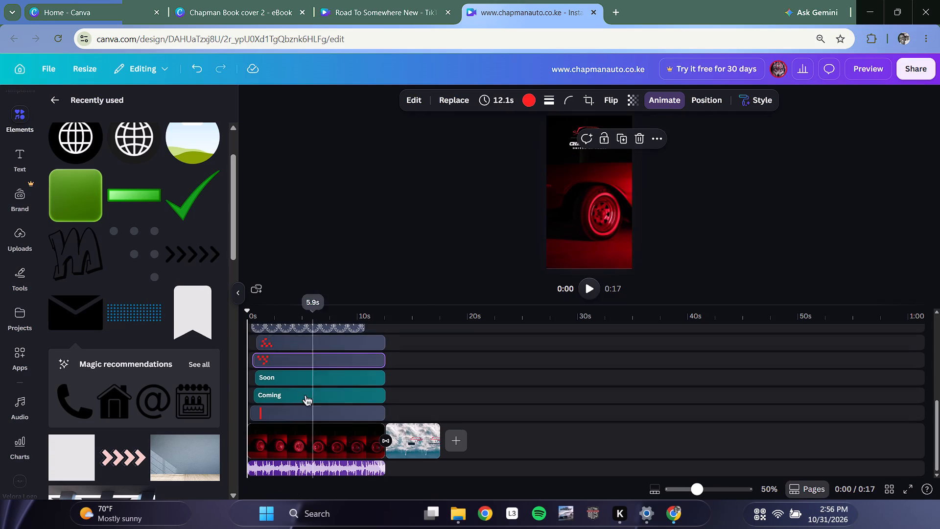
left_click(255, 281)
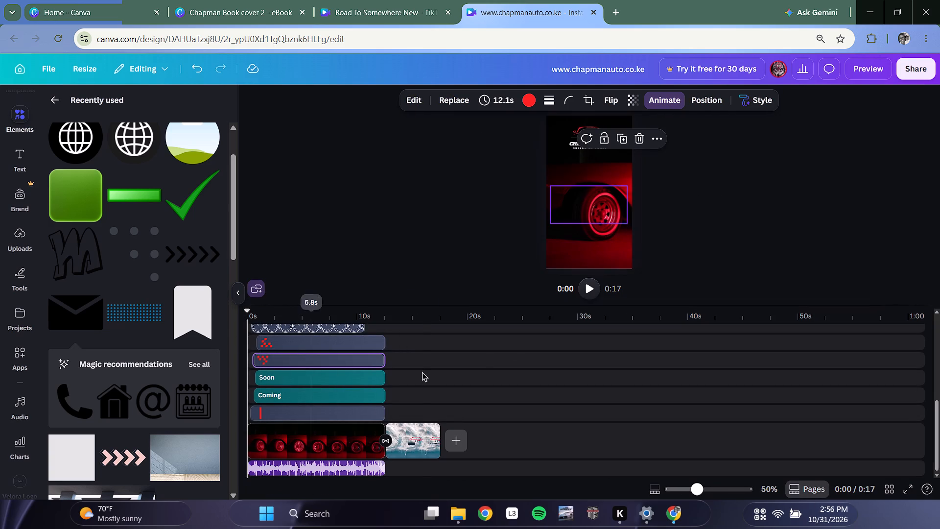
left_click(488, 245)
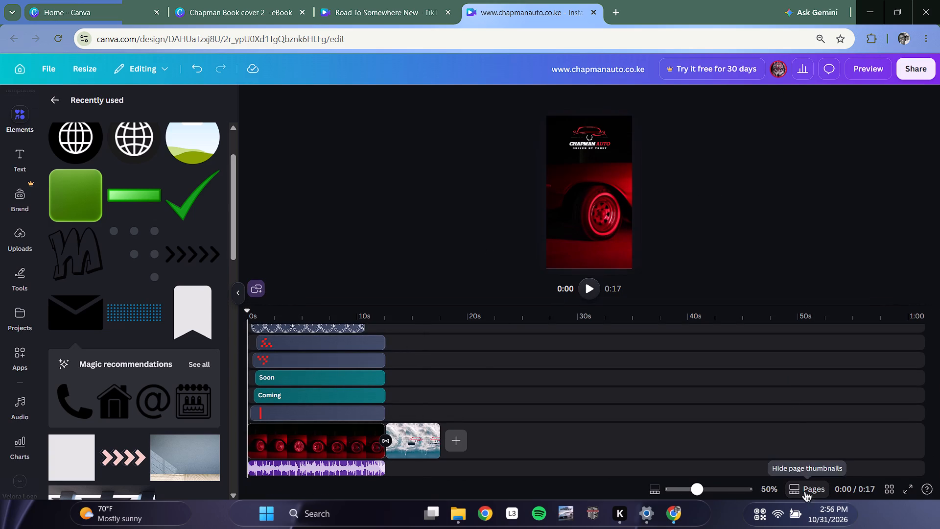
Go to the contact icon clips in the timeline and select the phone icon's clip at about 5 seconds.
left_click(292, 338)
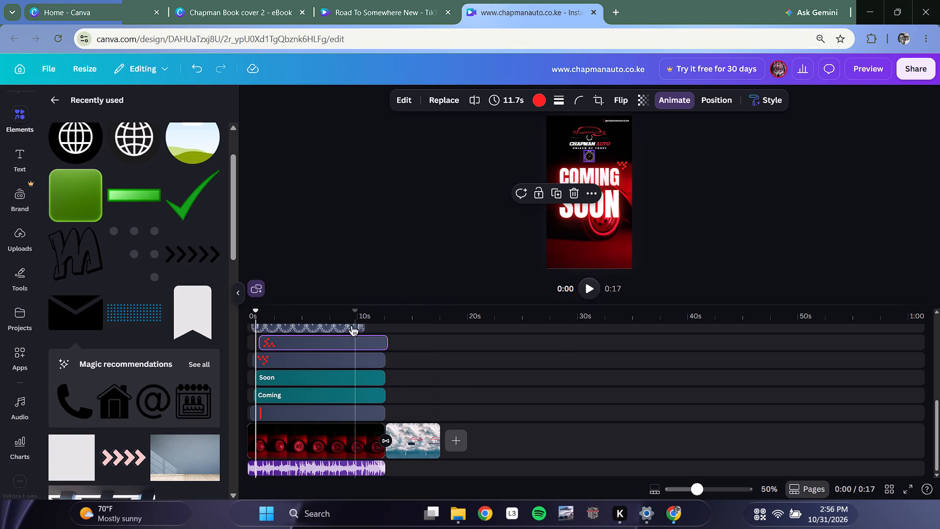
left_click(349, 326)
scroll(620, 315, "up", 3)
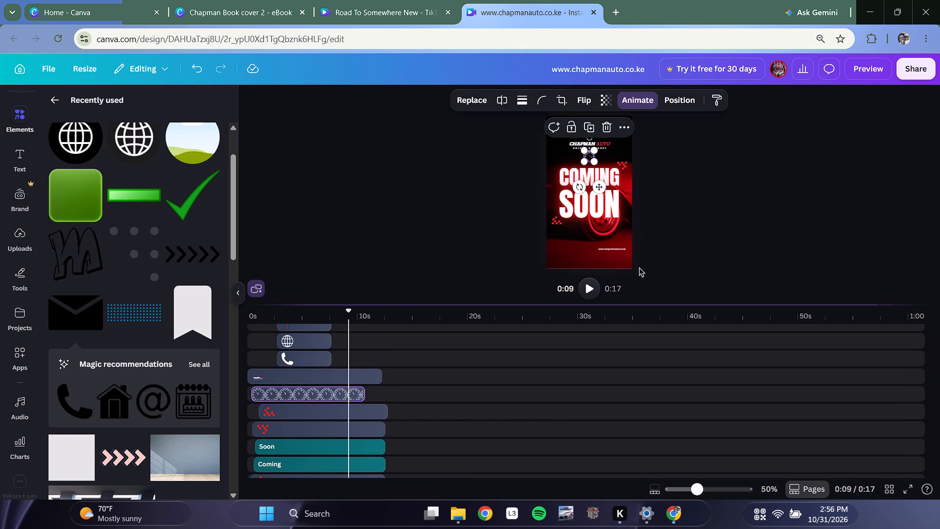
scroll(587, 273, "up", 5)
At about 0:05, select the whole contact block with its icons and divider and move it slightly upward, keeping it horizontally centred.
left_click(310, 359)
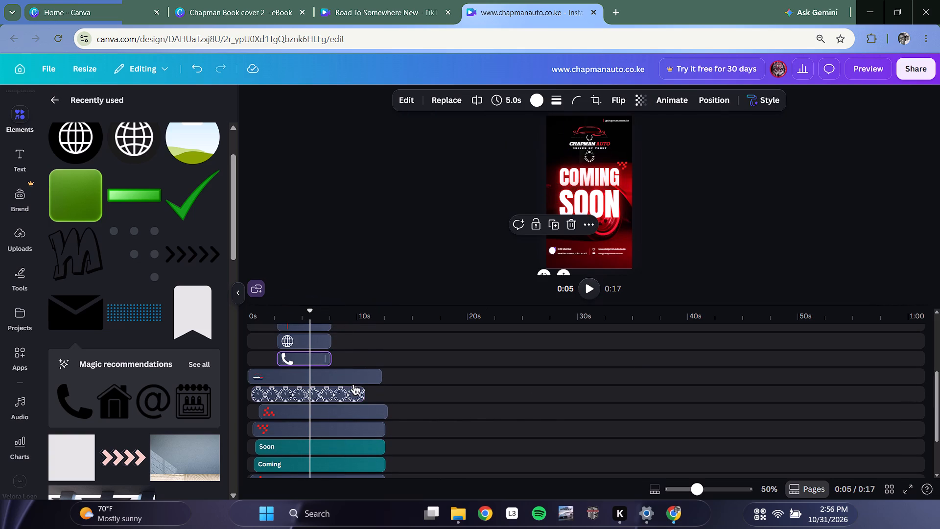
scroll(617, 262, "up", 4)
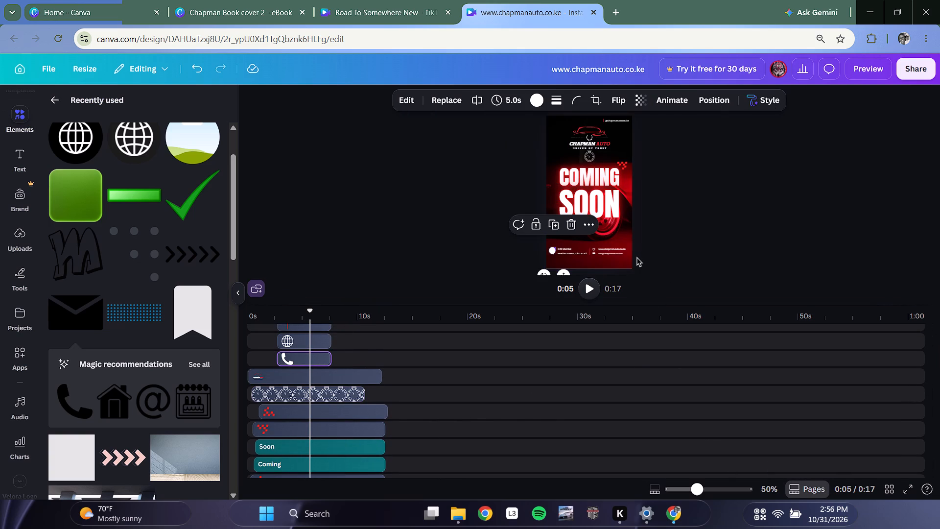
scroll(664, 251, "up", 4, "ctrl")
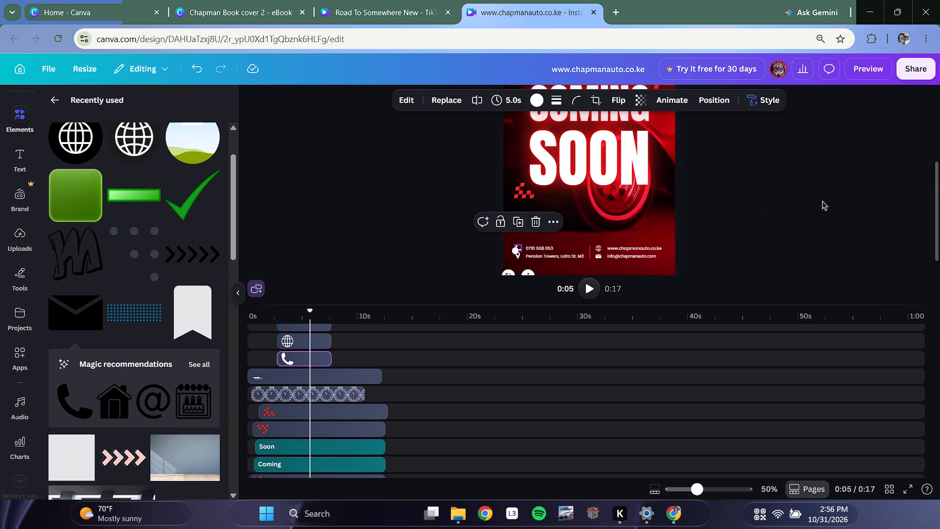
scroll(808, 199, "down", 2, "ctrl")
scroll(793, 212, "up", 2, "ctrl")
scroll(793, 212, "down", 4, "ctrl")
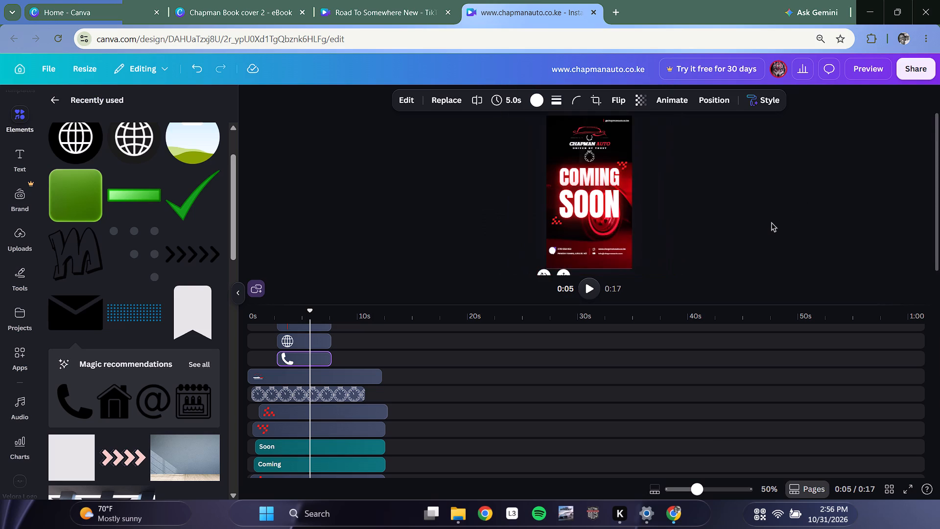
scroll(772, 222, "up", 6, "ctrl")
scroll(665, 208, "down", 4)
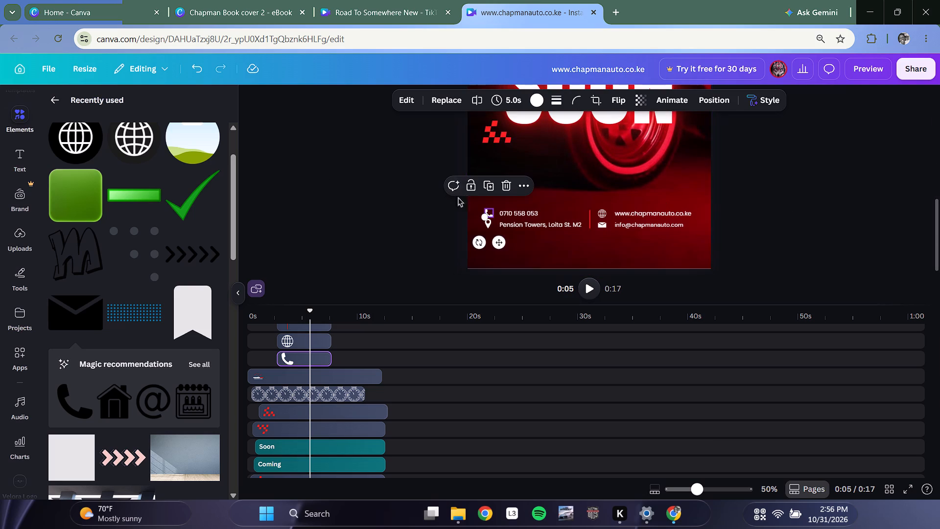
left_click(468, 199)
left_click_drag(478, 202, 612, 243)
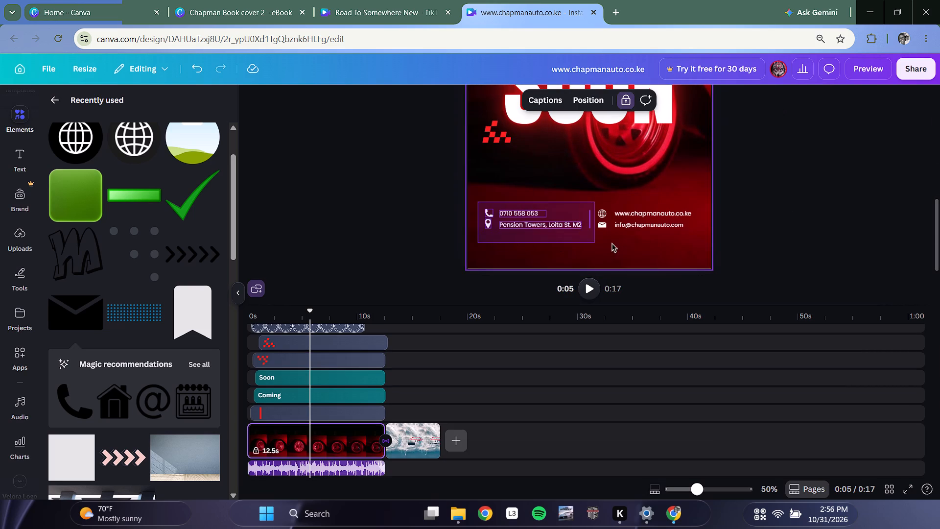
left_click_drag(612, 243, 695, 244)
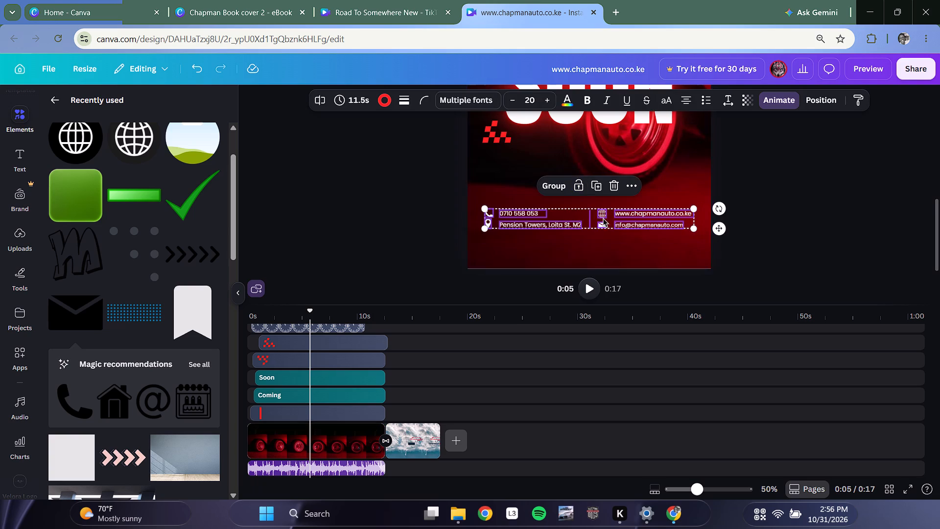
left_click_drag(593, 219, 593, 203)
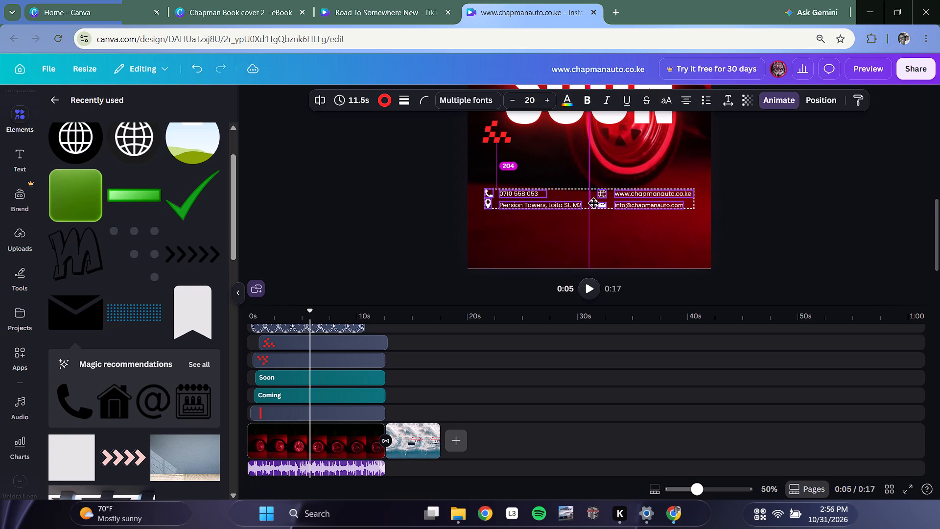
left_click_drag(593, 203, 593, 206)
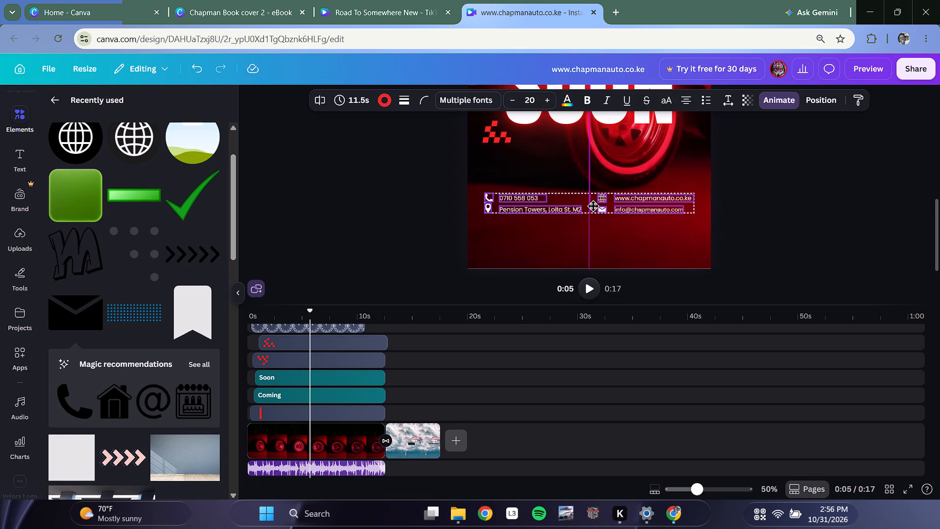
left_click_drag(593, 206, 593, 208)
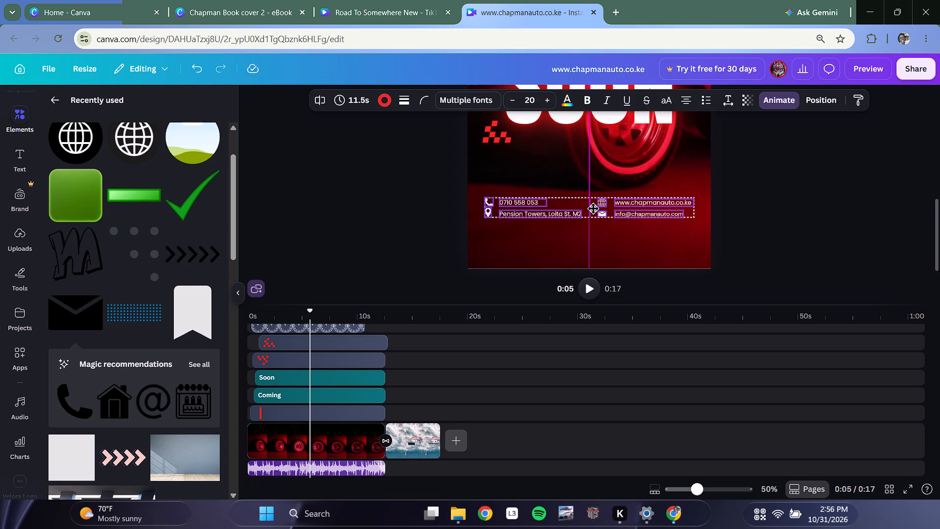
left_click_drag(593, 208, 593, 209)
scroll(599, 245, "down", 4)
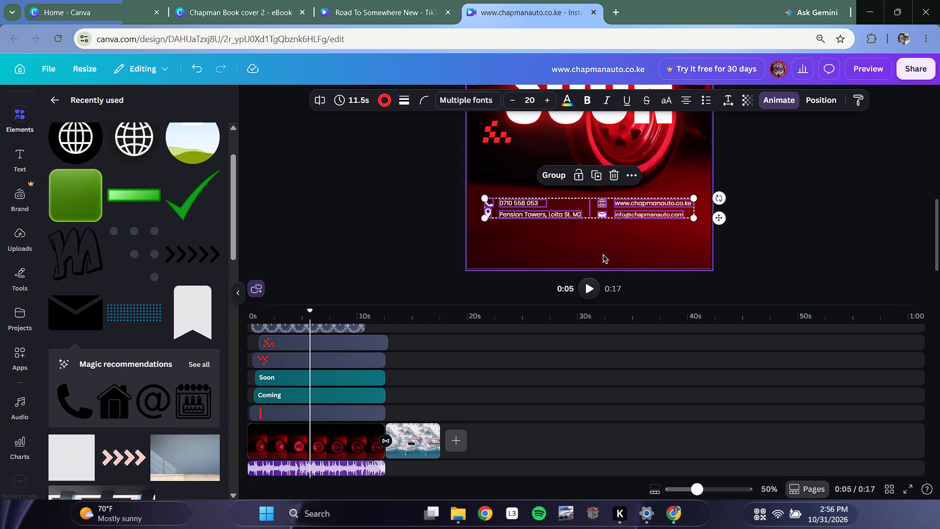
scroll(663, 250, "up", 4)
scroll(663, 250, "down", 5)
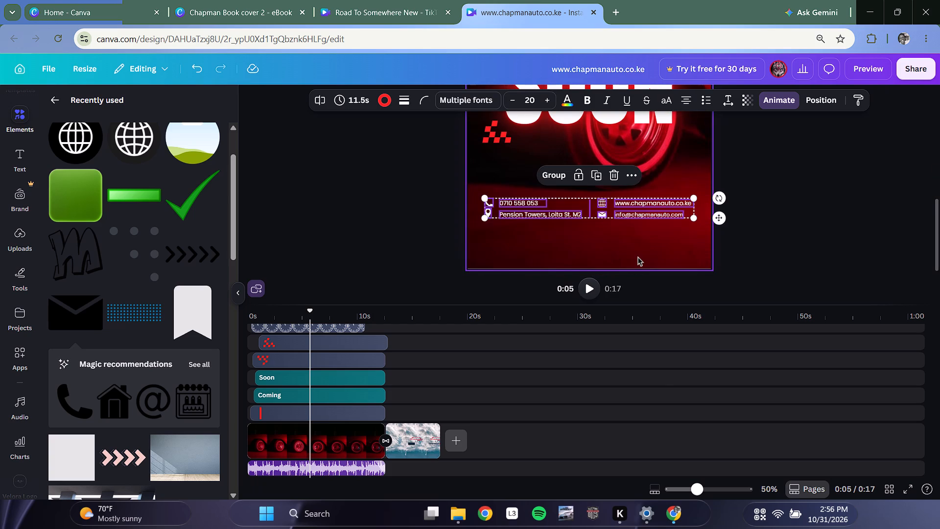
left_click(638, 257)
key("ctrl+v")
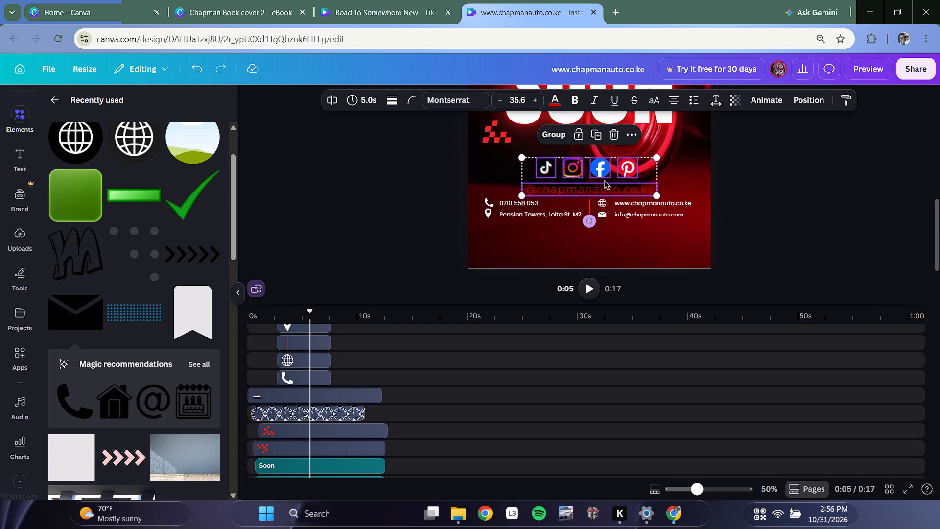
left_click_drag(599, 183, 605, 248)
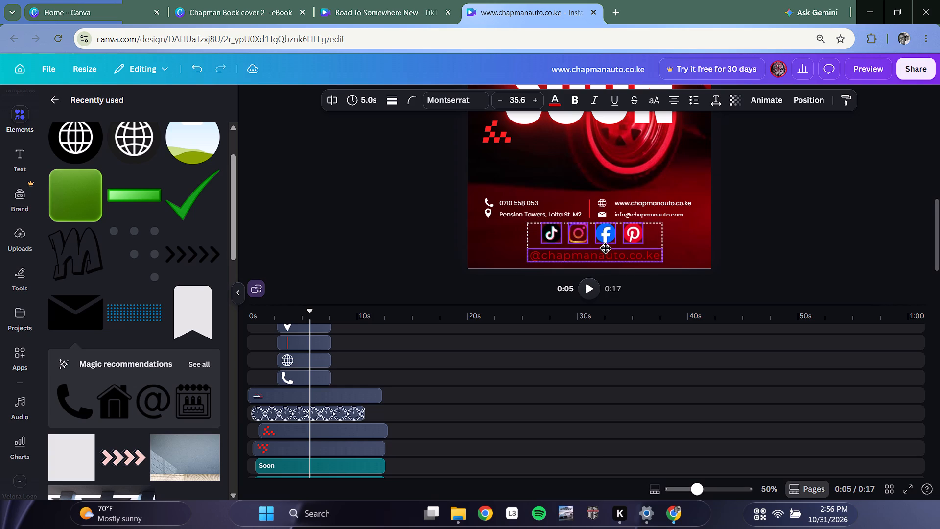
left_click_drag(605, 248, 617, 249)
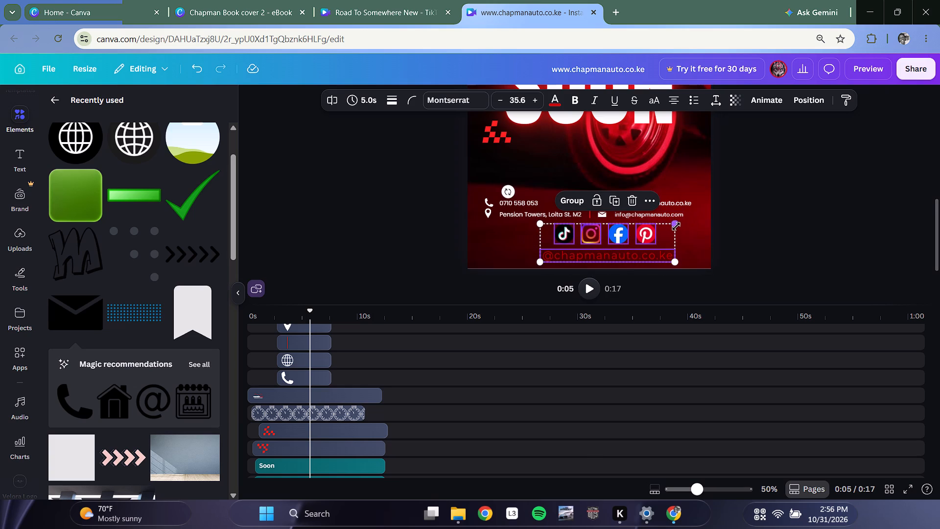
Scale the icons and handle down together to a text size of about 24.8 and place them roughly centred beneath the contact block.
left_click_drag(676, 226, 633, 238)
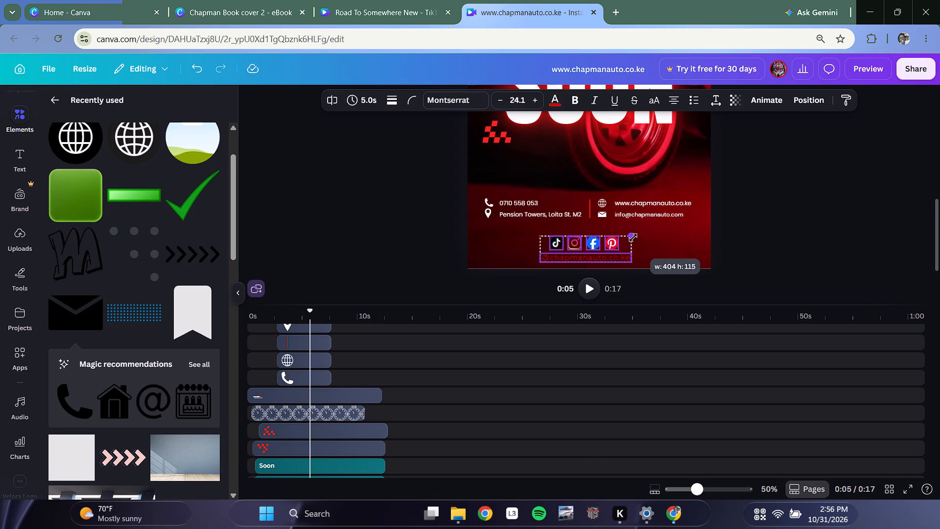
left_click_drag(633, 238, 637, 236)
left_click_drag(586, 252, 586, 248)
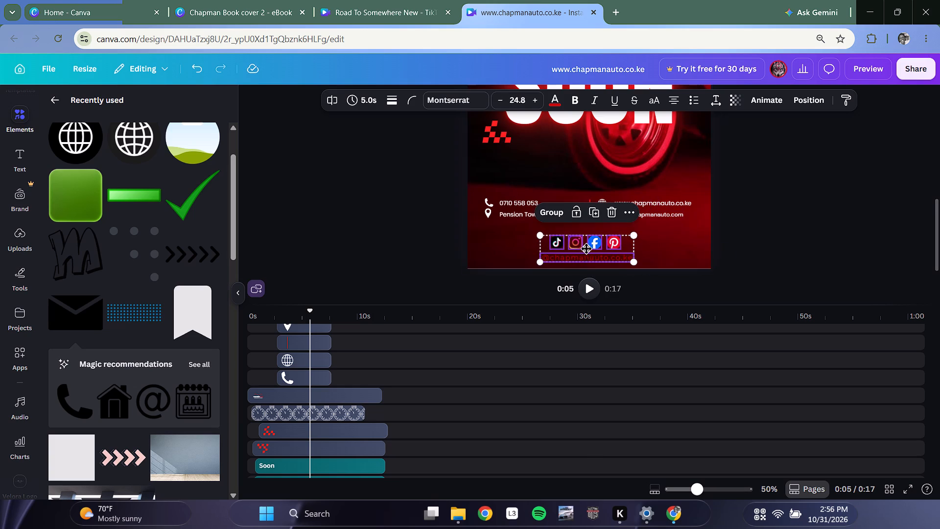
left_click_drag(586, 248, 591, 247)
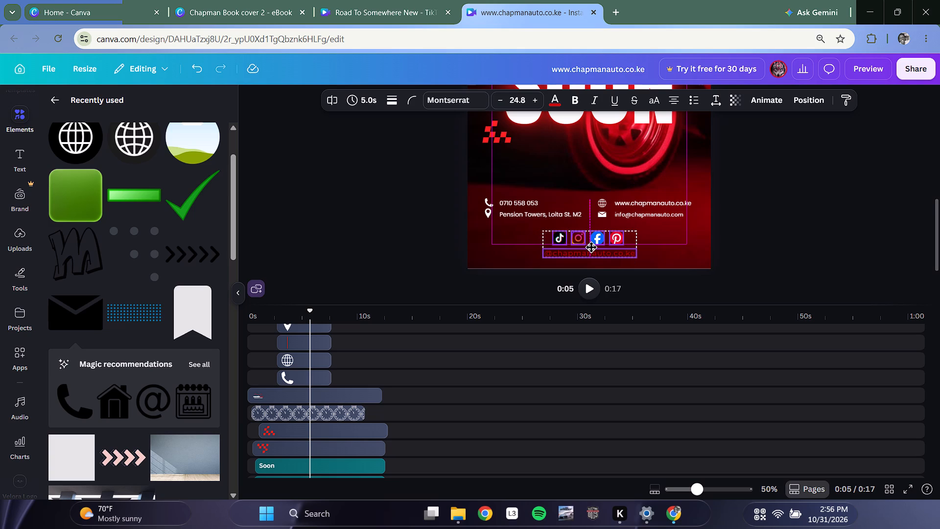
left_click_drag(591, 247, 592, 248)
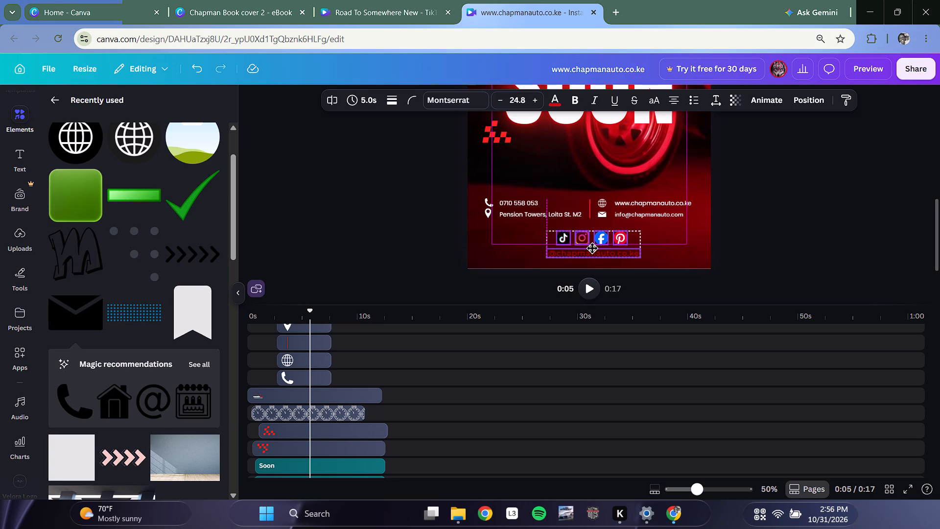
left_click_drag(592, 248, 590, 248)
Fine-tune the horizontal position of the icons and handle at close range so they sit centred under the red divider, and deselect them.
scroll(603, 238, "up", 4, "ctrl")
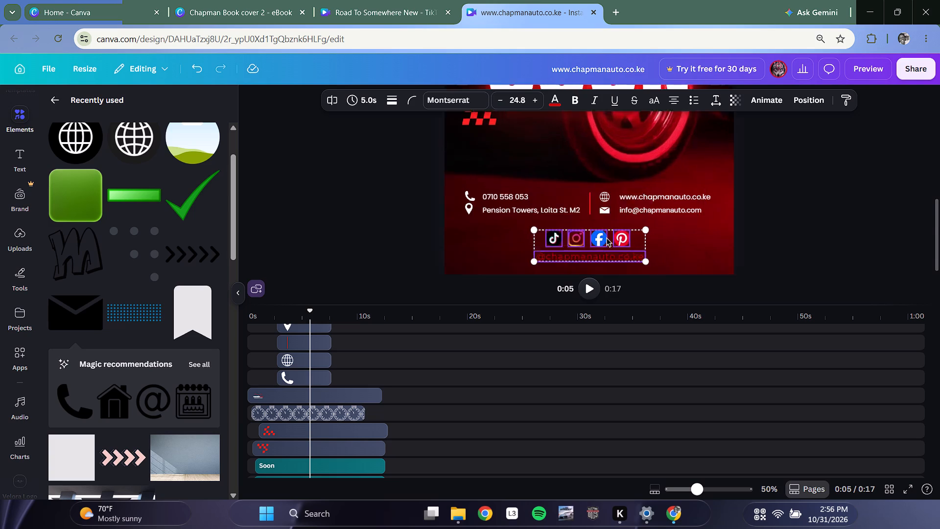
scroll(586, 229, "up", 3, "ctrl")
left_click_drag(585, 247, 589, 246)
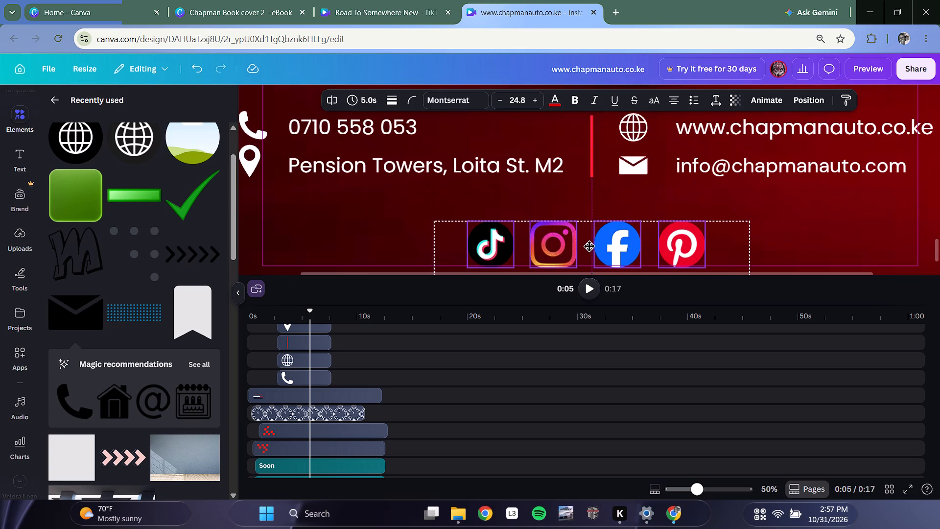
left_click_drag(589, 246, 588, 246)
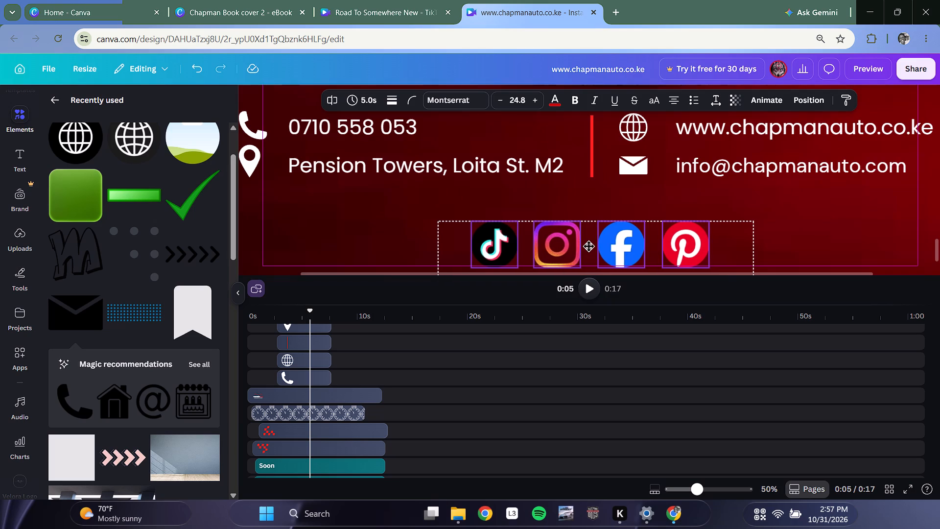
left_click_drag(588, 246, 591, 246)
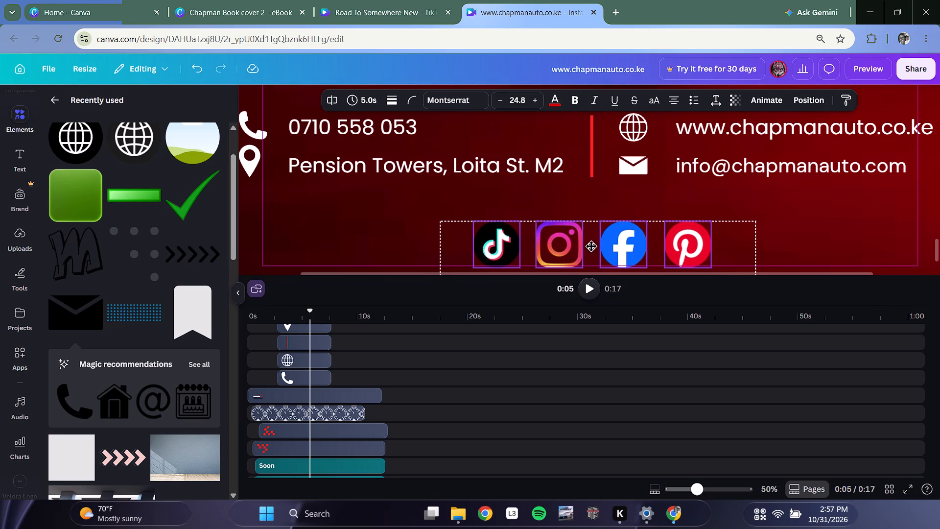
left_click_drag(591, 246, 595, 246)
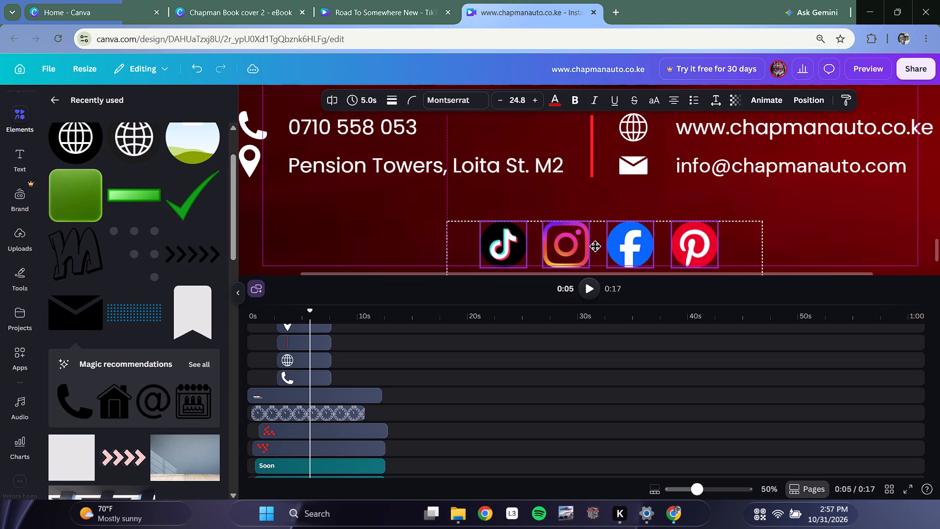
left_click_drag(595, 246, 590, 246)
scroll(587, 181, "down", 7)
left_click(605, 213)
left_click(502, 246)
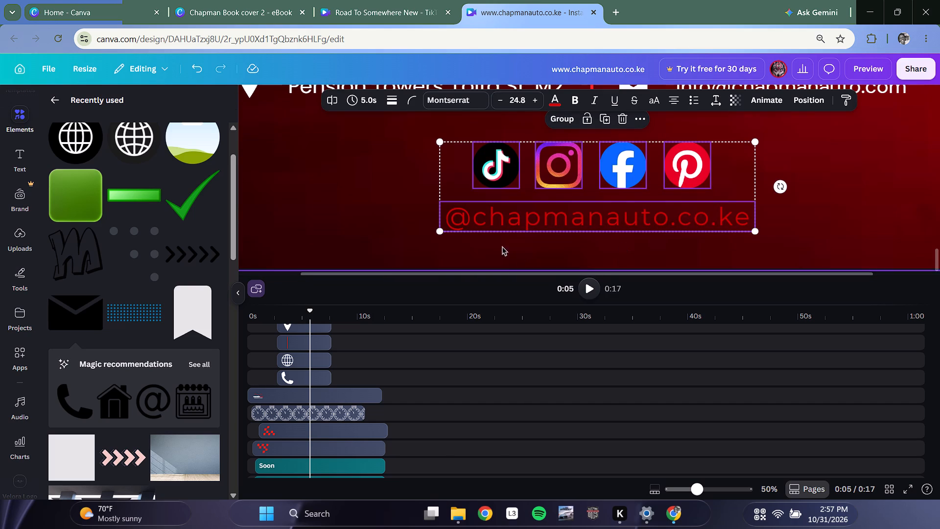
left_click(552, 217)
left_click(517, 99)
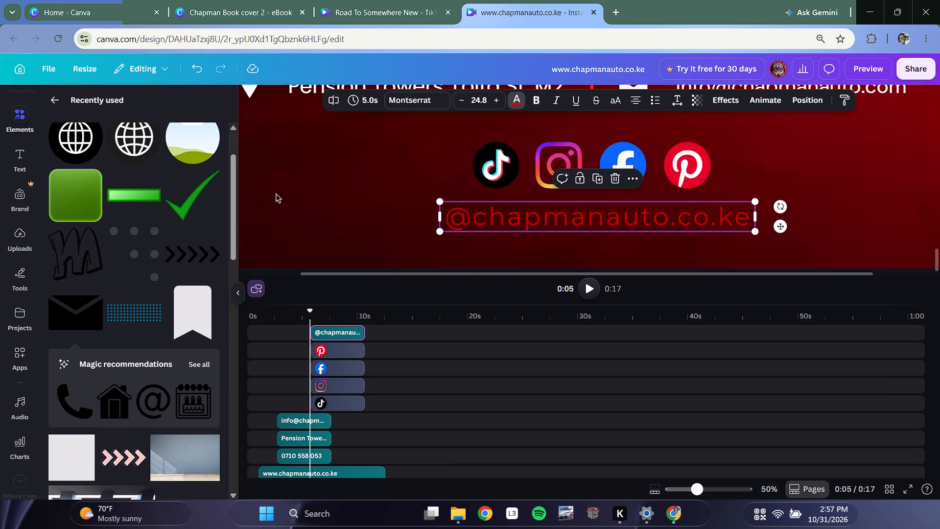
left_click(201, 190)
left_click(174, 179)
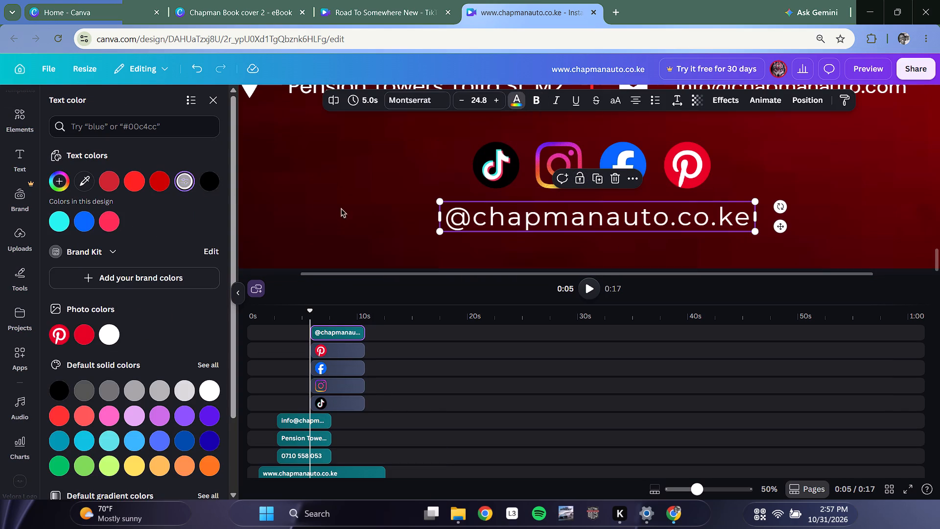
left_click(336, 120)
left_click(364, 180)
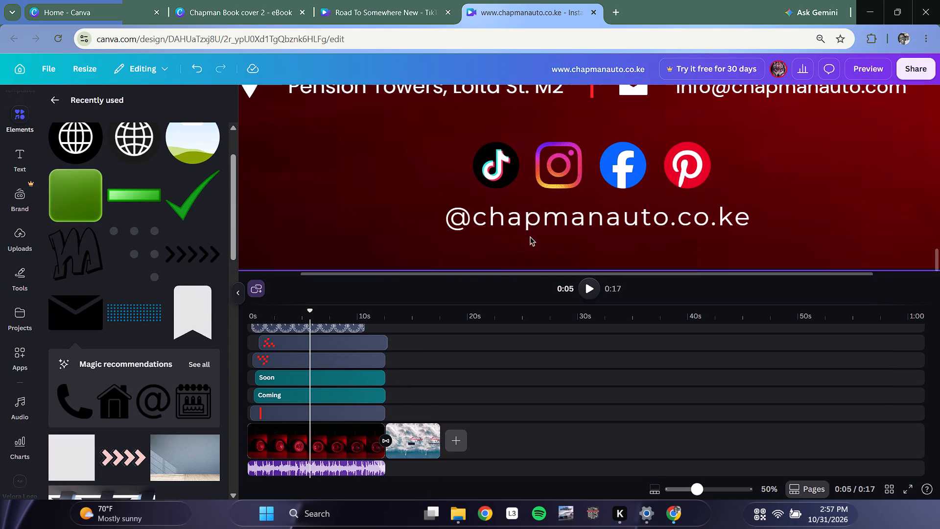
Examine the contact and social block's layout on the canvas and its clips across the timeline.
scroll(623, 221, "up", 4)
scroll(623, 221, "down", 4)
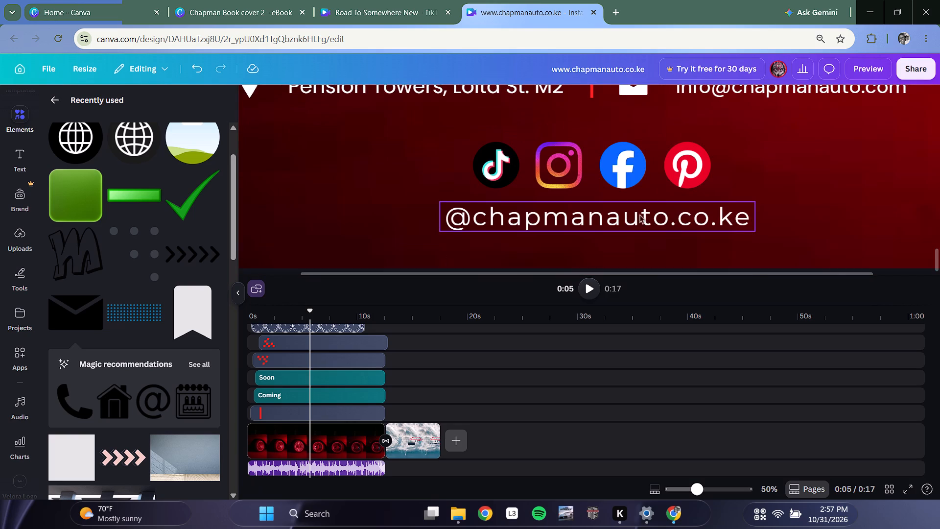
scroll(729, 310, "down", 2)
left_click(688, 490)
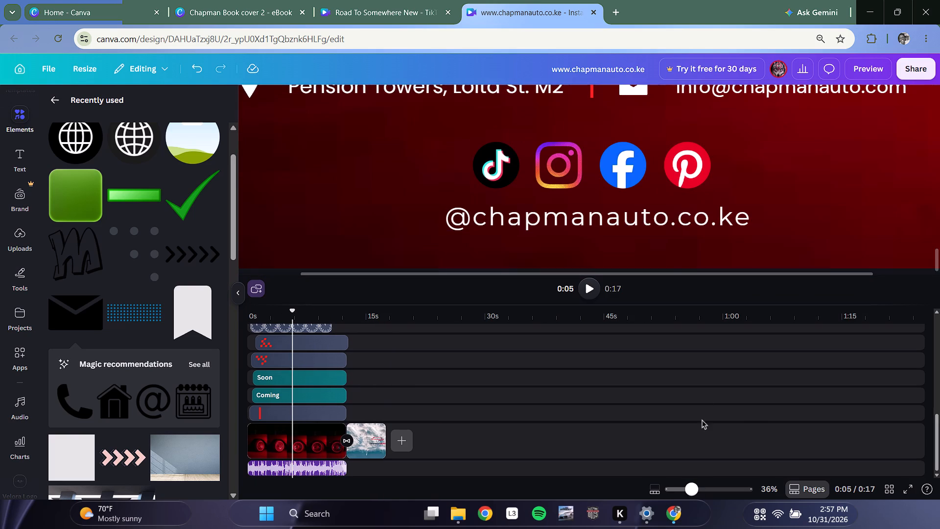
left_click(711, 497)
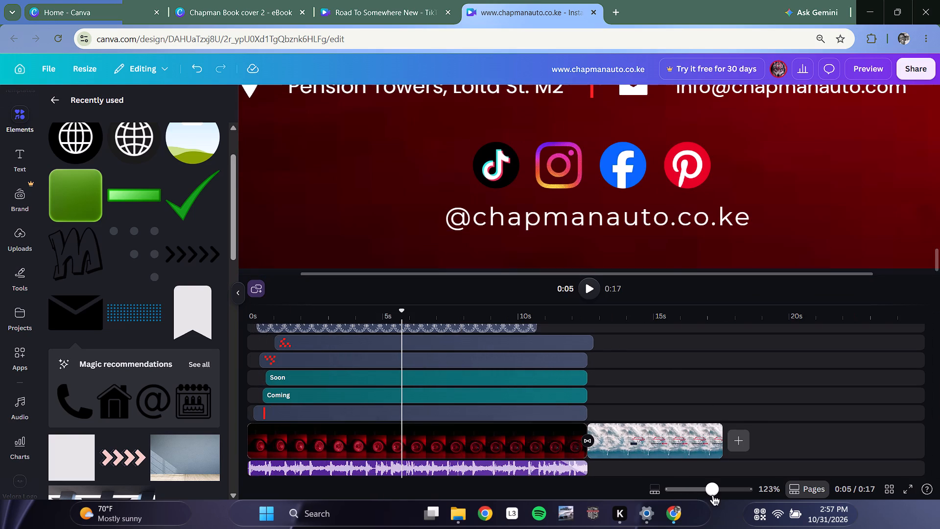
left_click(695, 487)
left_click(371, 192)
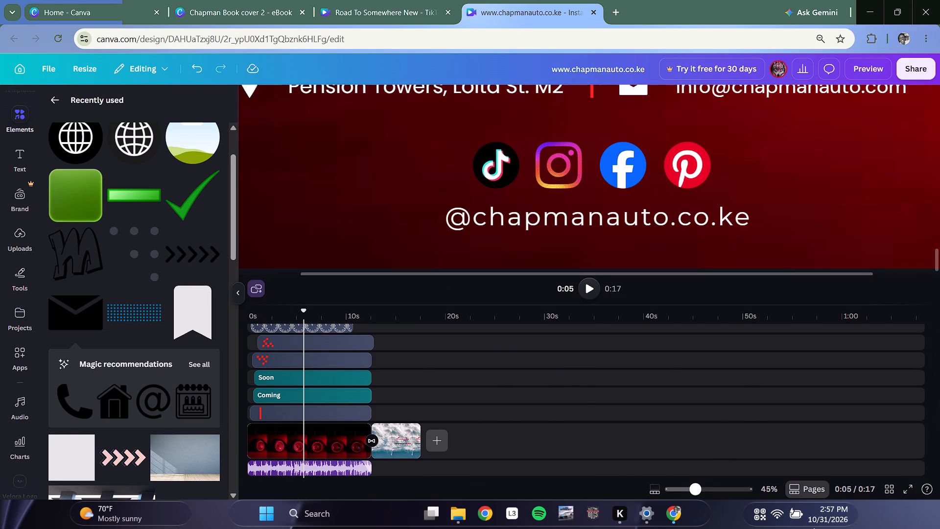
scroll(520, 125, "down", 3)
scroll(586, 162, "up", 9)
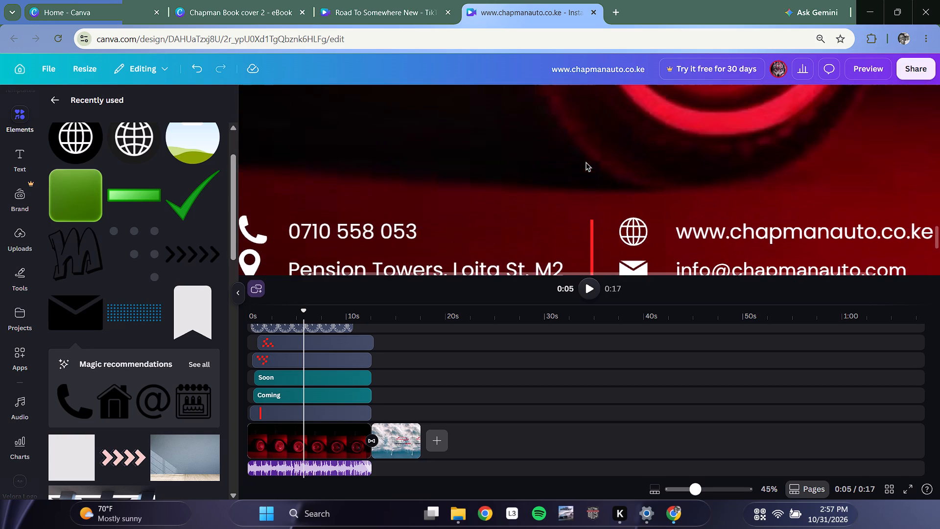
scroll(589, 162, "down", 11)
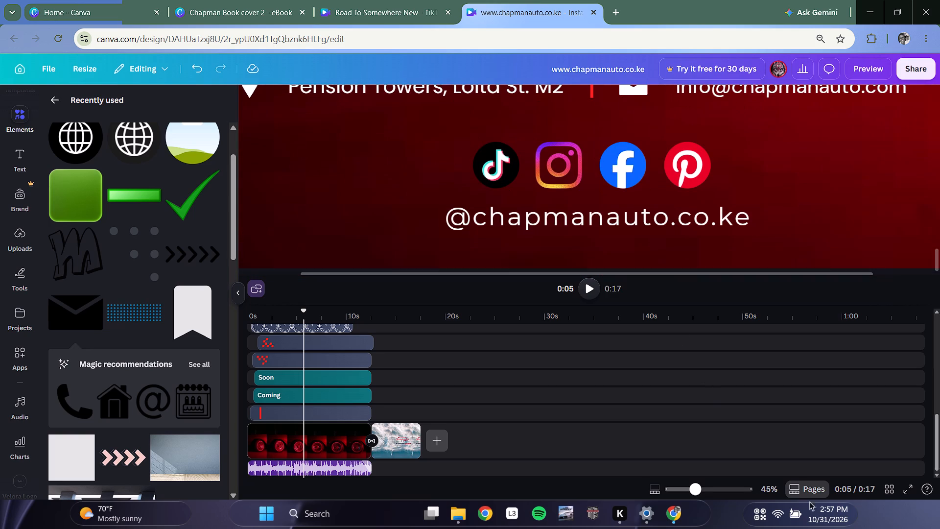
scroll(518, 29, "down", 3, "ctrl")
scroll(514, 210, "down", 4, "ctrl")
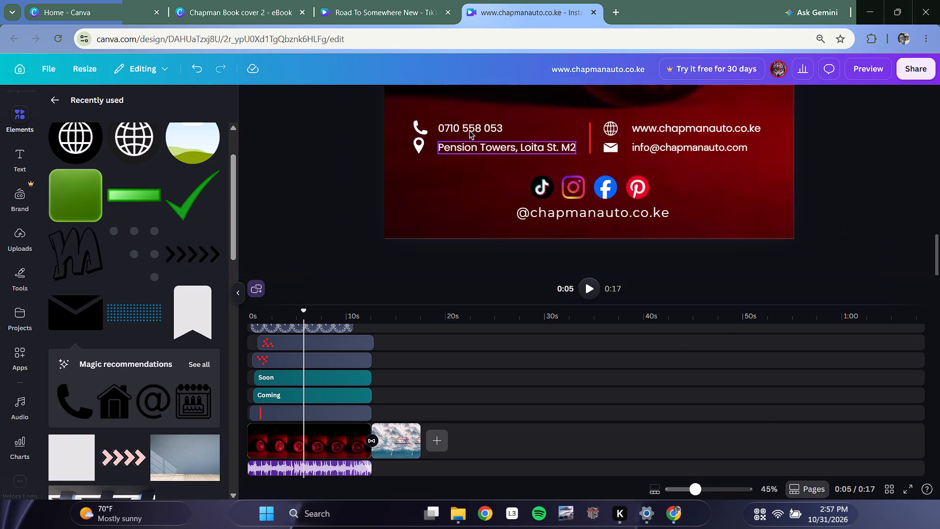
scroll(477, 148, "down", 2, "ctrl")
scroll(593, 192, "up", 4)
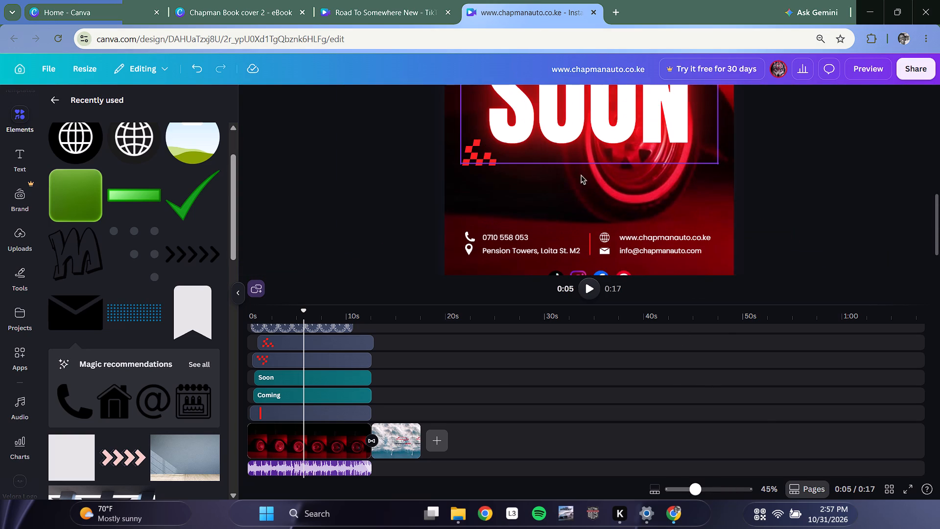
scroll(562, 173, "up", 8)
scroll(562, 173, "down", 9)
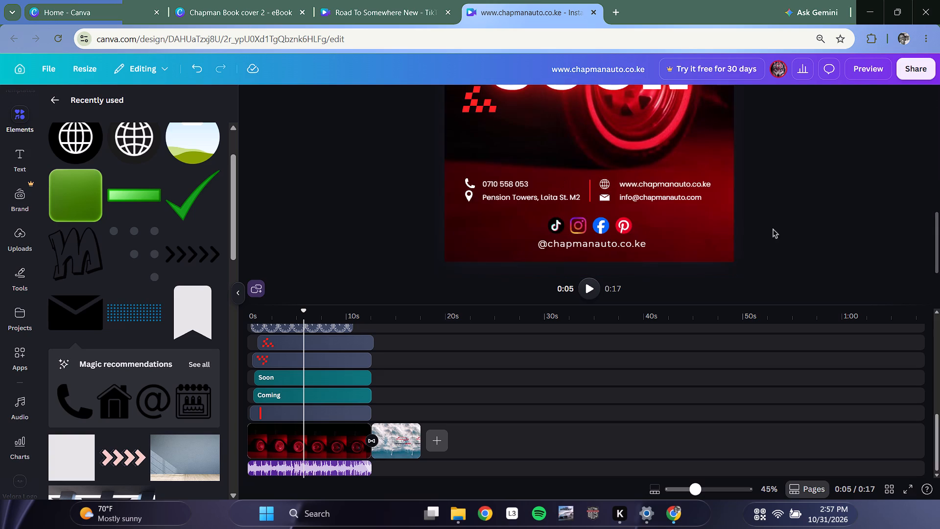
scroll(301, 401, "up", 4)
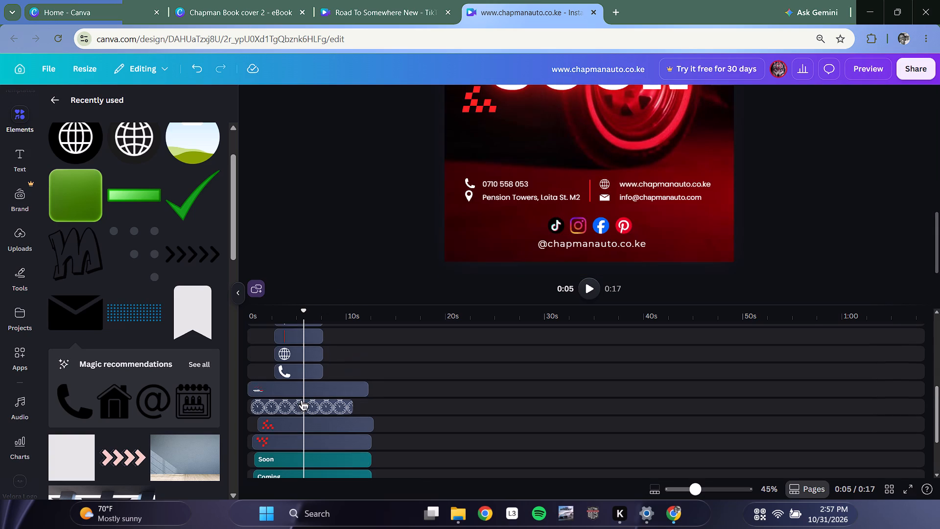
scroll(301, 401, "up", 5)
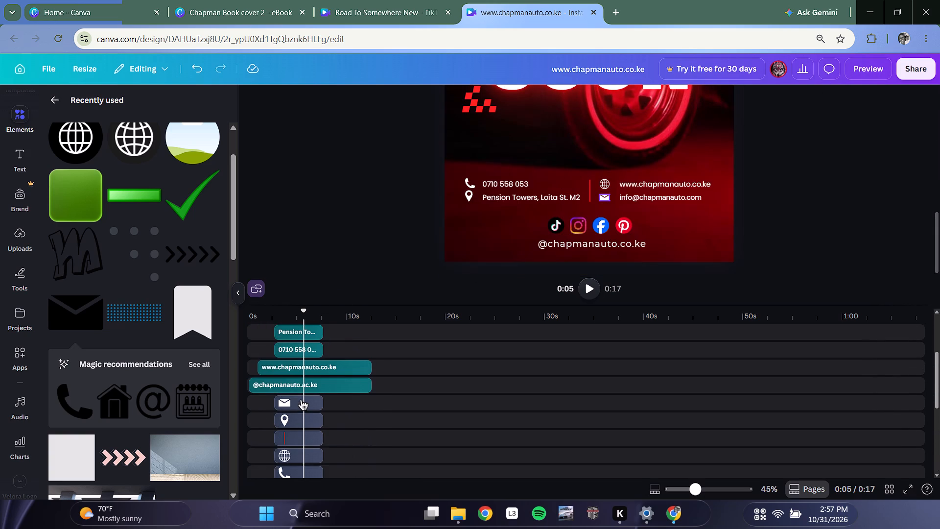
scroll(301, 400, "down", 2)
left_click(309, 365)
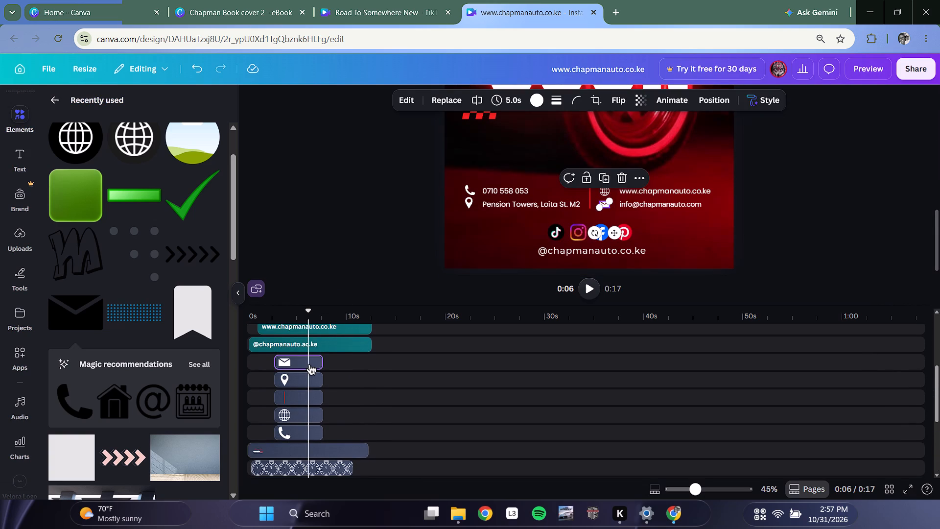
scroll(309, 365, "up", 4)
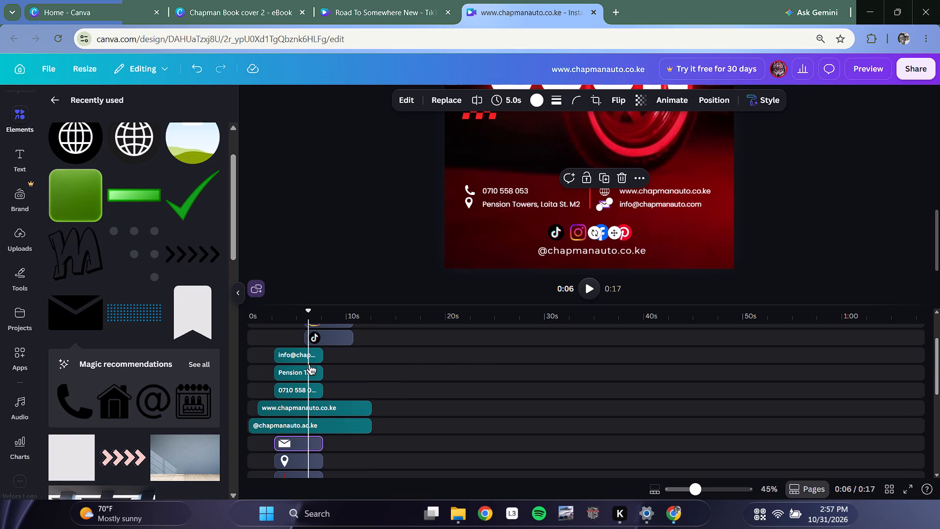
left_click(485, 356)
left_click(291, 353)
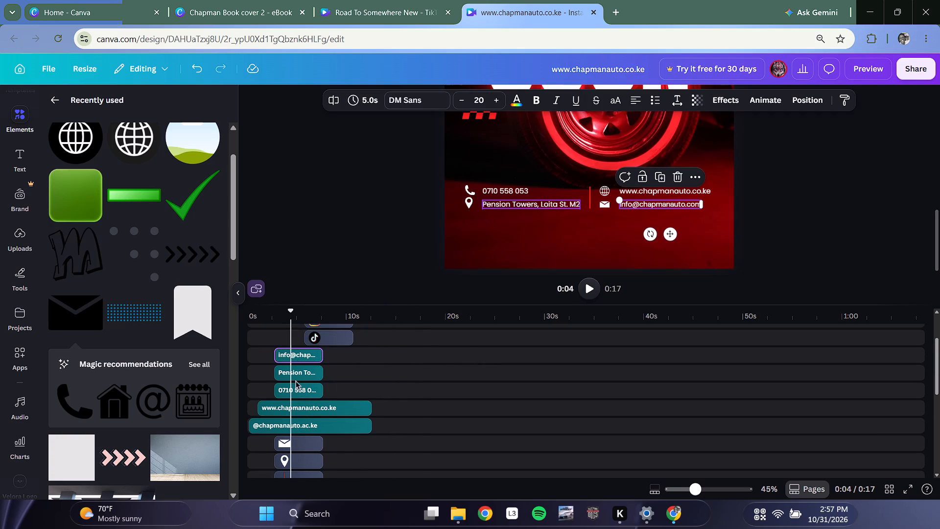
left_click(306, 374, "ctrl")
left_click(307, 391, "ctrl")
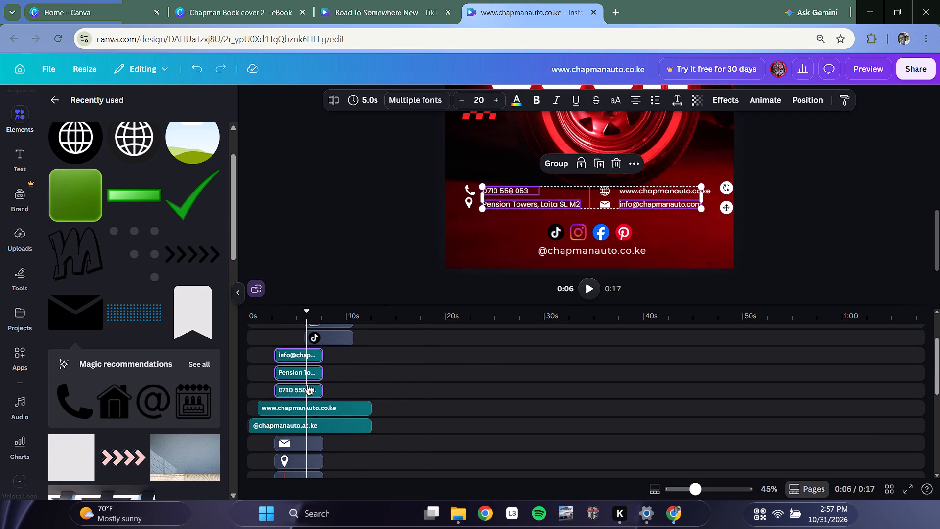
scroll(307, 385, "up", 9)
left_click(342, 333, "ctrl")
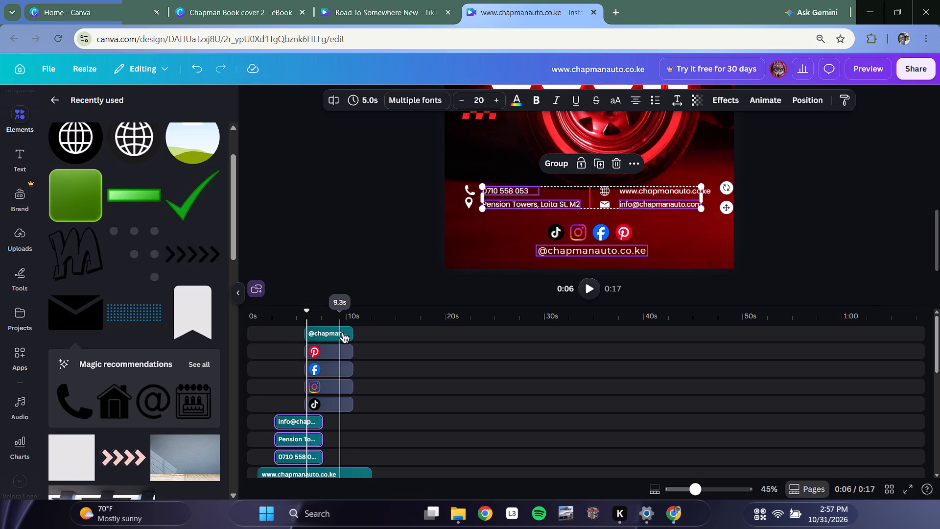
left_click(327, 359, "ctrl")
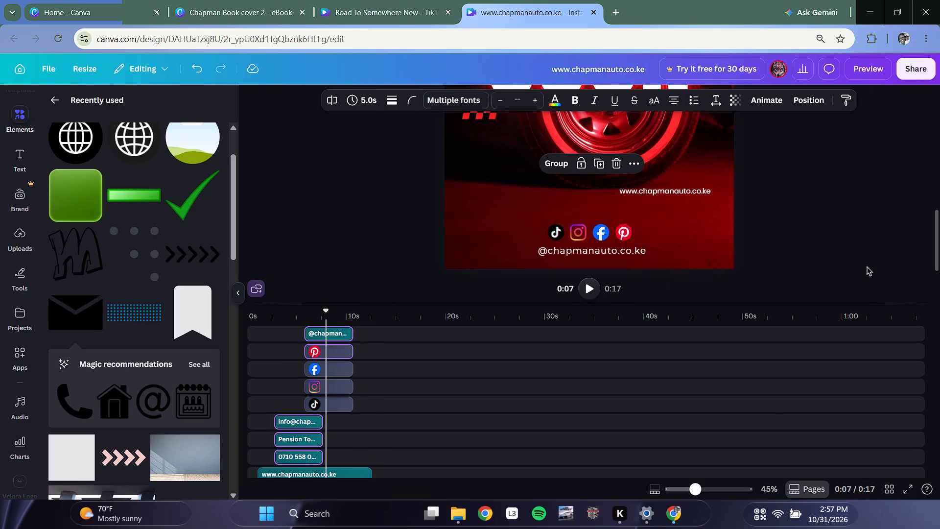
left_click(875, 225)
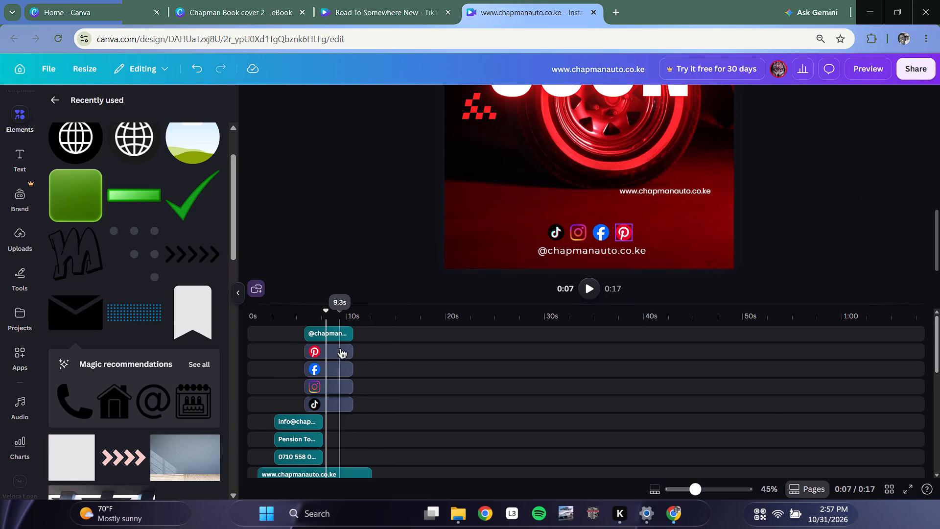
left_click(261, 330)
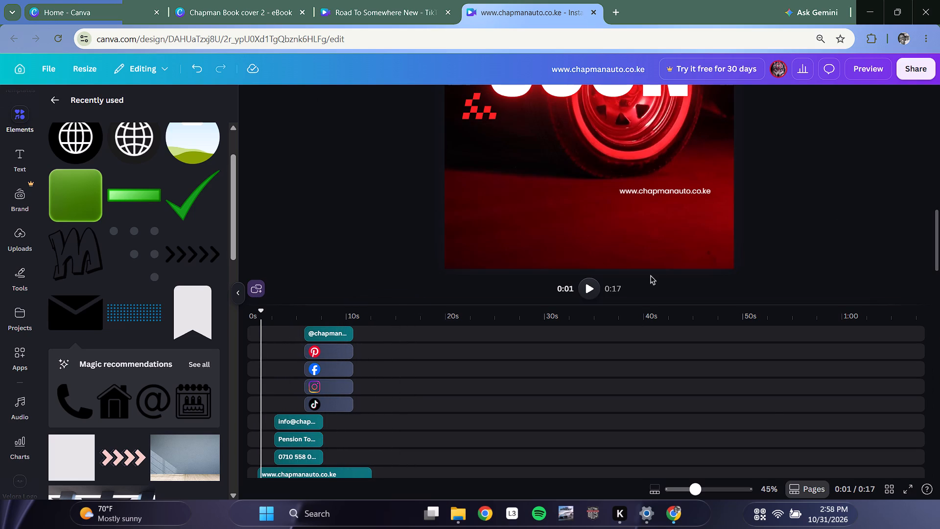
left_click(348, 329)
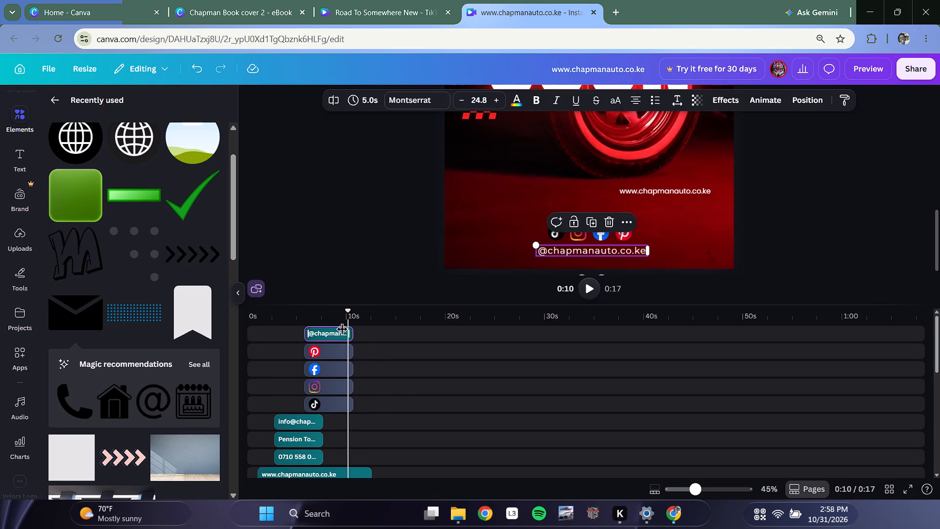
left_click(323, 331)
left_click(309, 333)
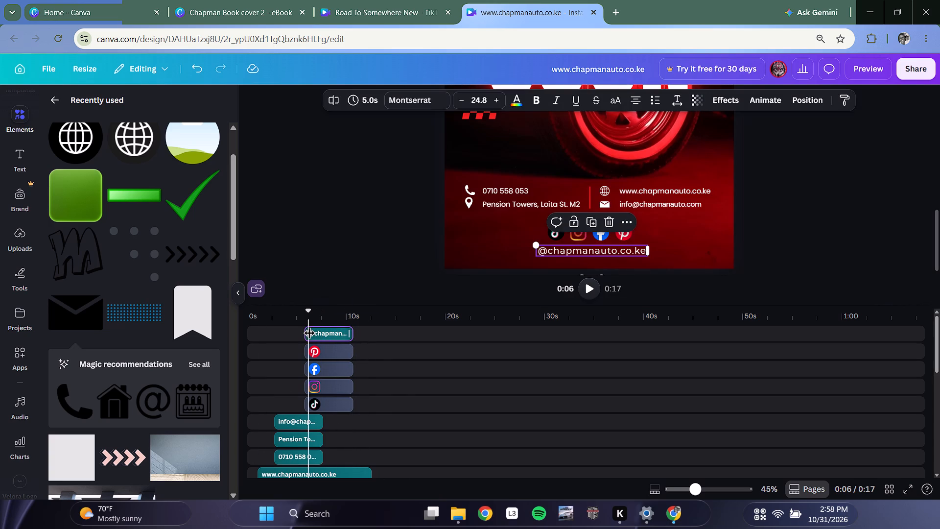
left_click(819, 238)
Select all the contact and social elements and extend their clips to start earlier, making the five-second clips 5.9 s long.
left_click_drag(800, 184, 416, 242)
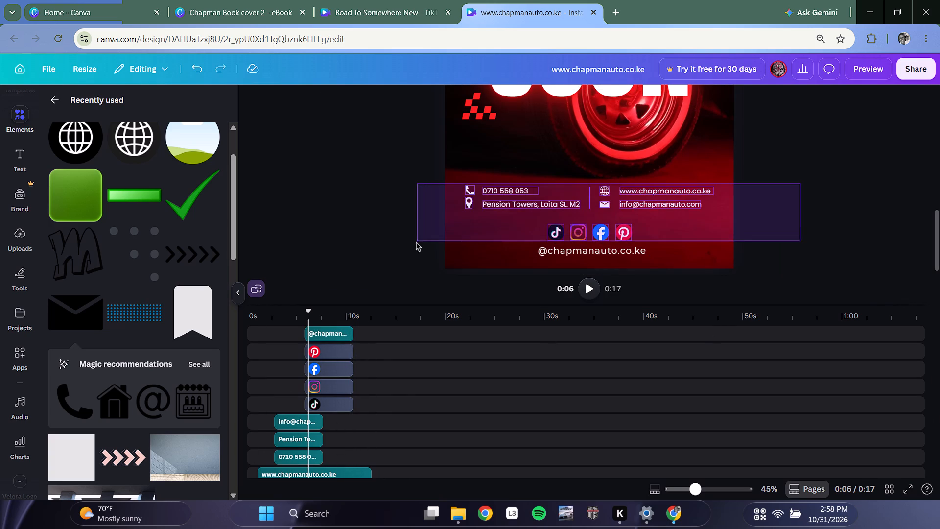
left_click_drag(416, 242, 406, 258)
scroll(310, 381, "down", 4)
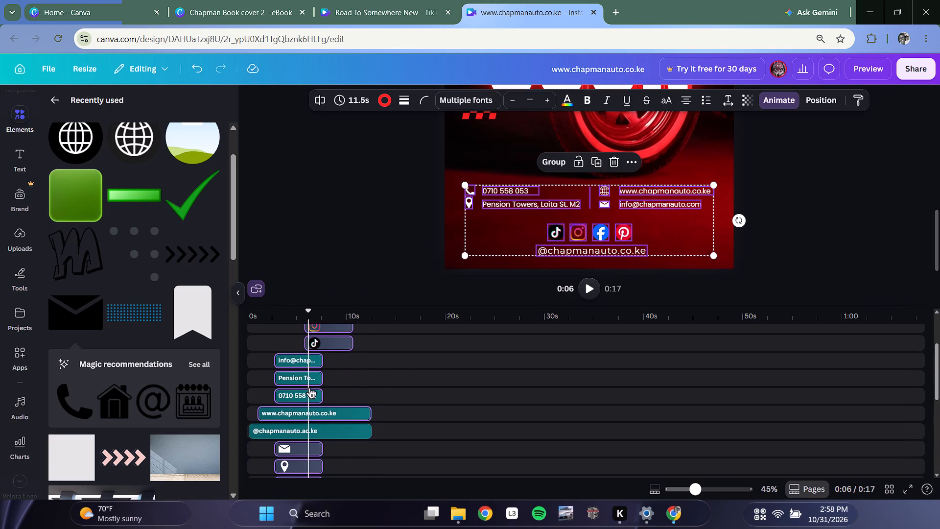
scroll(309, 388, "down", 2)
left_click_drag(279, 397, 264, 397)
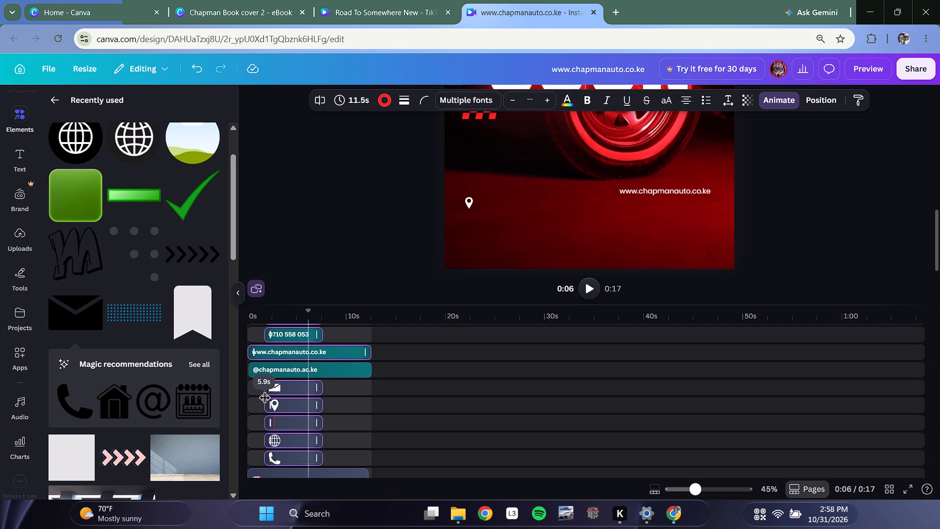
left_click_drag(264, 397, 270, 401)
scroll(294, 404, "up", 4)
scroll(294, 404, "down", 2)
scroll(294, 404, "up", 3)
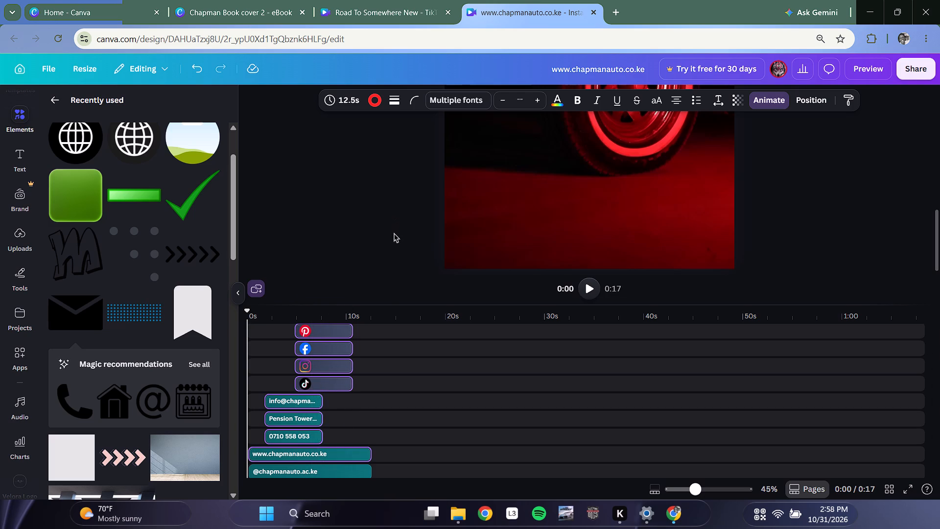
left_click(313, 333)
left_click(362, 242)
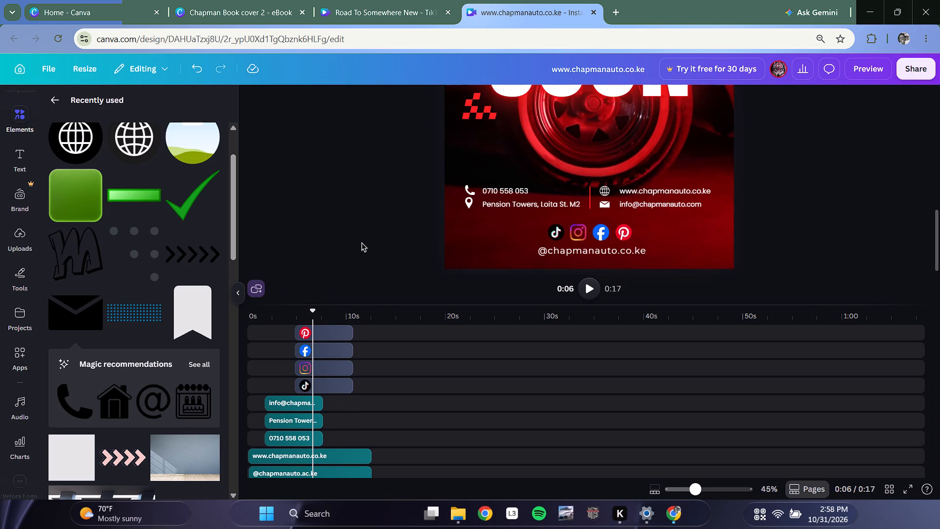
left_click_drag(784, 251, 495, 228)
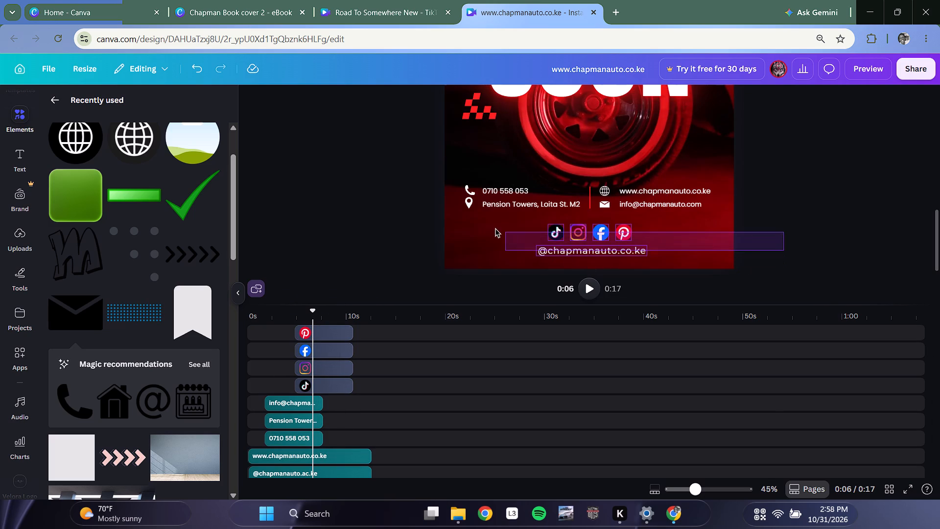
left_click_drag(495, 228, 494, 228)
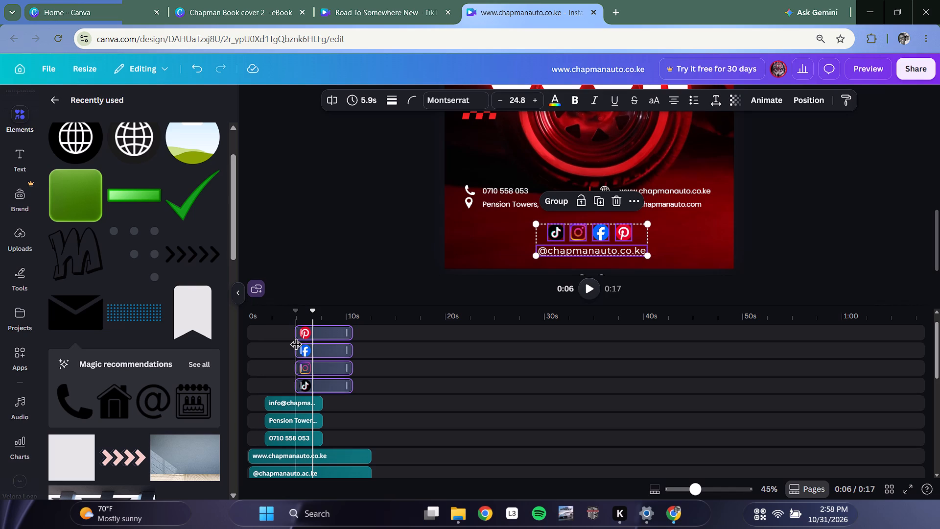
left_click_drag(296, 344, 289, 355)
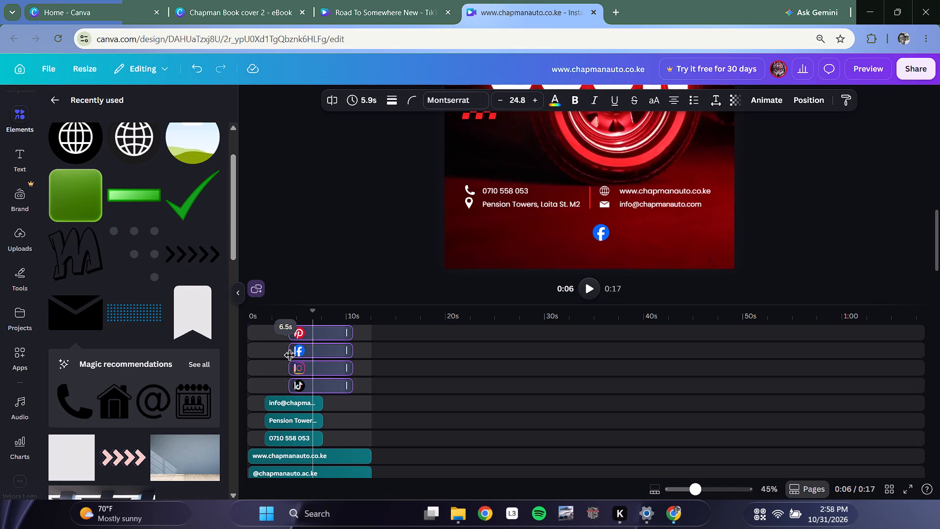
left_click_drag(289, 355, 285, 355)
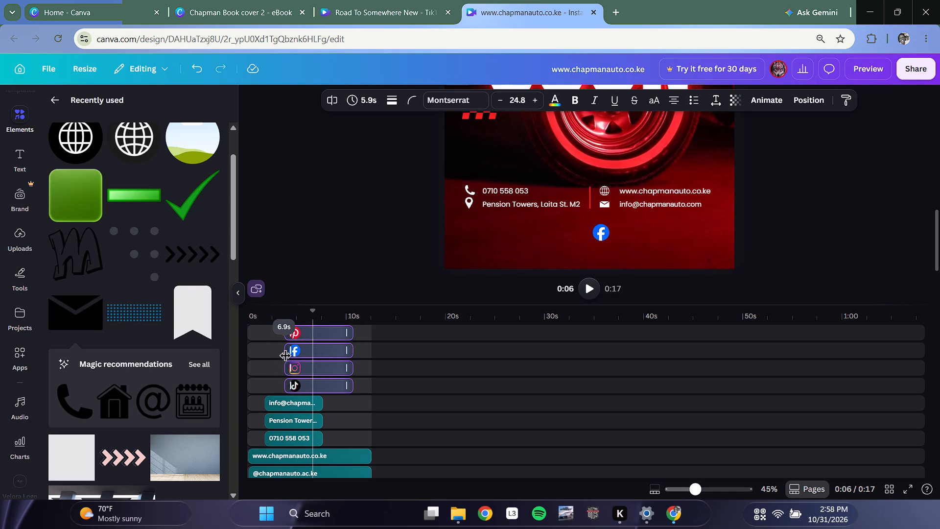
left_click_drag(285, 355, 273, 355)
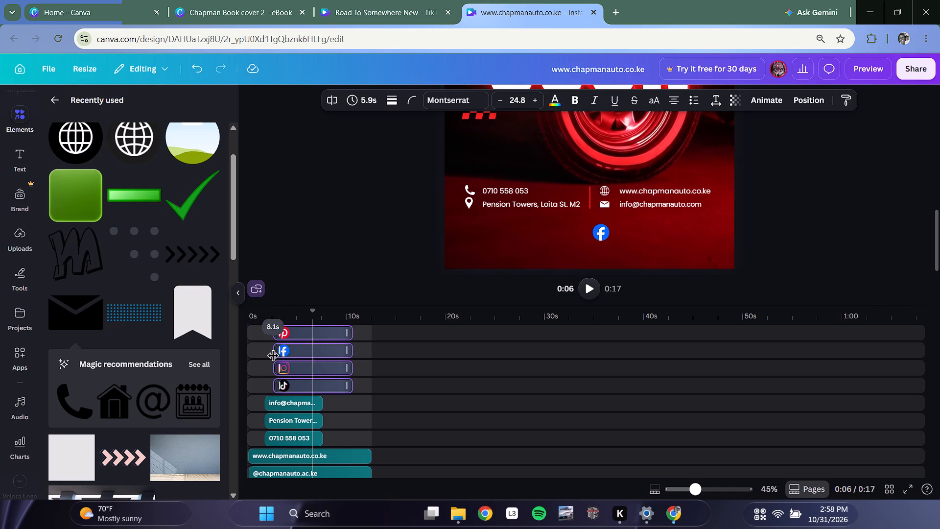
left_click_drag(273, 355, 282, 355)
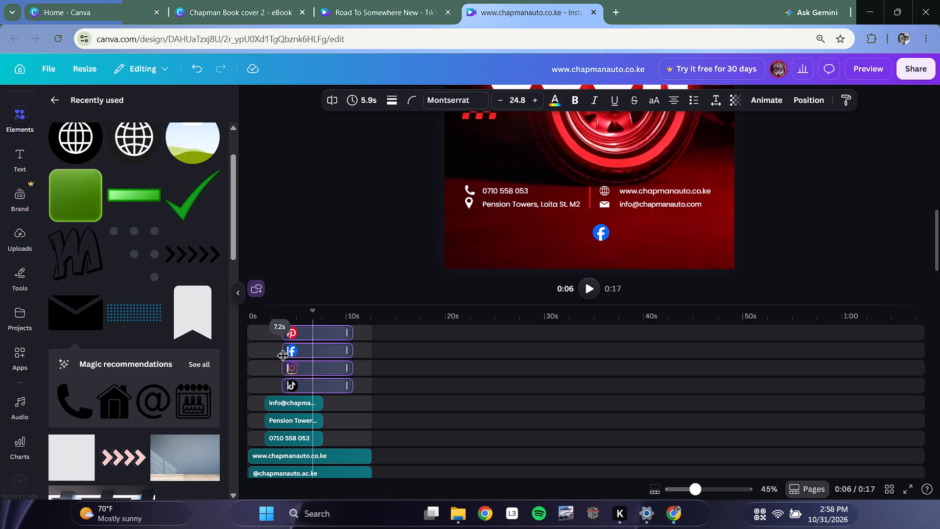
left_click(350, 355)
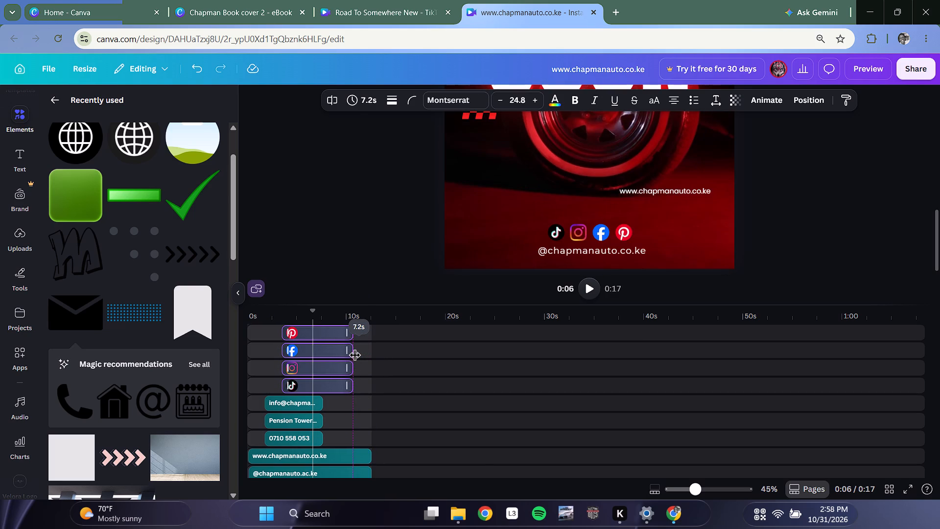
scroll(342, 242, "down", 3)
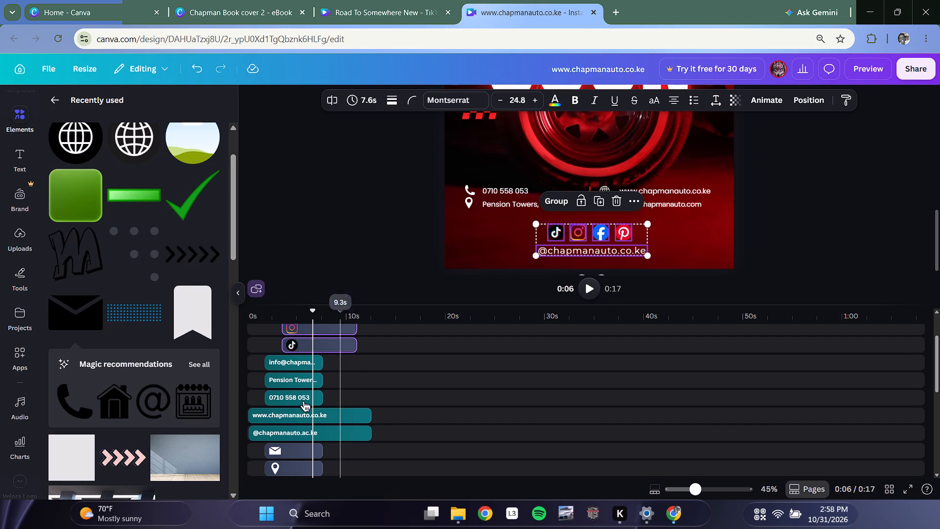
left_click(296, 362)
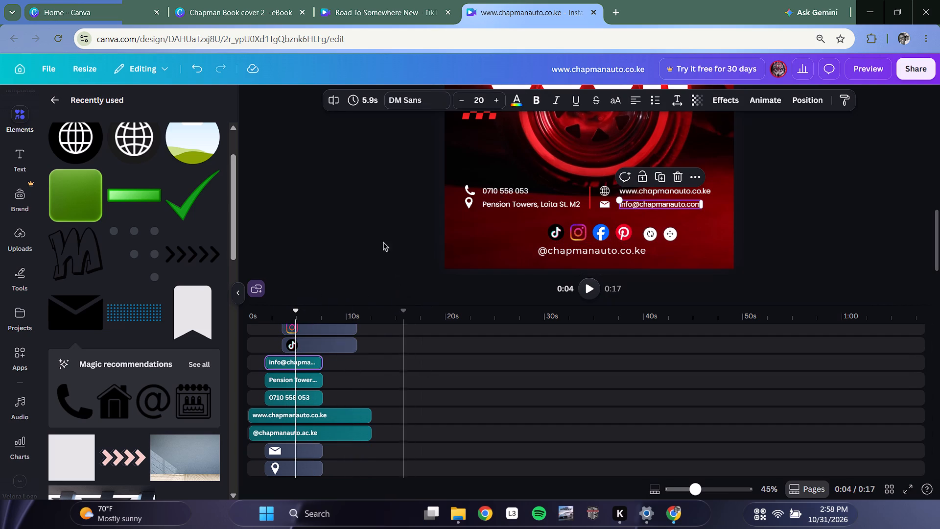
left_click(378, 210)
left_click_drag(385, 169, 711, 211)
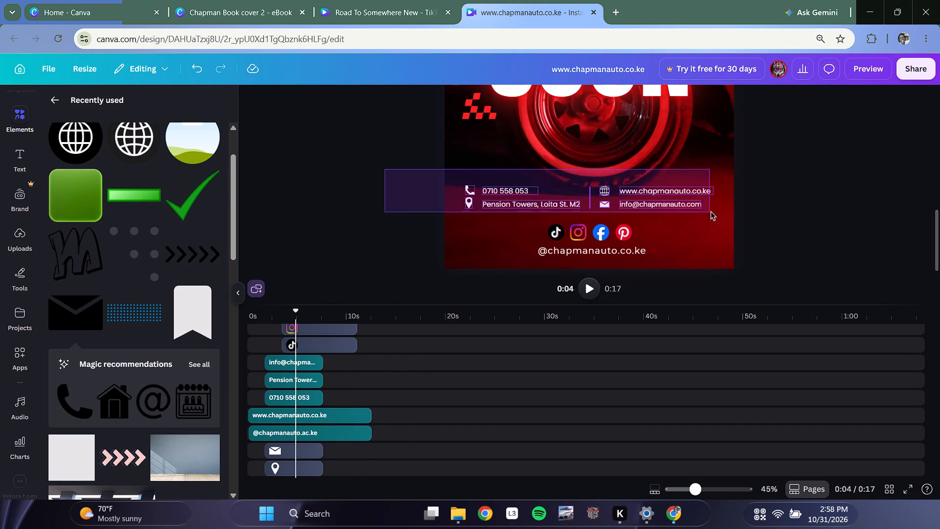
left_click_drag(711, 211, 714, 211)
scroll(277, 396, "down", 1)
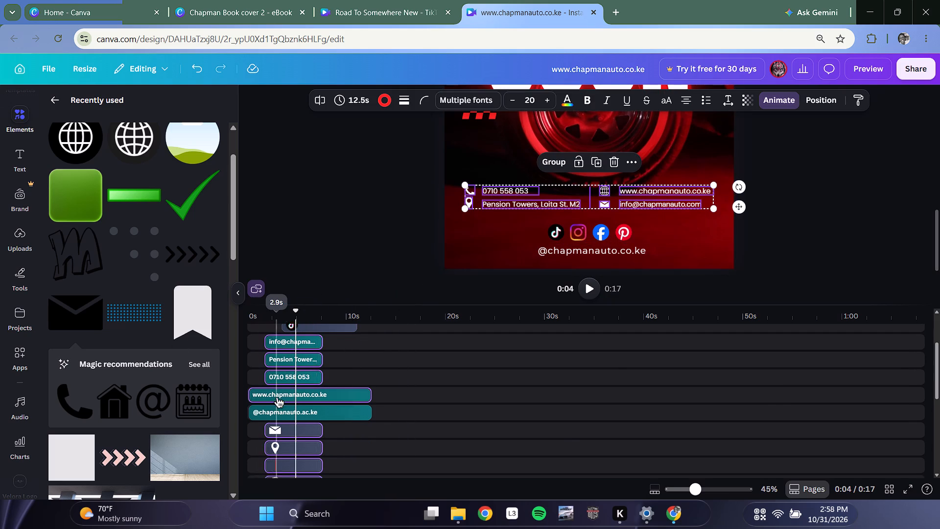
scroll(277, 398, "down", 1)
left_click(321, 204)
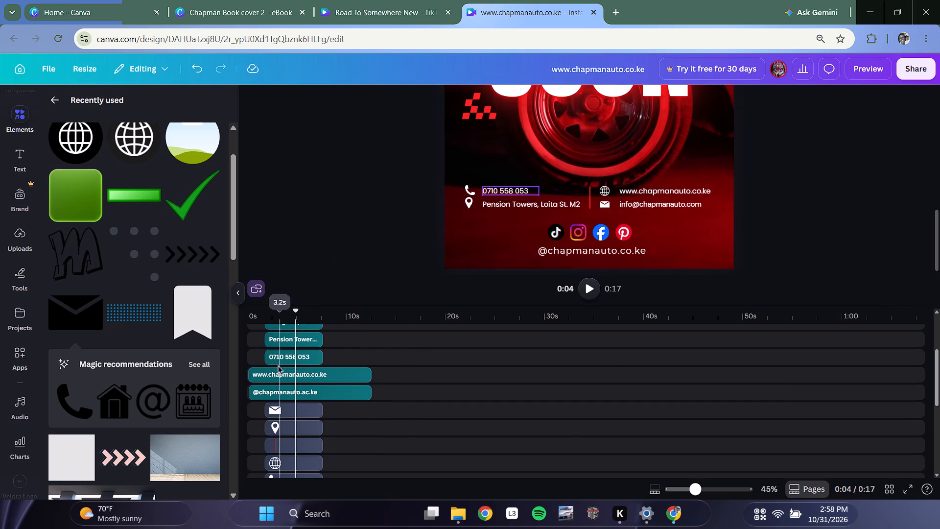
Select the email, address and phone text clips together and extend them at both ends to 11.7 s.
scroll(282, 370, "up", 4)
left_click(304, 407)
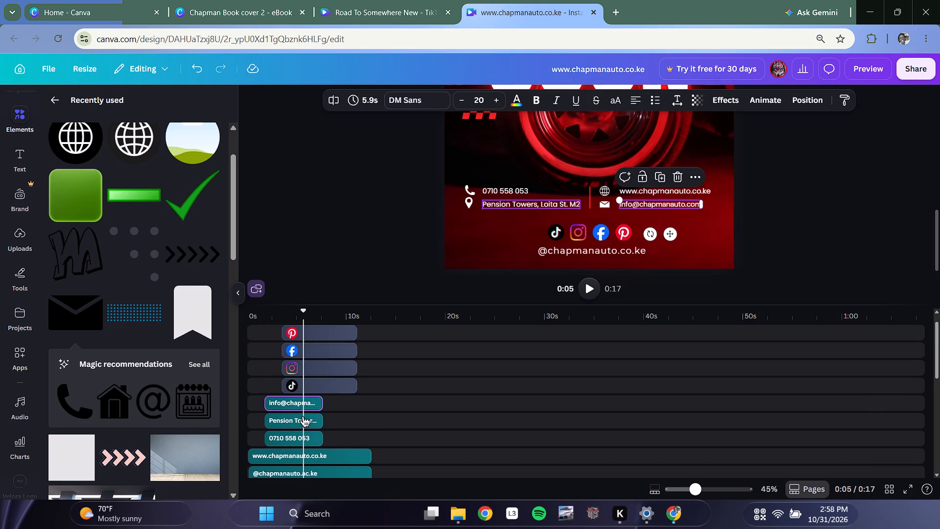
left_click(304, 421, "ctrl")
left_click(314, 440, "ctrl")
left_click_drag(315, 419, 316, 419)
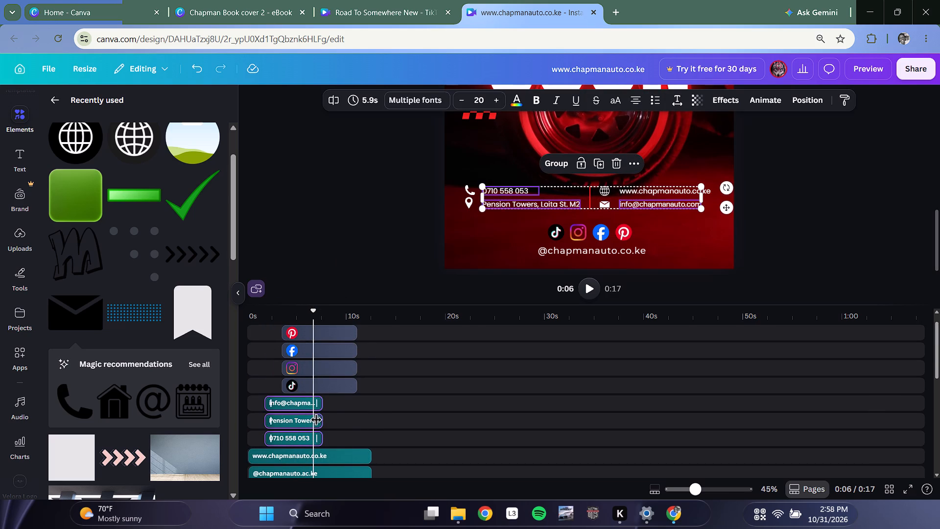
left_click_drag(316, 419, 361, 422)
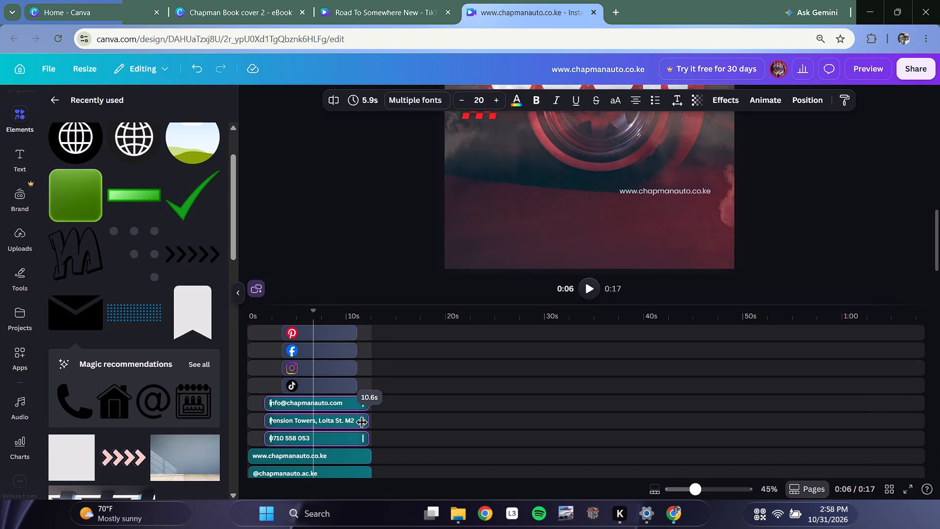
left_click_drag(361, 422, 352, 419)
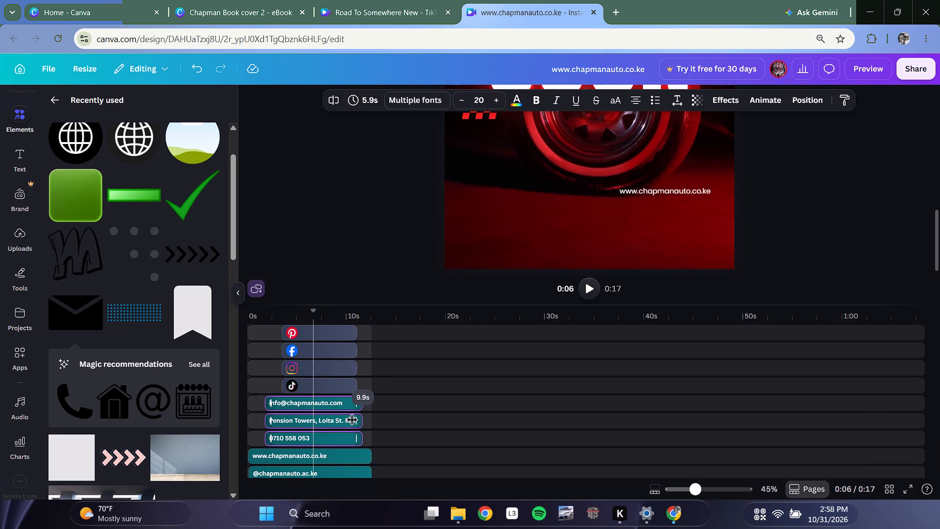
left_click_drag(352, 419, 359, 419)
left_click_drag(269, 415, 252, 418)
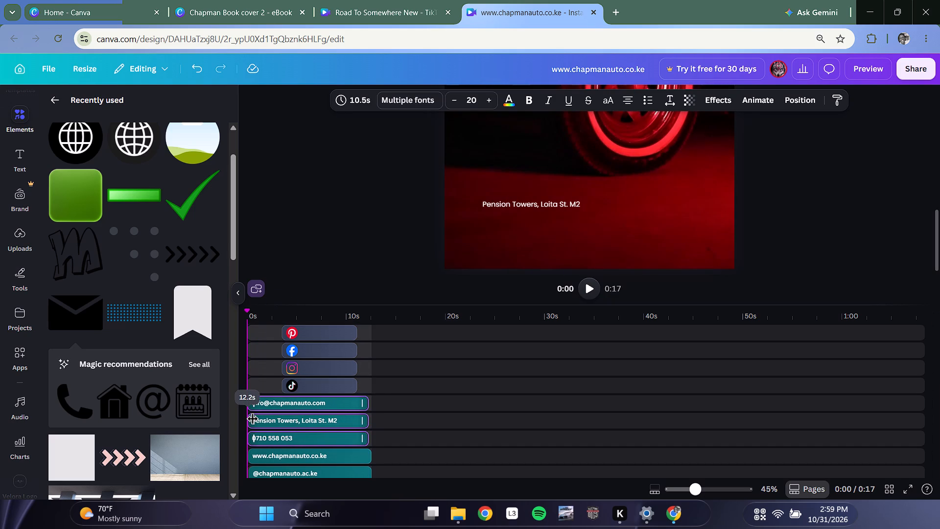
left_click_drag(252, 418, 258, 418)
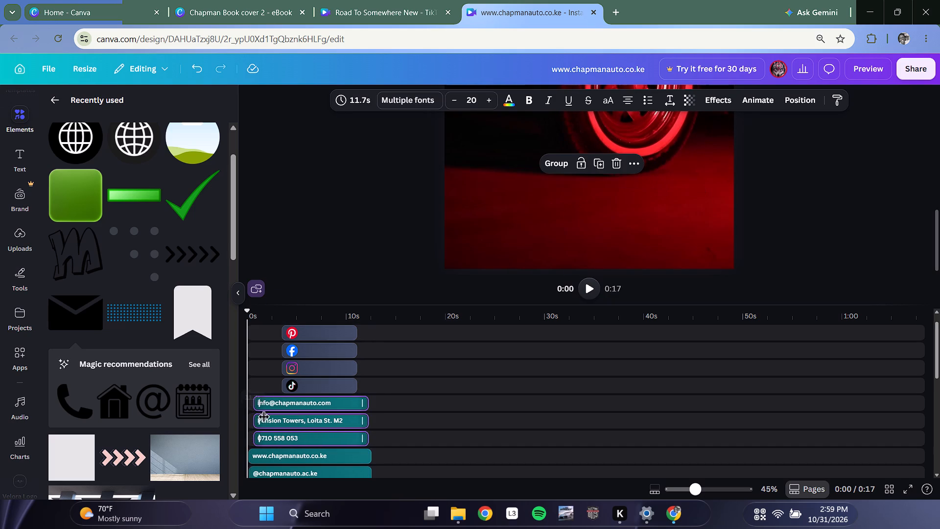
scroll(264, 416, "down", 2)
left_click(264, 416)
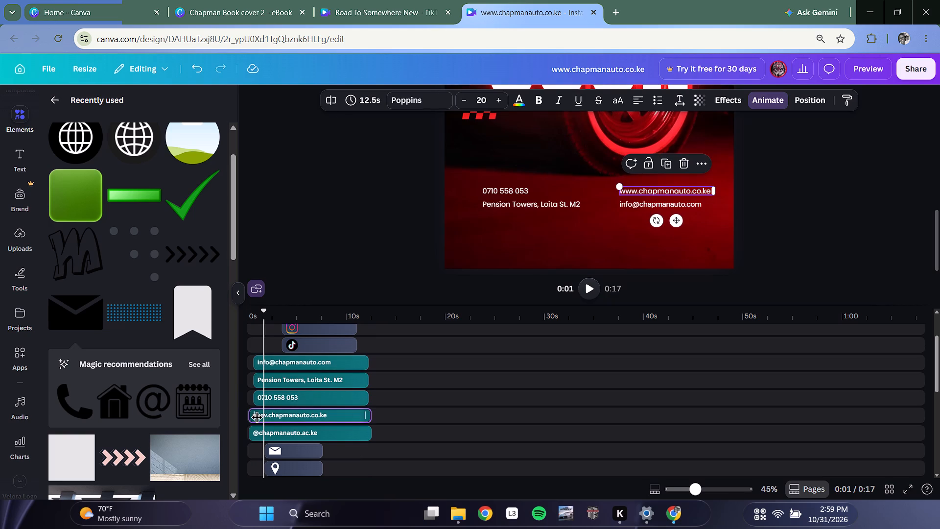
left_click_drag(256, 414, 261, 415)
left_click(259, 431)
left_click_drag(252, 432, 258, 432)
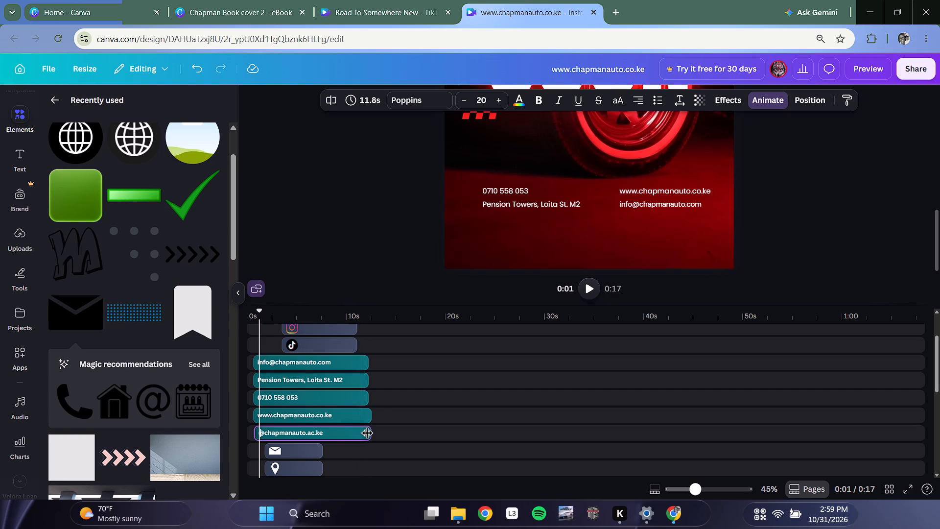
left_click_drag(371, 418, 364, 418)
left_click(370, 433)
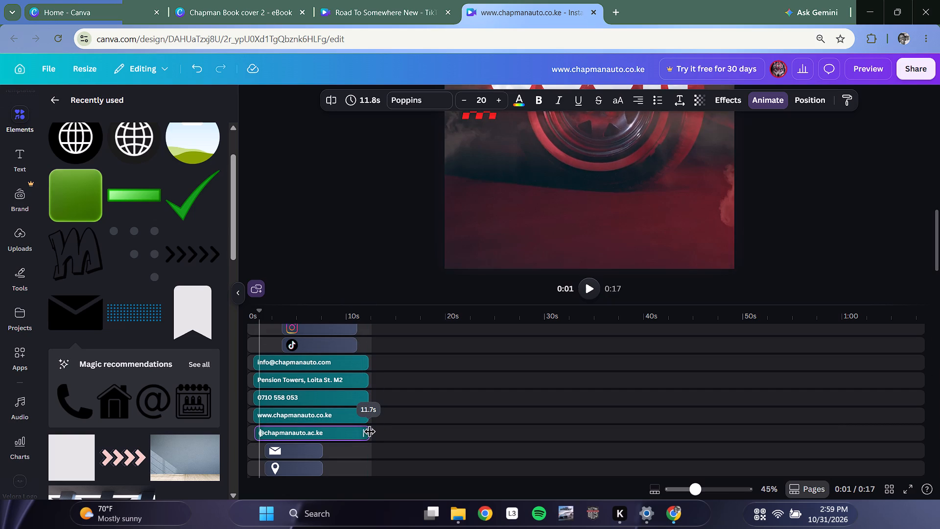
left_click(362, 418)
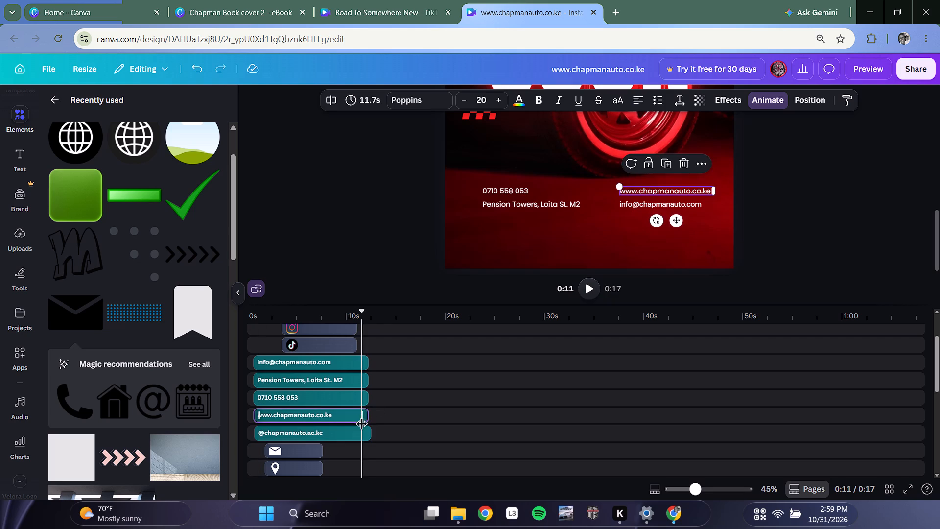
left_click(366, 435)
left_click_drag(371, 435, 369, 435)
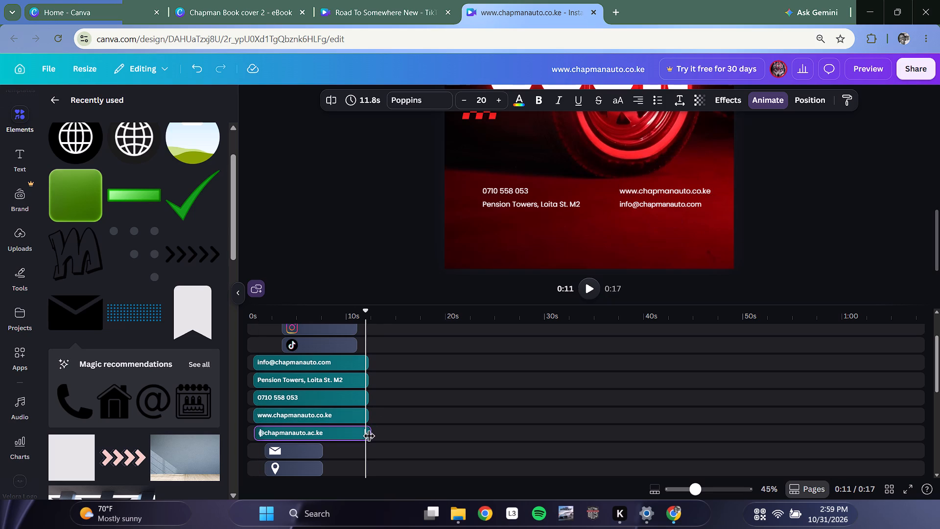
left_click_drag(369, 435, 366, 436)
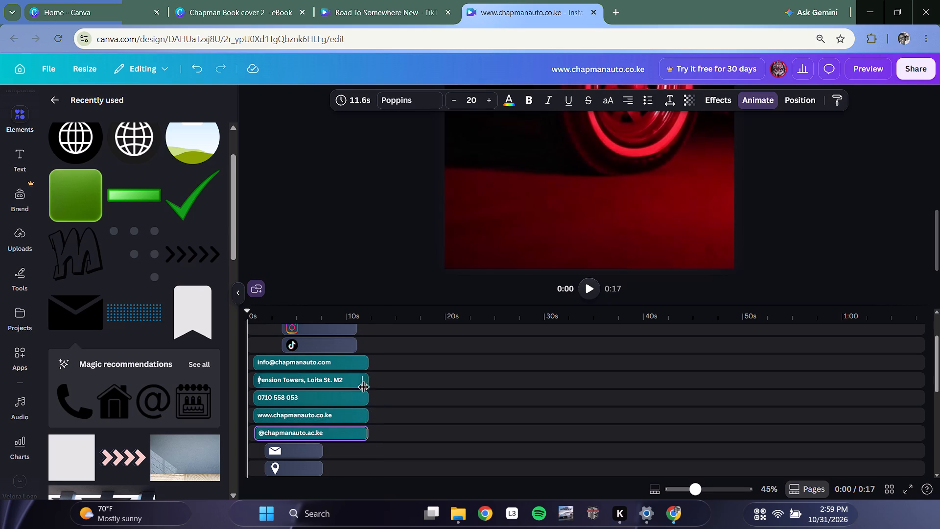
Select the envelope, location pin, divider, globe and phone icon clips and extend their starts earlier, making them 7.0 s long.
scroll(304, 396, "down", 6)
scroll(298, 396, "up", 2)
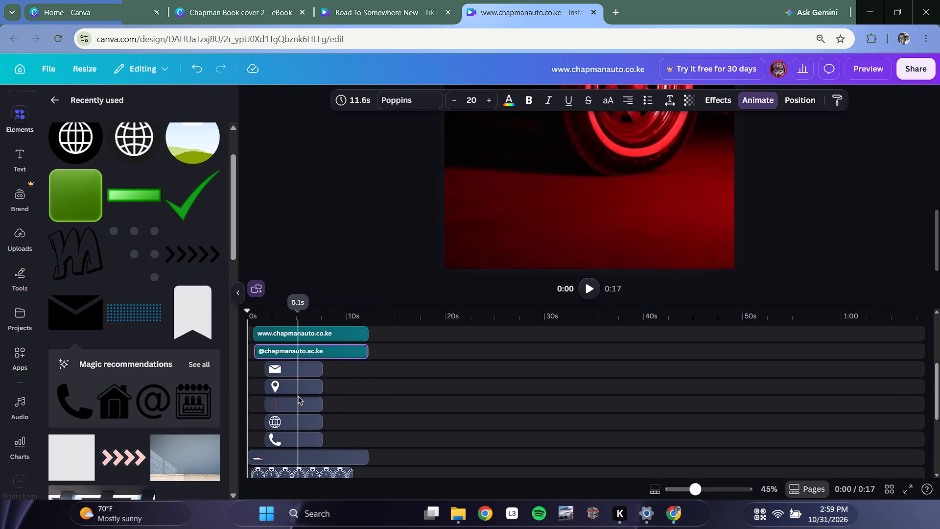
left_click(292, 369)
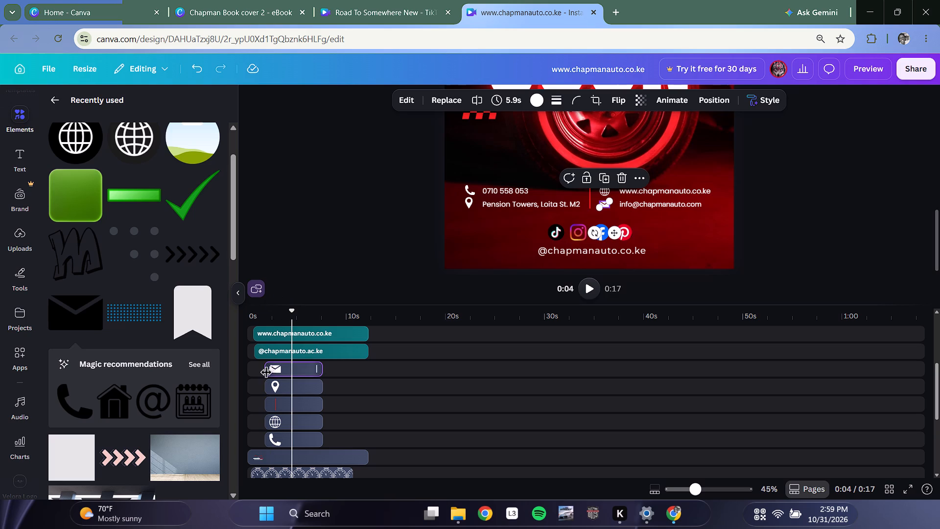
left_click_drag(267, 369, 264, 370)
left_click_drag(264, 370, 267, 377)
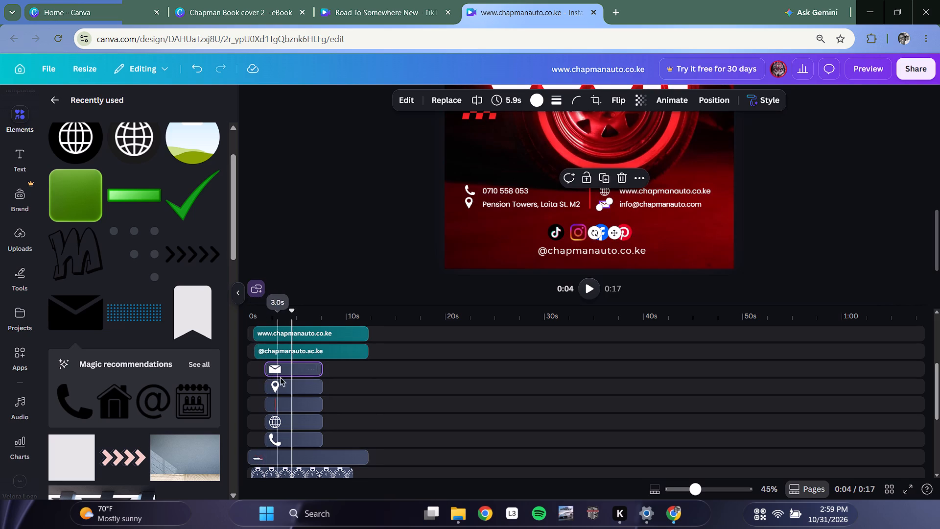
left_click(290, 386, "ctrl")
left_click(289, 398, "ctrl")
left_click(289, 420, "ctrl")
left_click(300, 436, "ctrl")
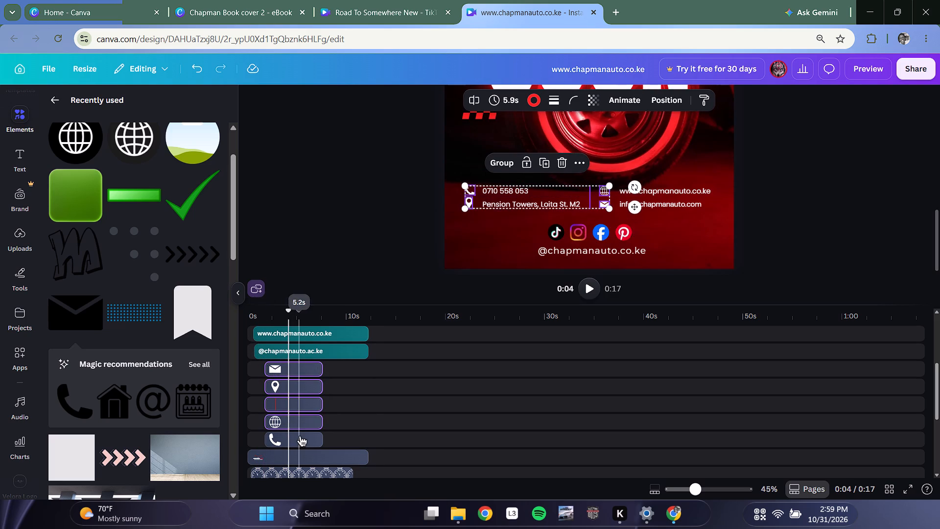
left_click_drag(269, 383, 262, 383)
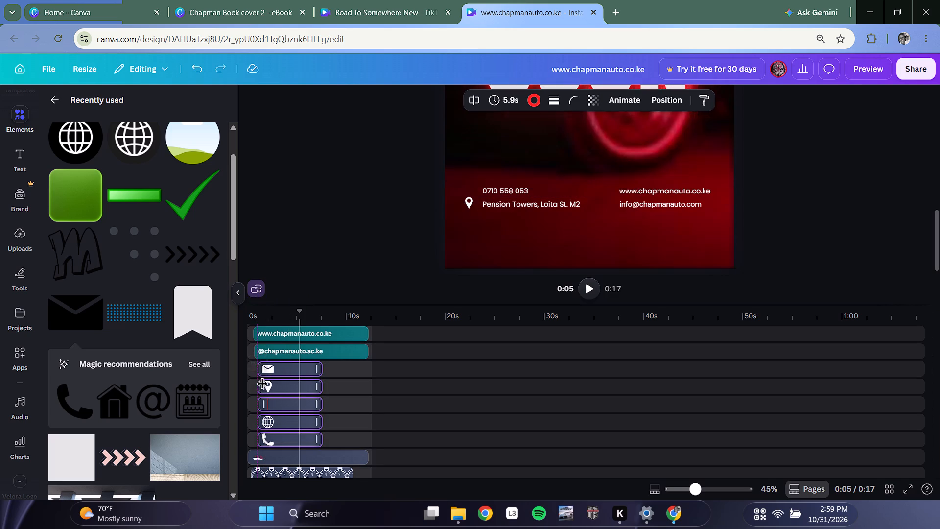
left_click_drag(262, 383, 261, 383)
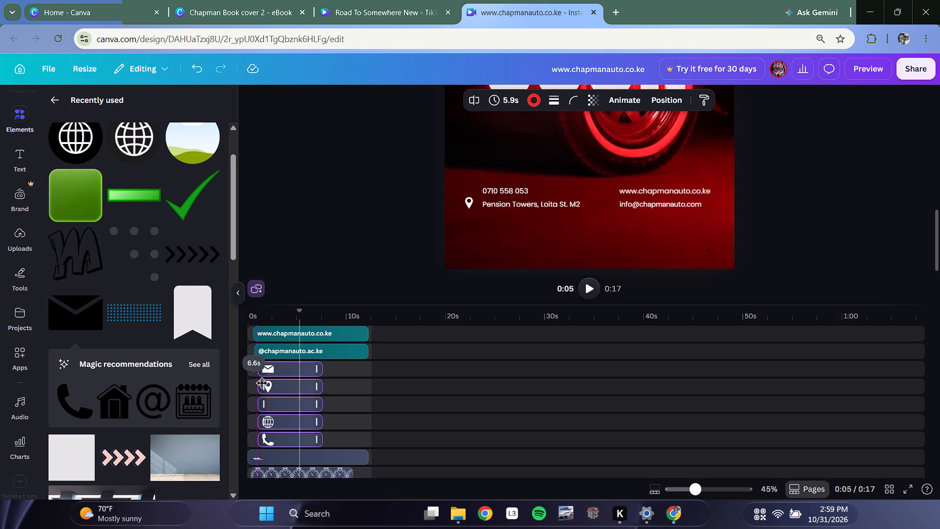
left_click_drag(261, 383, 258, 385)
Extend the ends of the selected envelope, location pin, divider, globe and phone icon clips, making them 11.6 s long.
left_click_drag(320, 400, 366, 400)
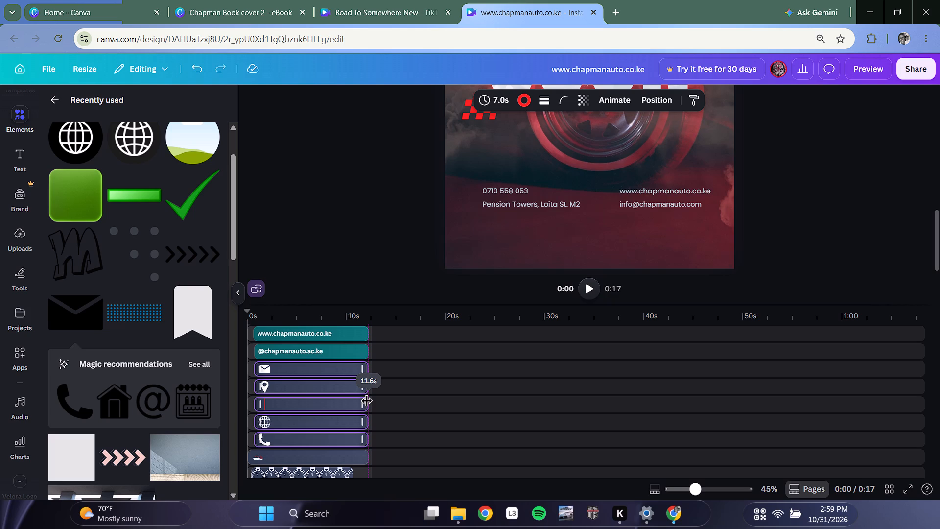
left_click_drag(366, 400, 361, 397)
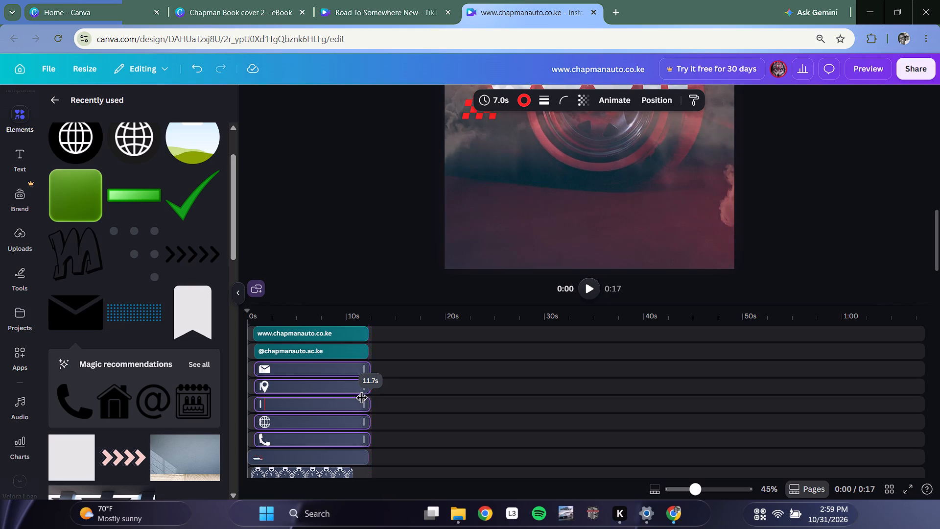
left_click_drag(361, 397, 355, 395)
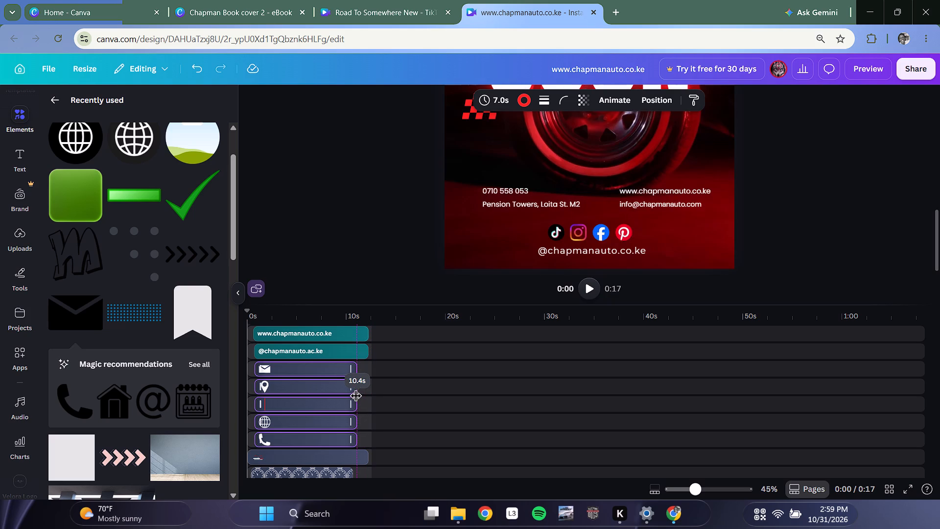
left_click_drag(355, 395, 369, 396)
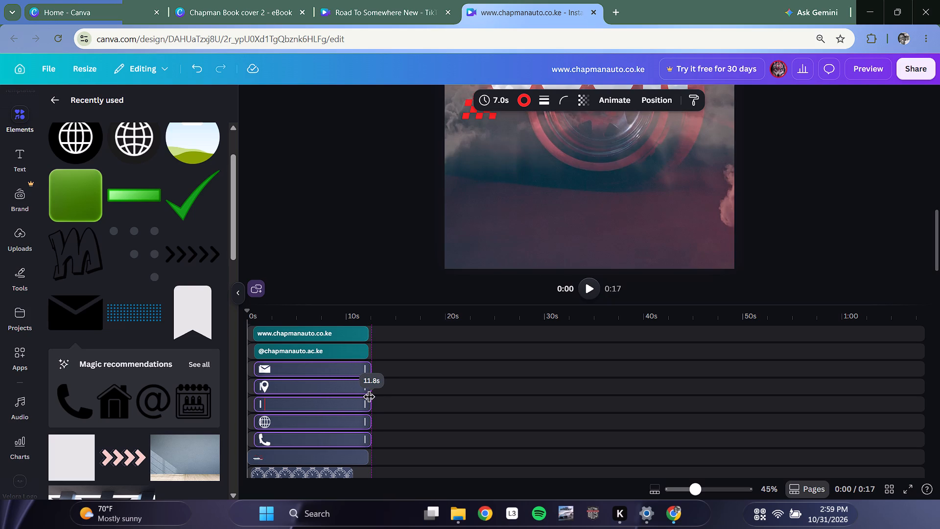
left_click_drag(369, 396, 365, 397)
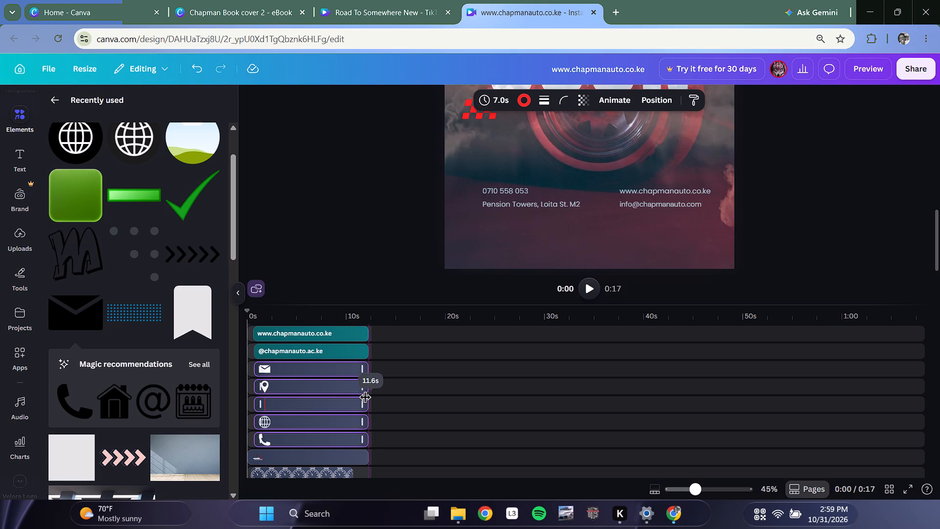
Review the stacked timeline clips, comparing the timing of the social, contact text, contact icon and title layers.
scroll(363, 404, "up", 13)
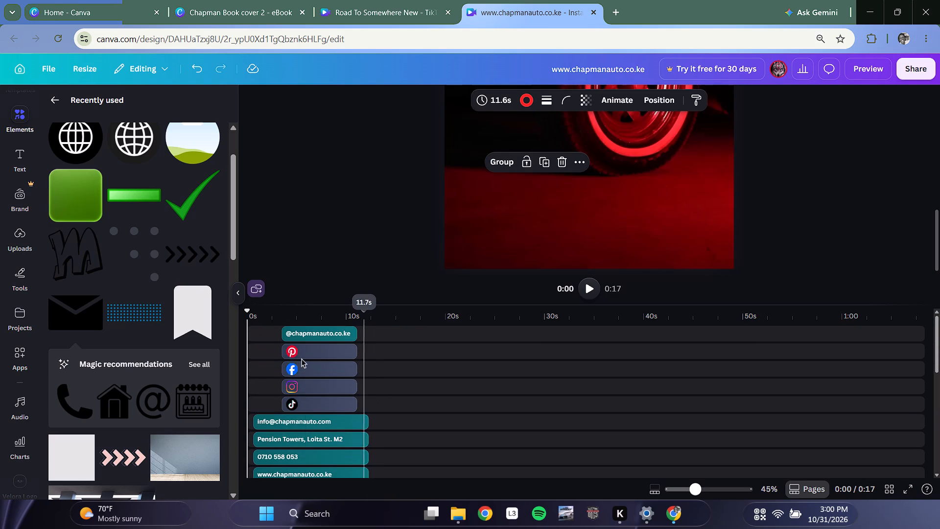
scroll(321, 381, "down", 2)
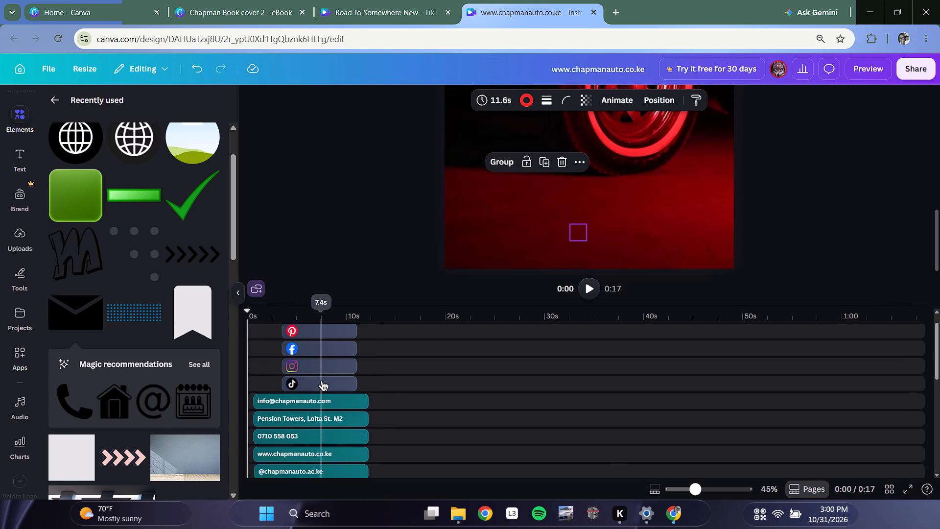
scroll(321, 381, "down", 13)
scroll(321, 381, "up", 7)
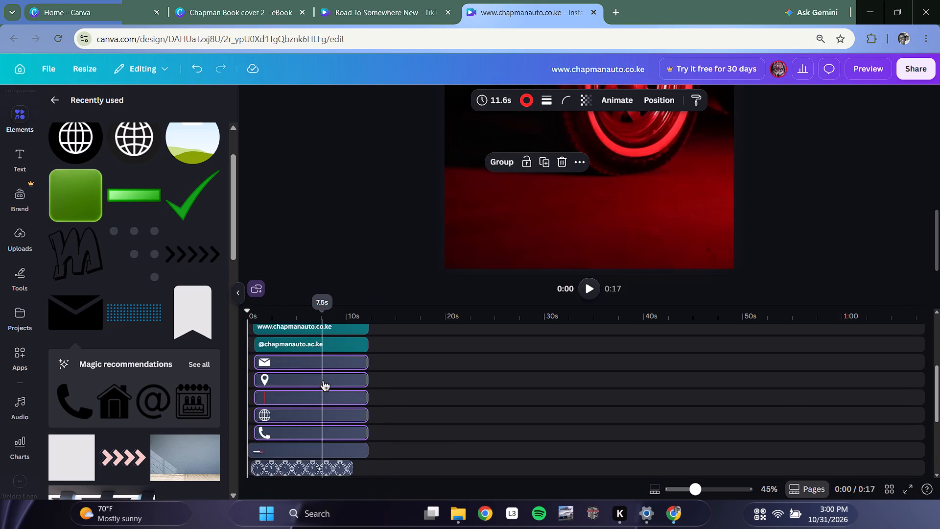
scroll(323, 381, "up", 9)
scroll(323, 381, "down", 1)
scroll(323, 382, "up", 2)
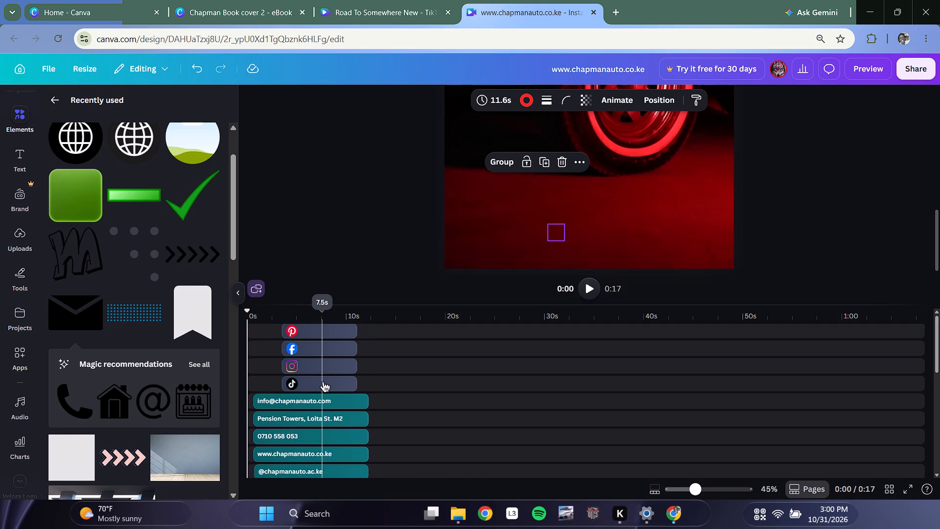
scroll(323, 382, "up", 3)
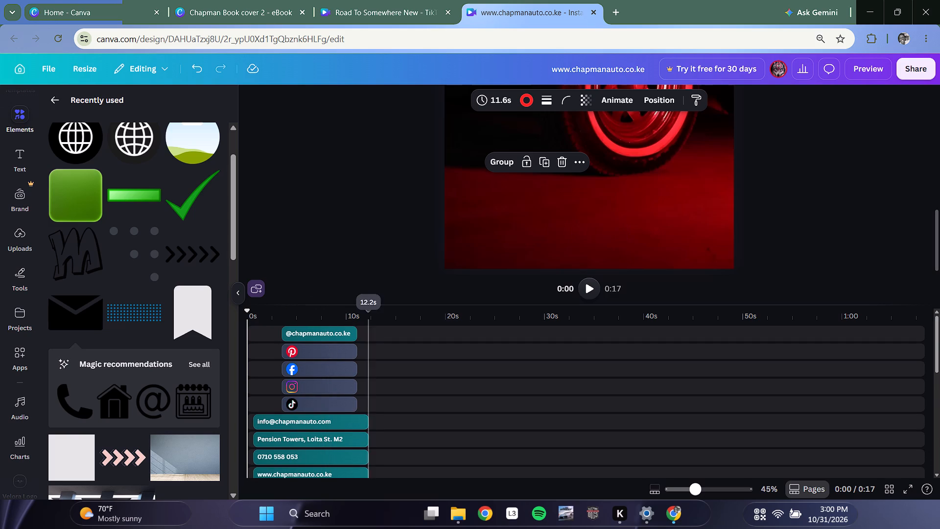
scroll(257, 399, "down", 5)
scroll(349, 404, "down", 8)
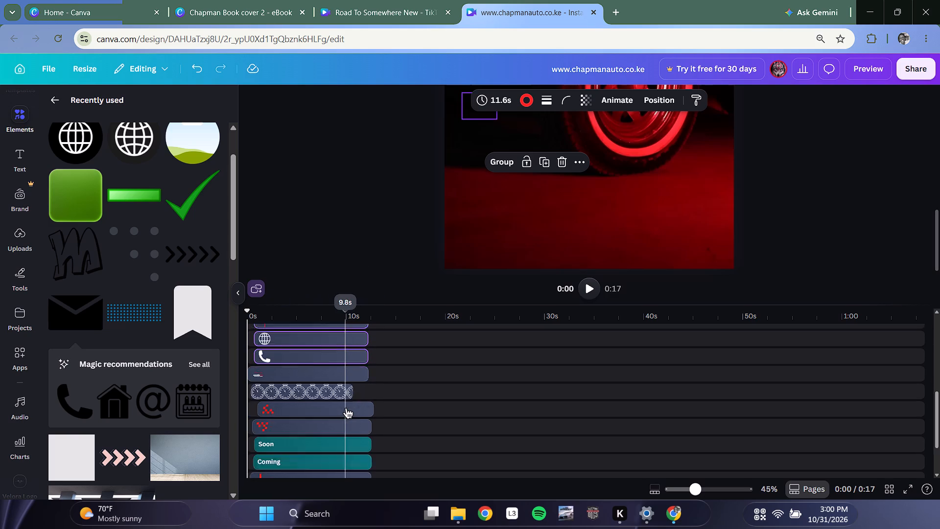
scroll(346, 409, "up", 7)
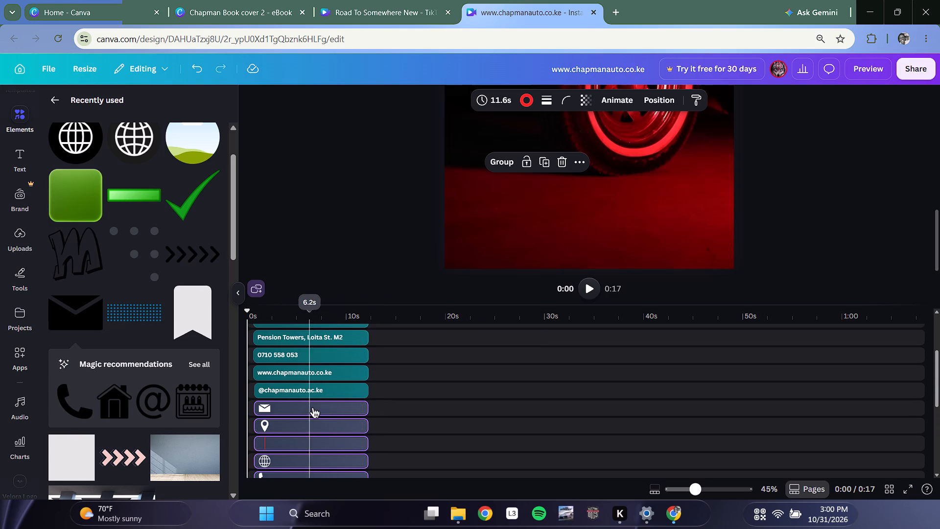
Apply the Flicker add-on animation to the selected envelope, location pin, divider, globe and phone icon clips.
right_click(315, 407)
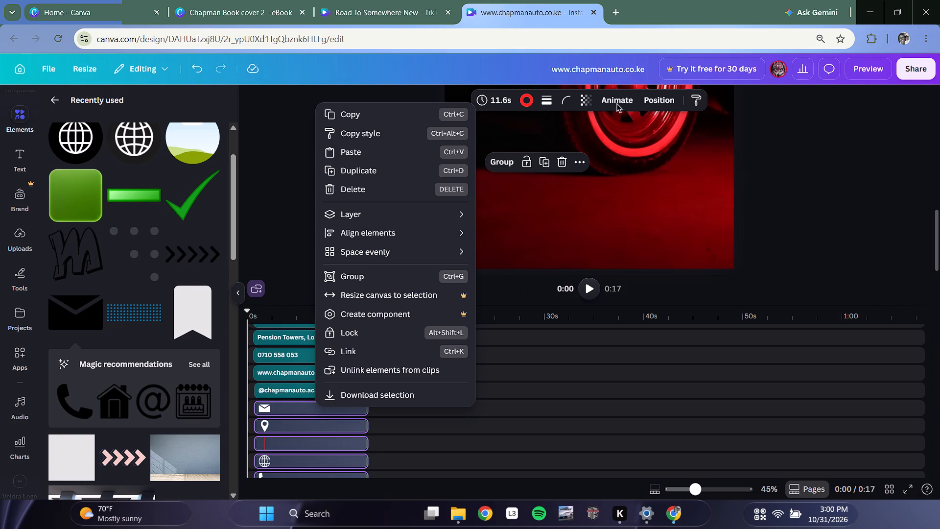
left_click(615, 103)
scroll(361, 417, "down", 2)
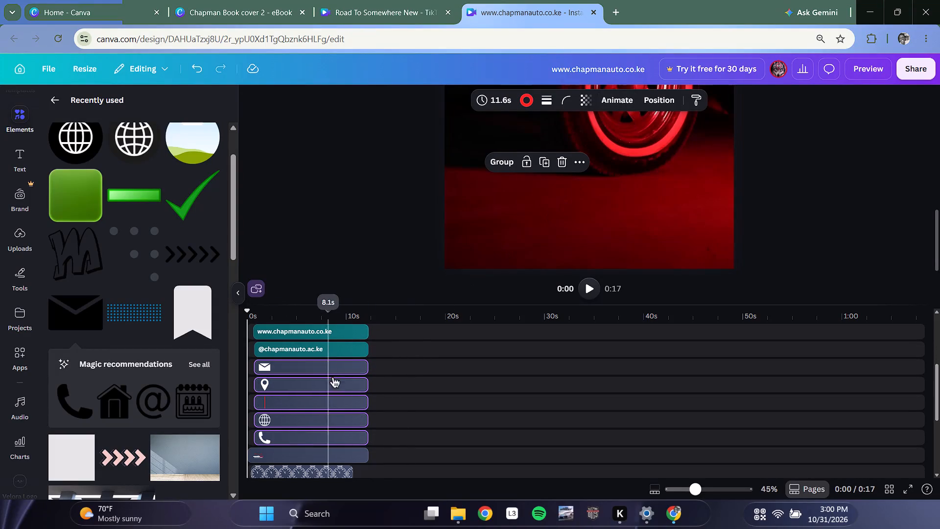
left_click(612, 103)
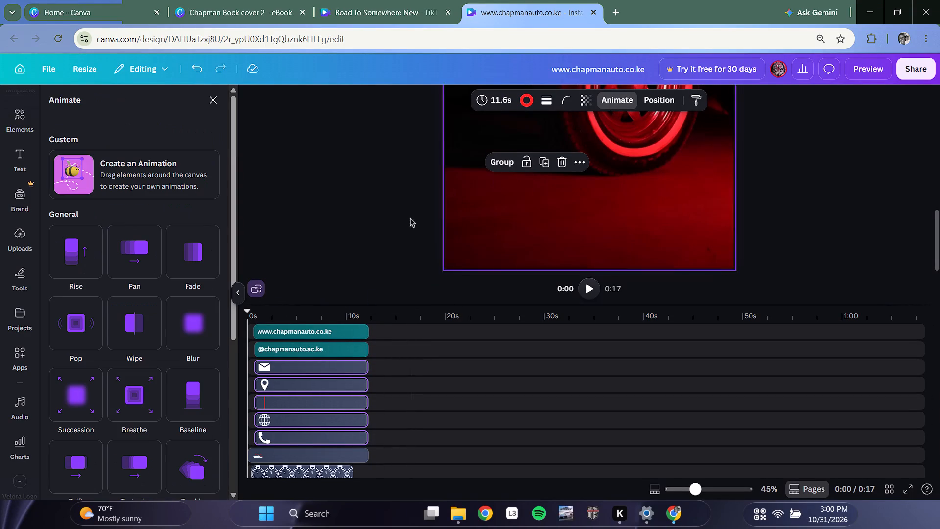
scroll(145, 315, "down", 4)
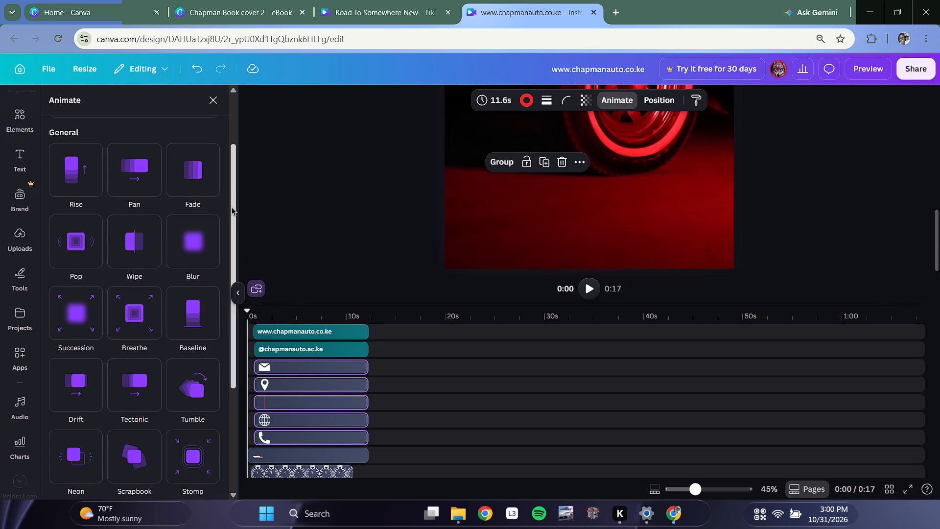
scroll(189, 223, "down", 2)
scroll(175, 287, "down", 2)
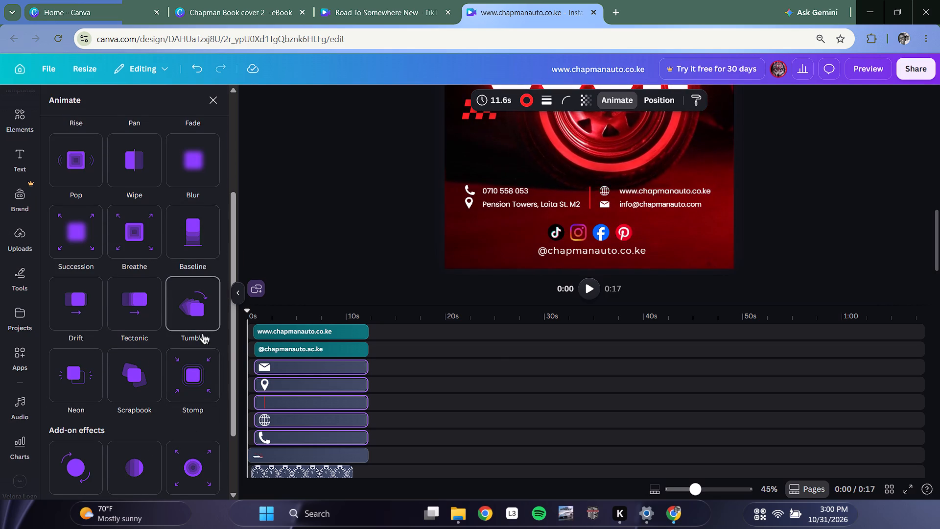
scroll(195, 400, "down", 2)
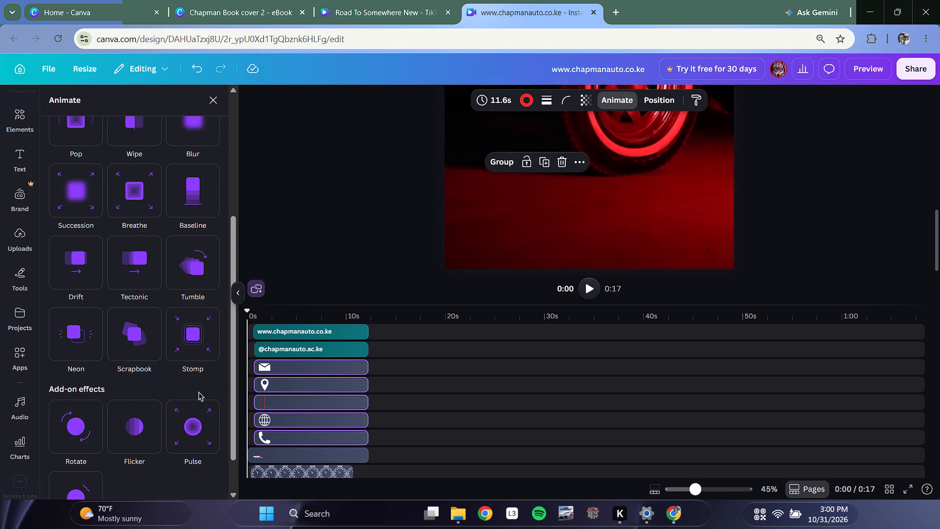
scroll(199, 392, "down", 3)
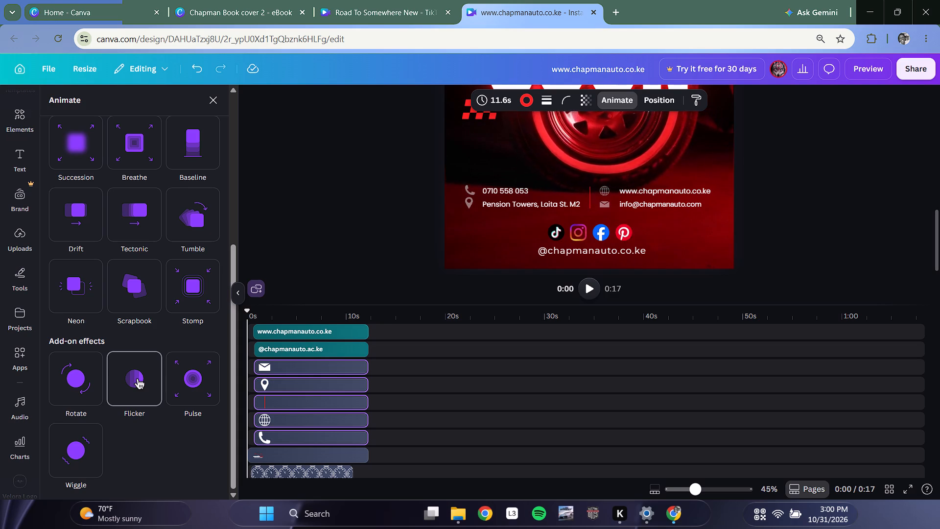
scroll(140, 394, "down", 5)
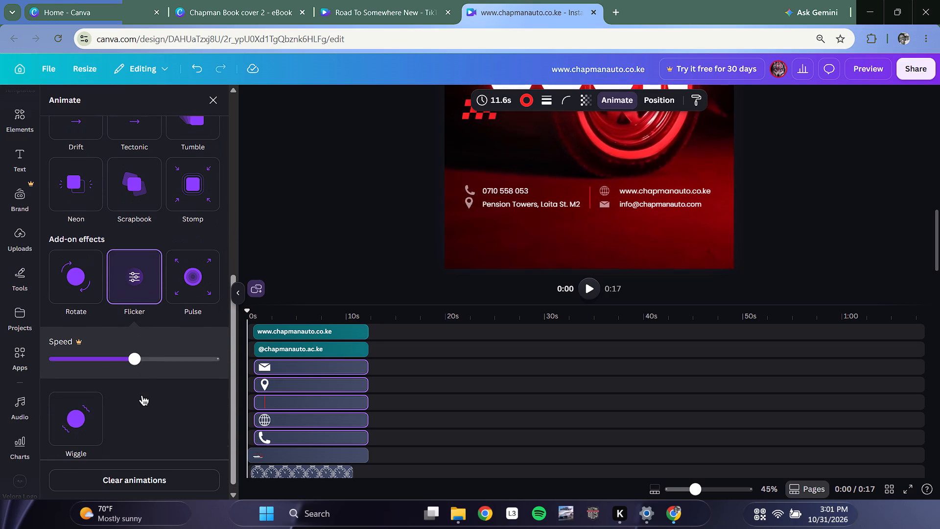
scroll(408, 332, "up", 1)
scroll(377, 276, "up", 3)
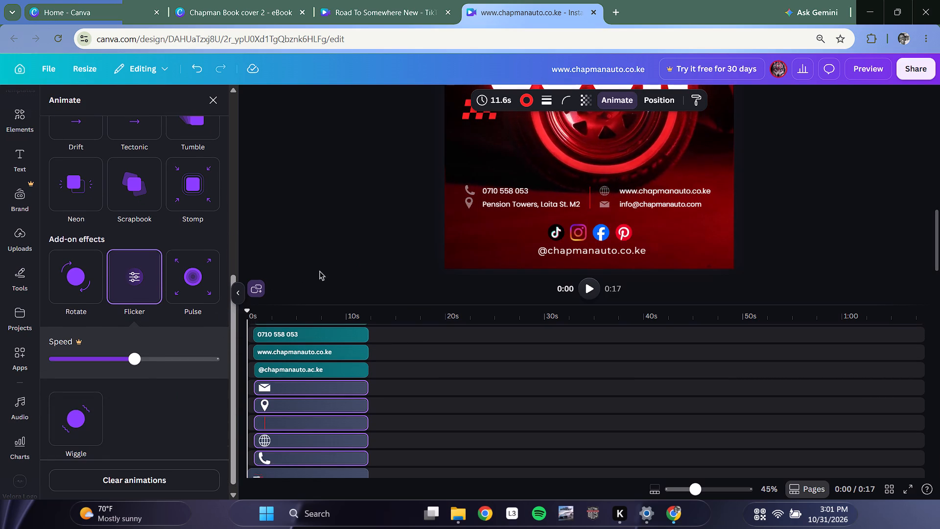
scroll(320, 271, "down", 3)
scroll(333, 370, "down", 1)
scroll(337, 355, "up", 4)
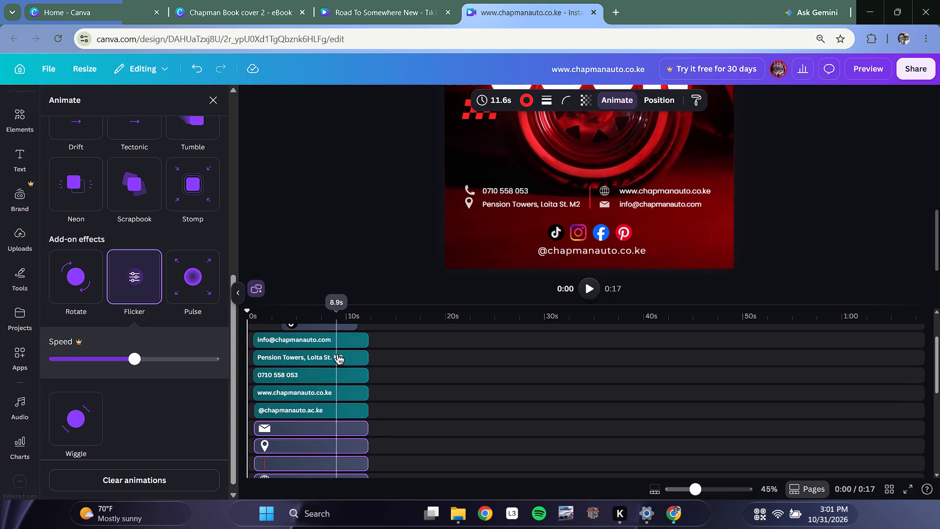
left_click(332, 364)
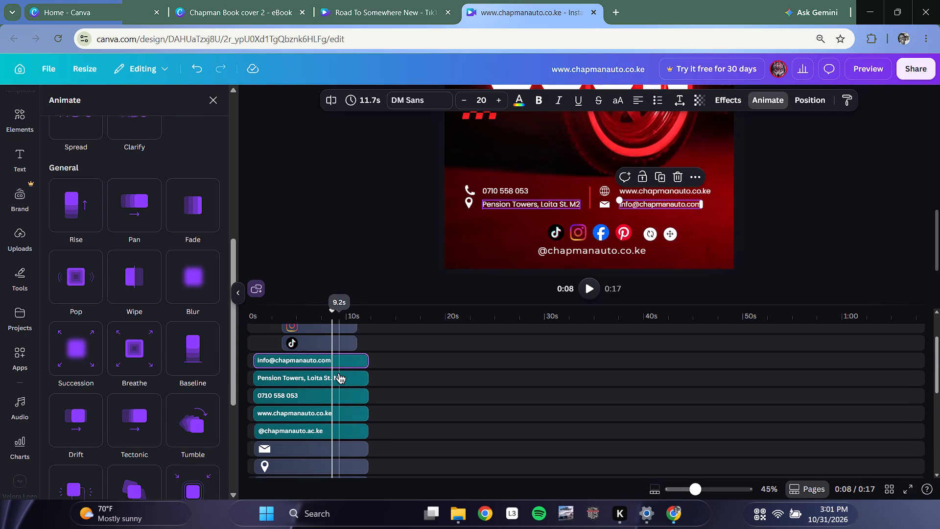
left_click(313, 377, "ctrl")
left_click(308, 393, "ctrl")
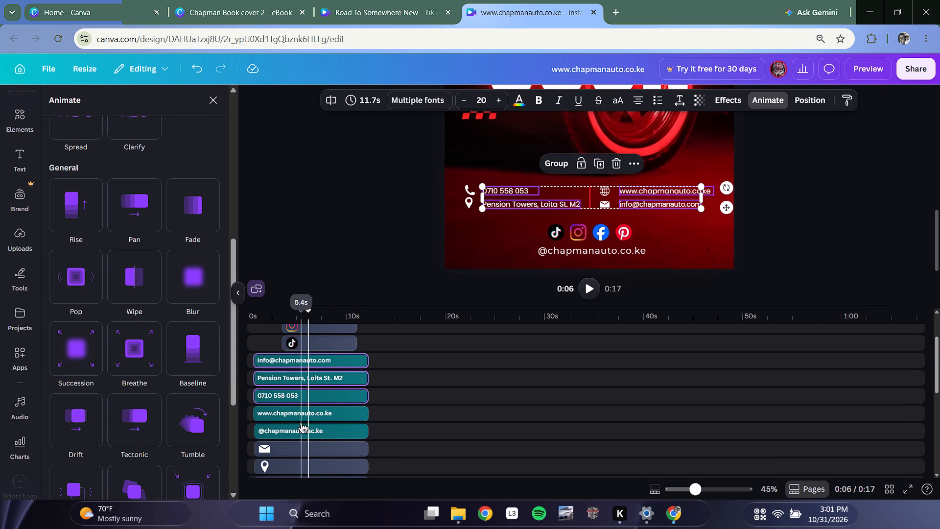
left_click(299, 414, "ctrl")
left_click(295, 425, "ctrl")
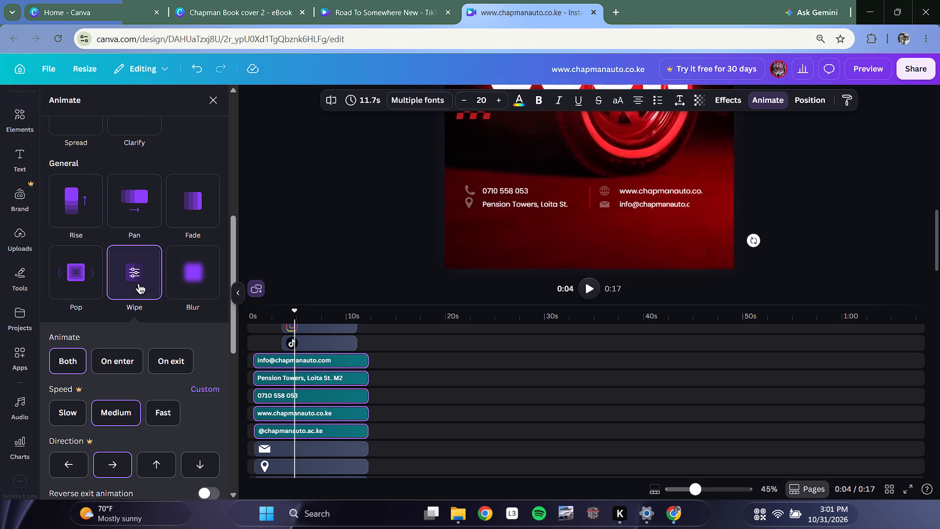
left_click(124, 364)
left_click(82, 365)
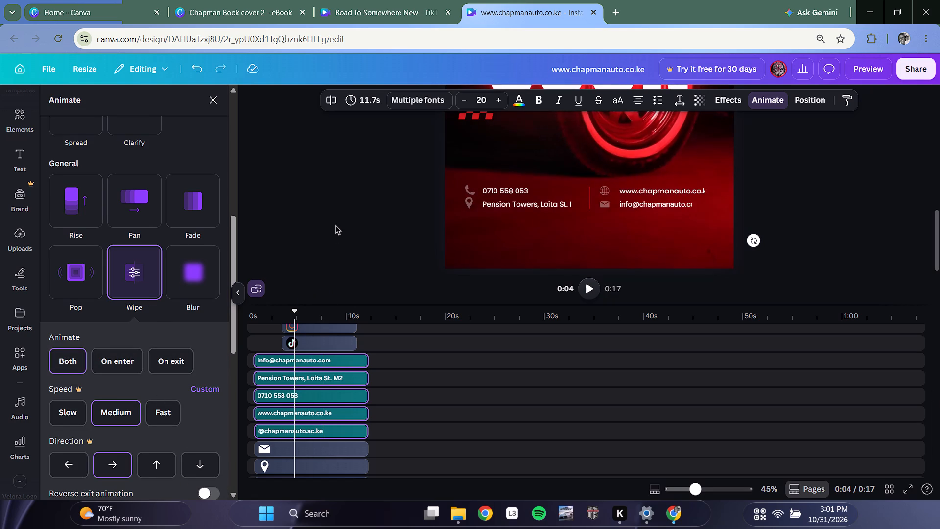
left_click(336, 225)
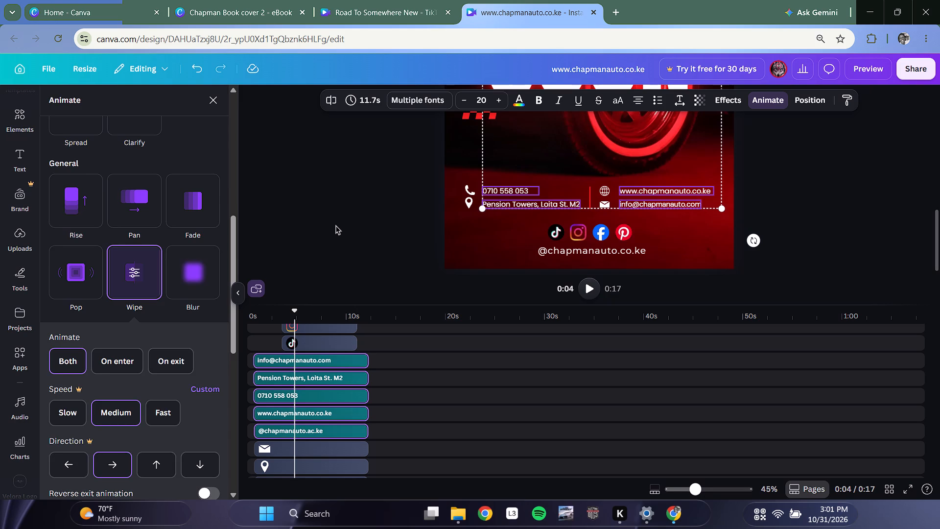
left_click(236, 284)
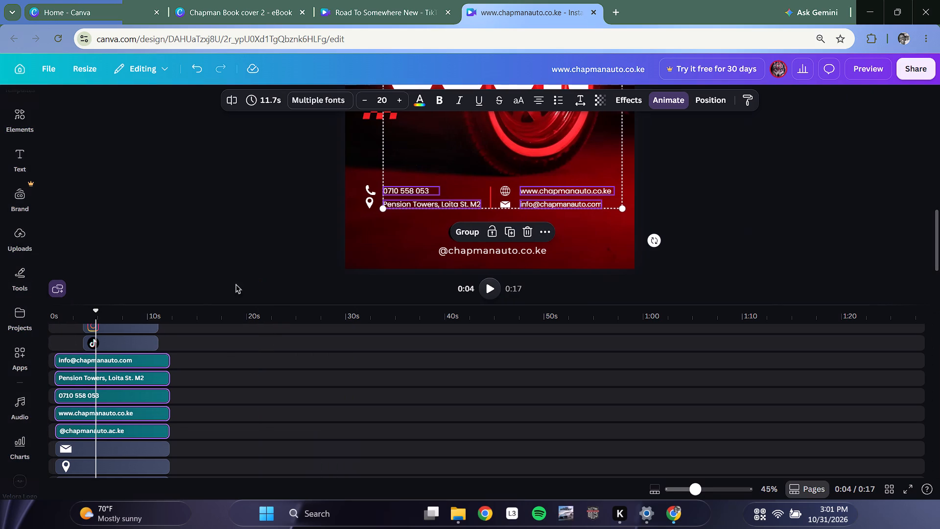
Apply the Wipe animation on both enter and exit to the Pinterest, Facebook, Instagram and TikTok icon clips.
scroll(134, 375, "down", 4)
scroll(144, 440, "down", 4)
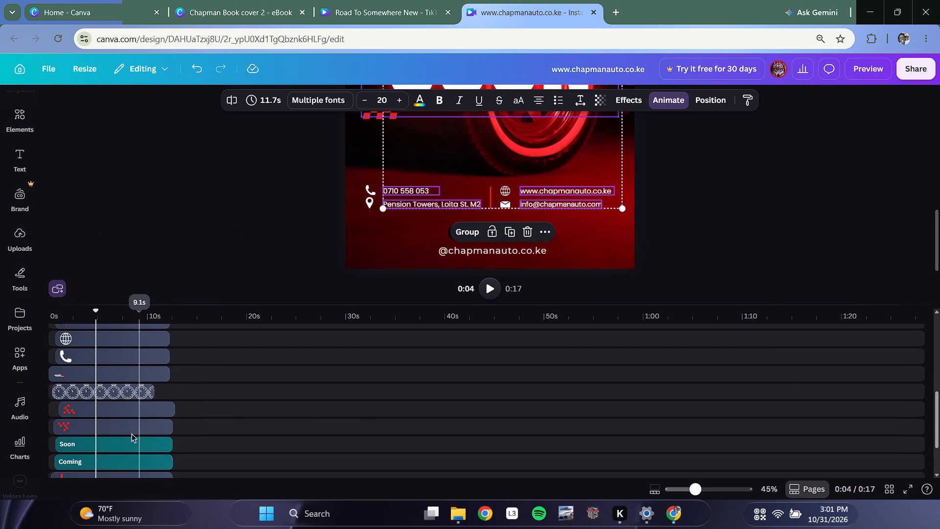
scroll(132, 432, "down", 1)
scroll(128, 424, "up", 17)
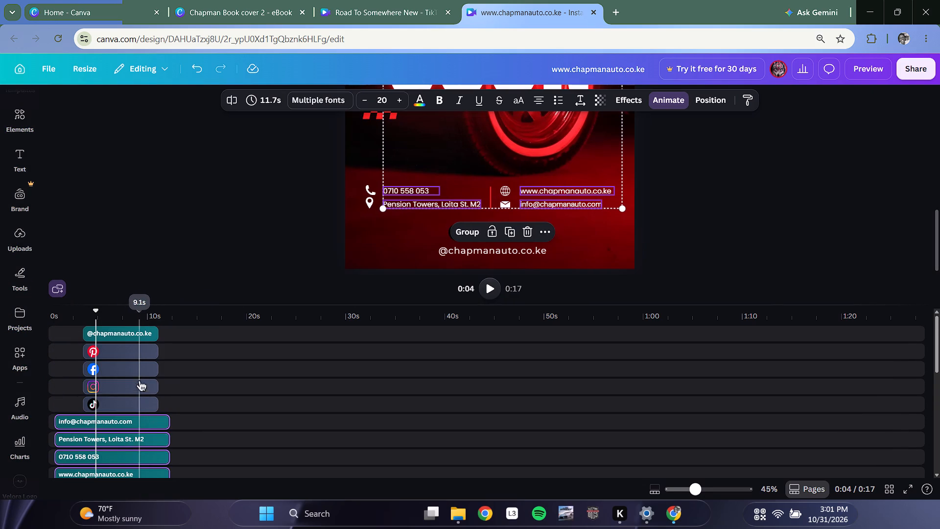
left_click(126, 348)
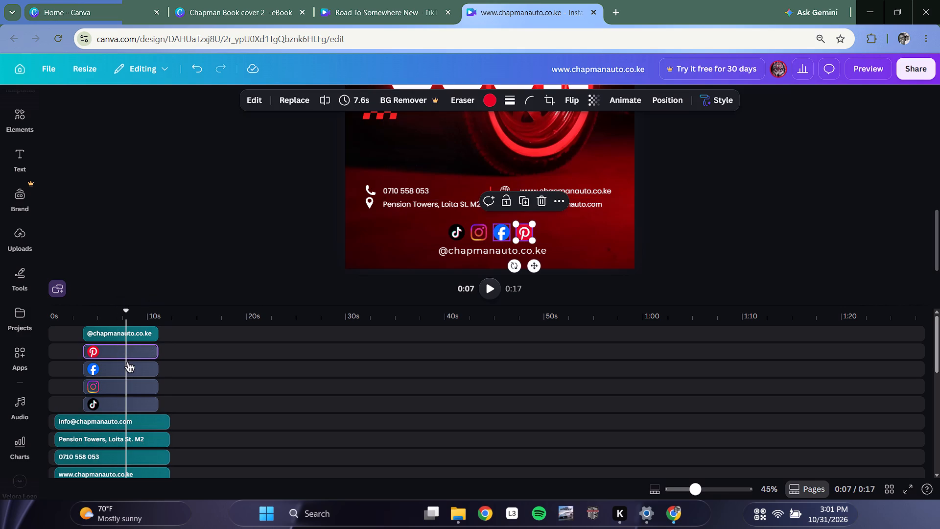
left_click(127, 365, "ctrl")
left_click(127, 384, "ctrl")
left_click(139, 400, "ctrl")
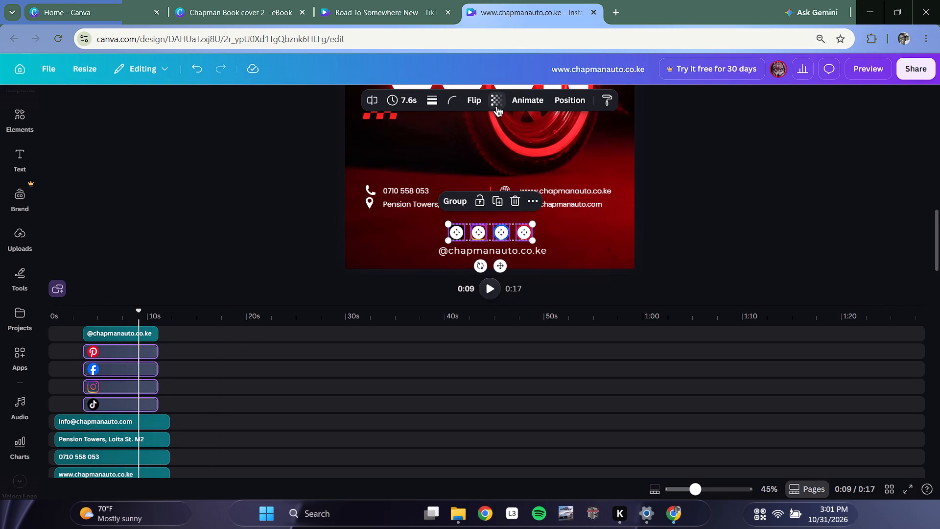
left_click(527, 95)
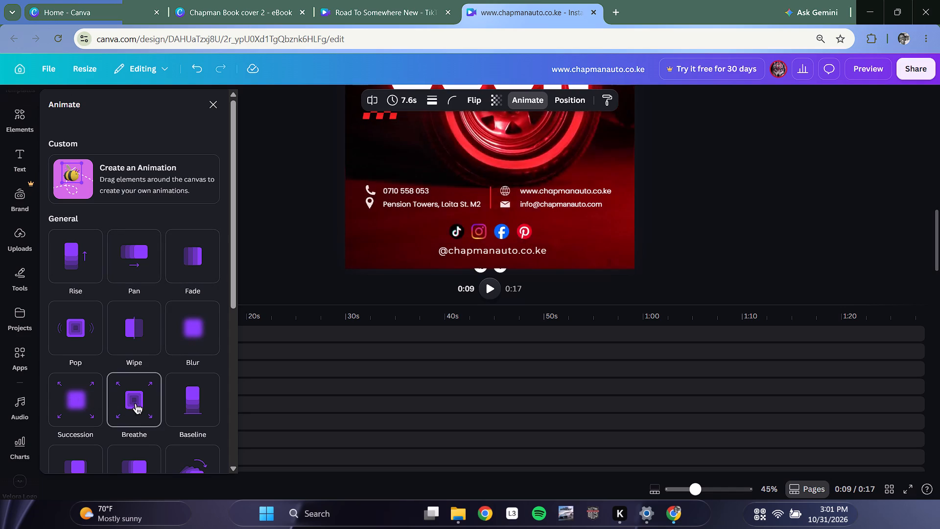
scroll(196, 404, "down", 1)
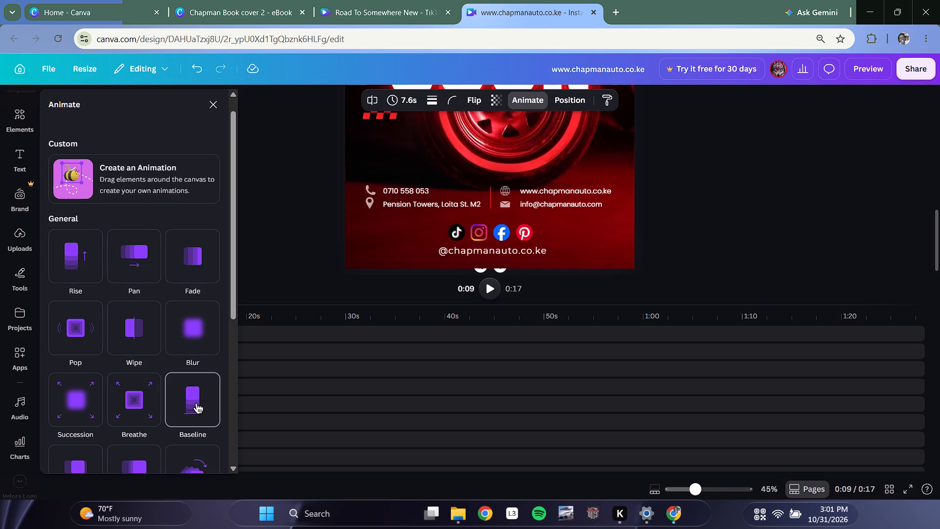
scroll(196, 404, "down", 3)
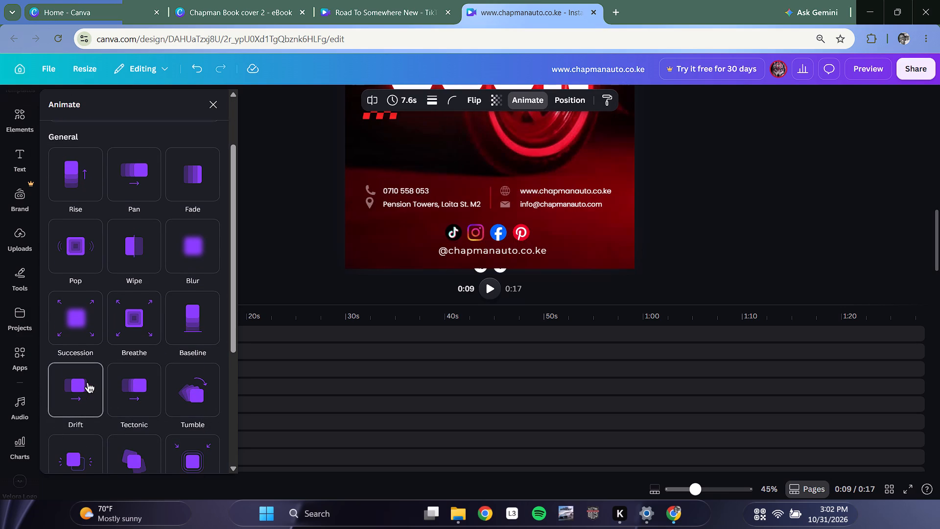
scroll(87, 383, "down", 5)
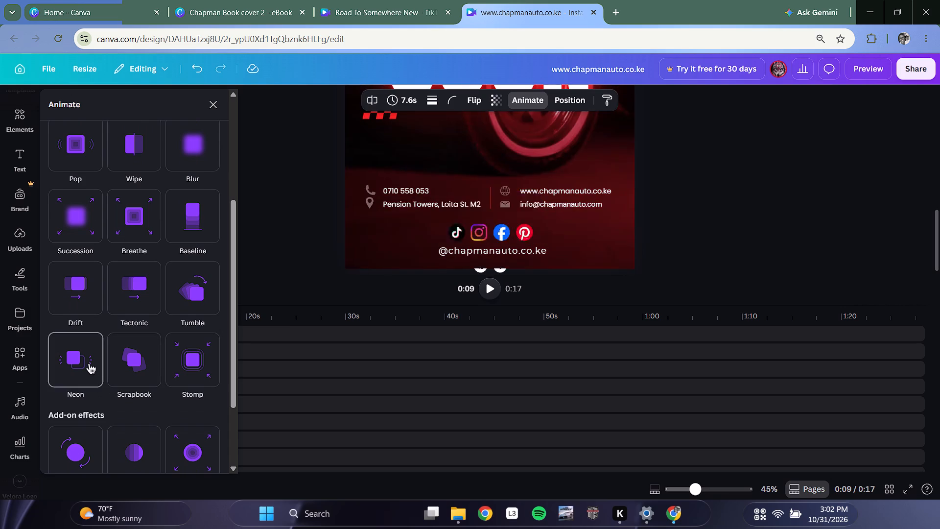
scroll(173, 385, "down", 3)
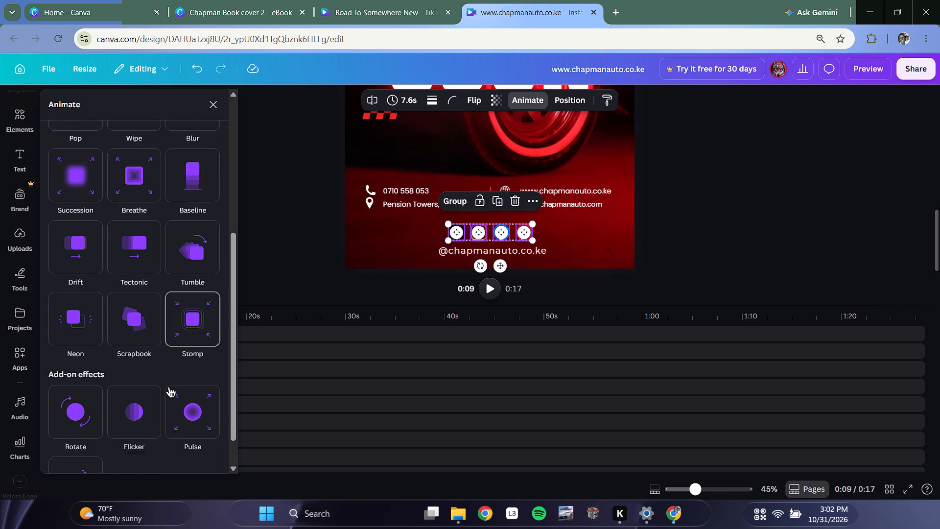
scroll(168, 387, "down", 1)
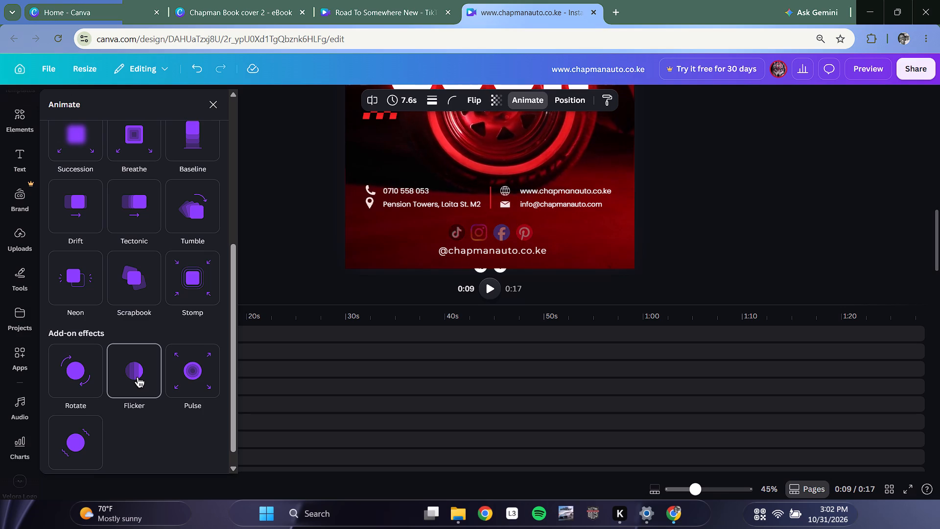
scroll(136, 378, "up", 8)
scroll(137, 376, "down", 7)
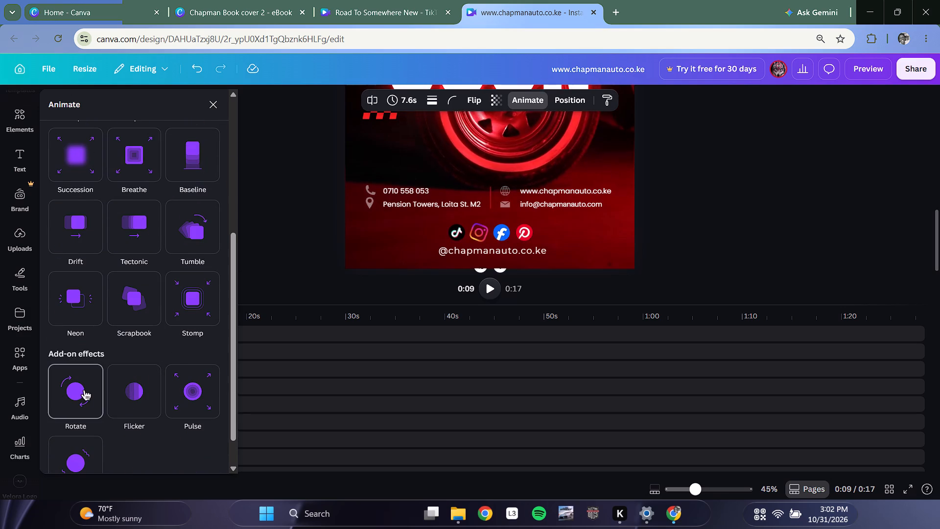
scroll(190, 308, "up", 4)
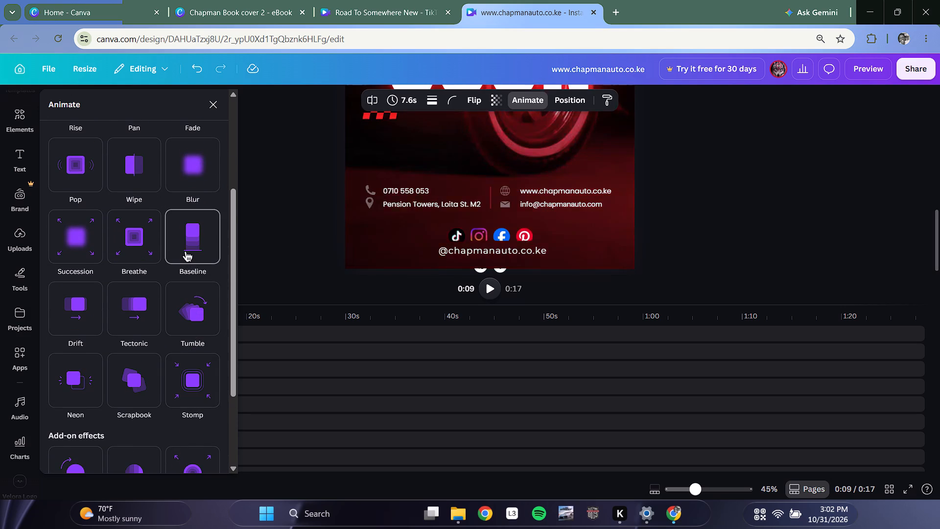
scroll(185, 252, "up", 3)
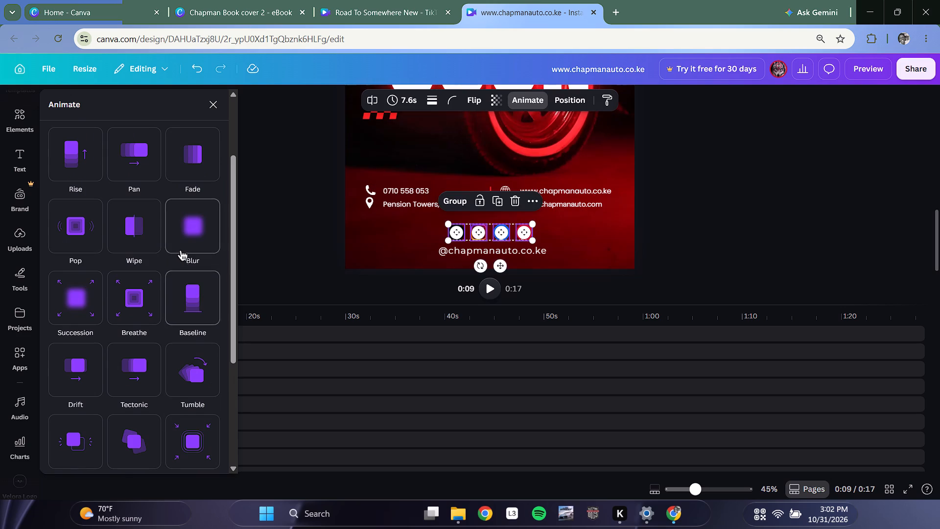
left_click(128, 237)
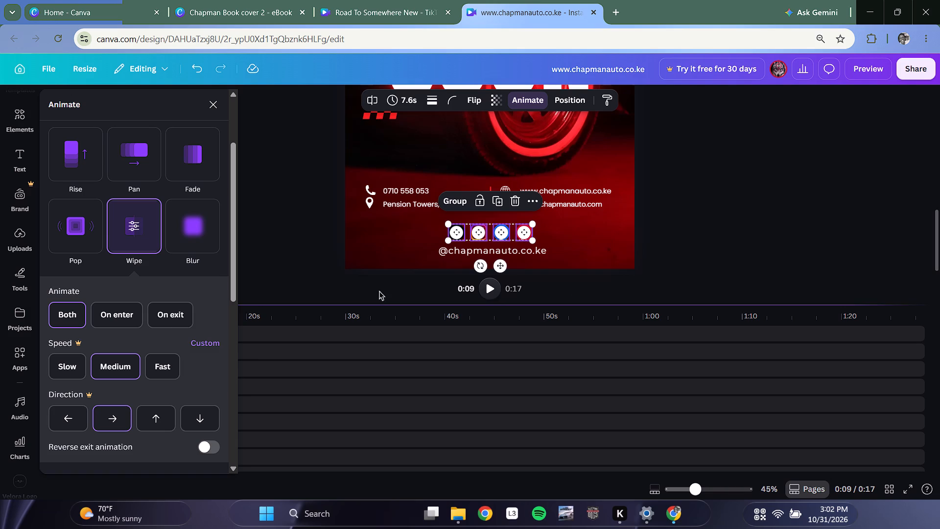
left_click(213, 105)
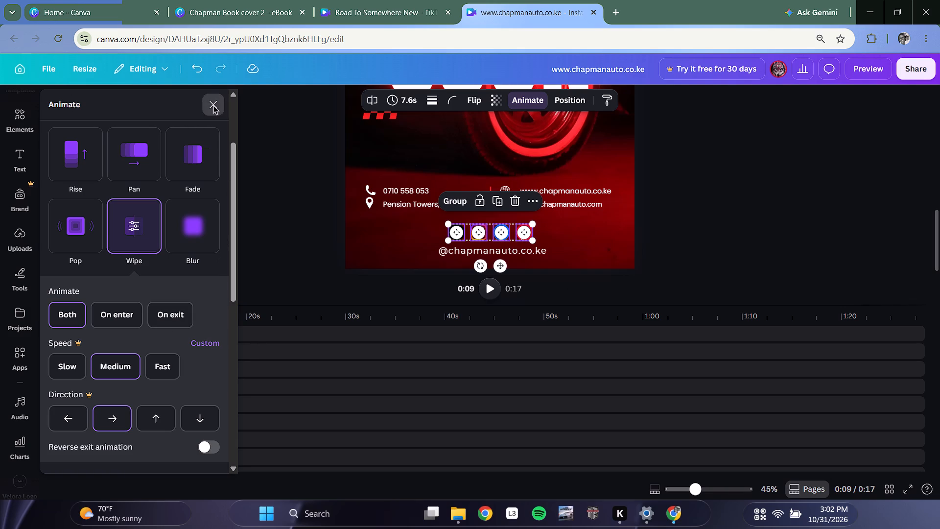
left_click(123, 333)
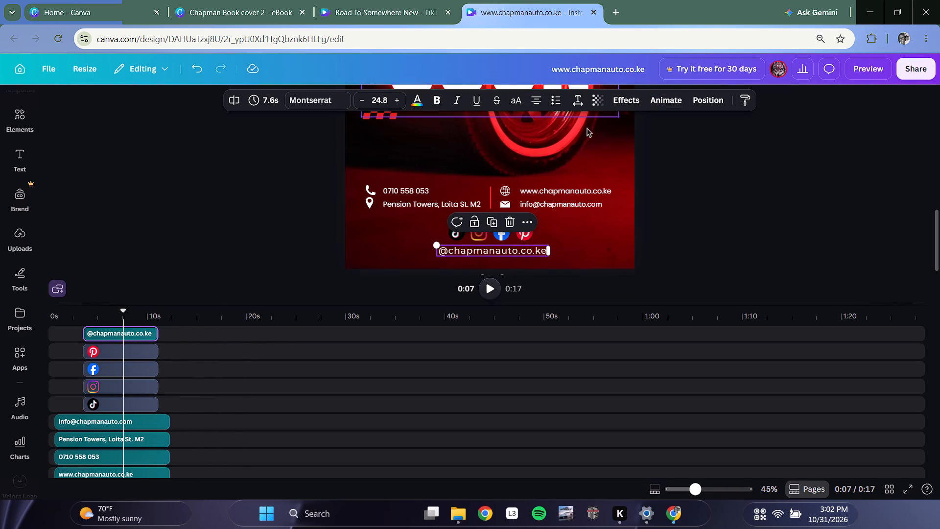
left_click(674, 100)
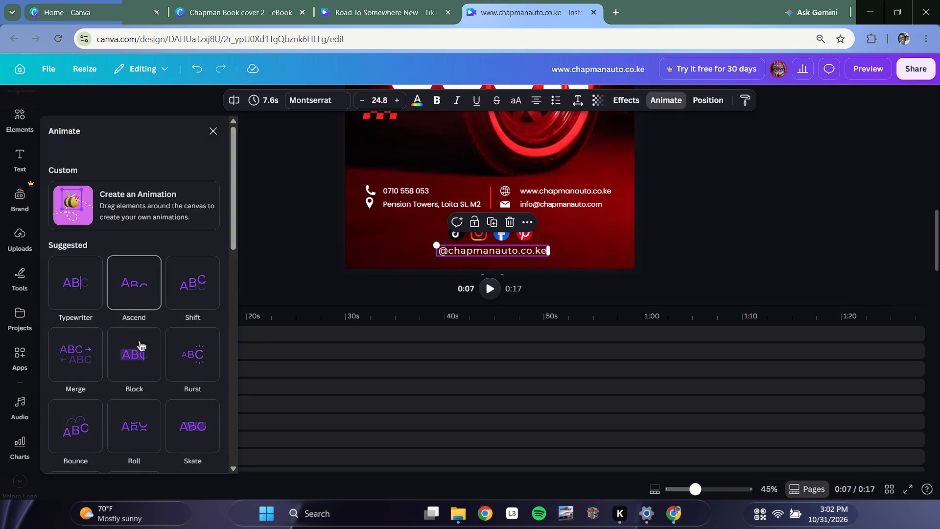
scroll(130, 400, "down", 7)
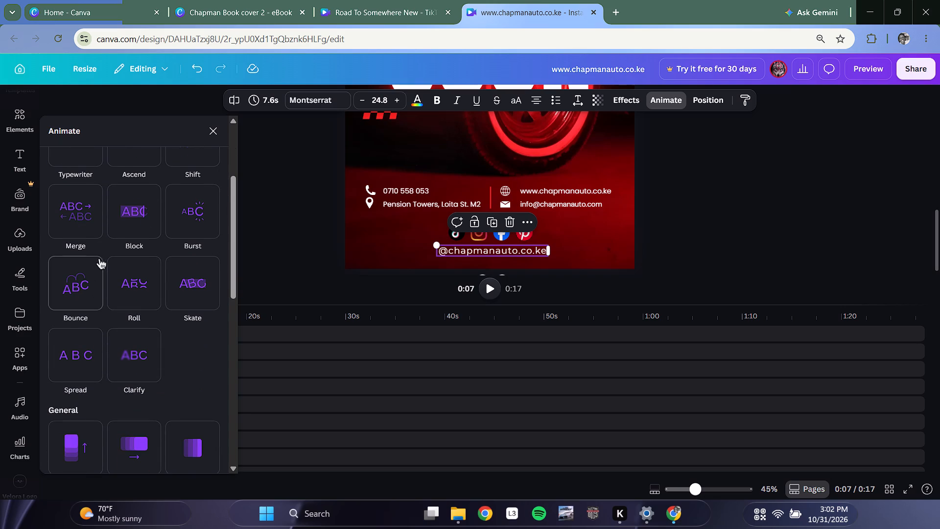
left_click(140, 295)
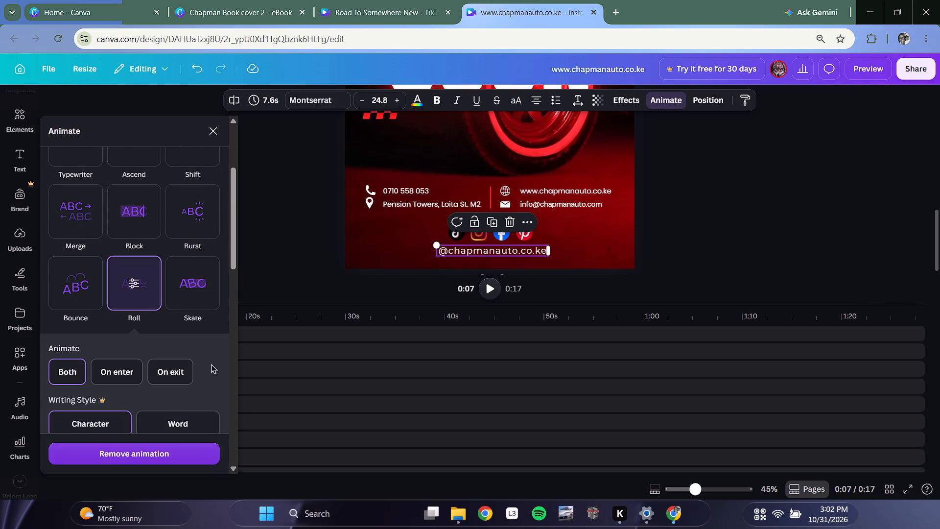
left_click(277, 259)
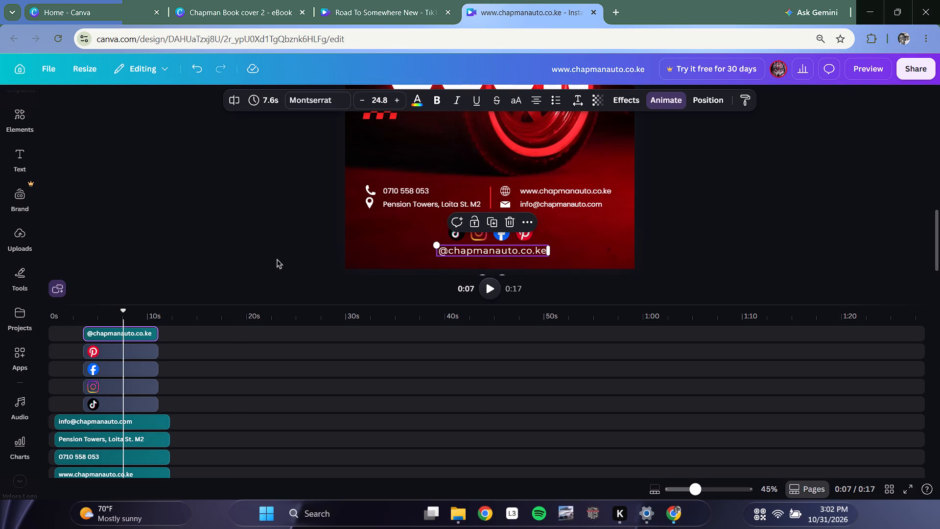
Preview the reel to check the animated contact and social details, and return to the editor.
scroll(154, 409, "down", 3)
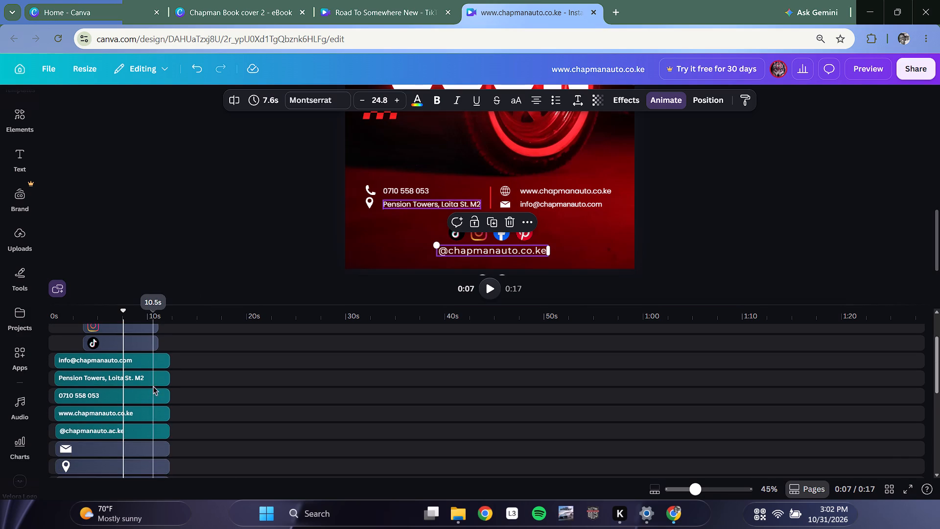
scroll(153, 386, "down", 5)
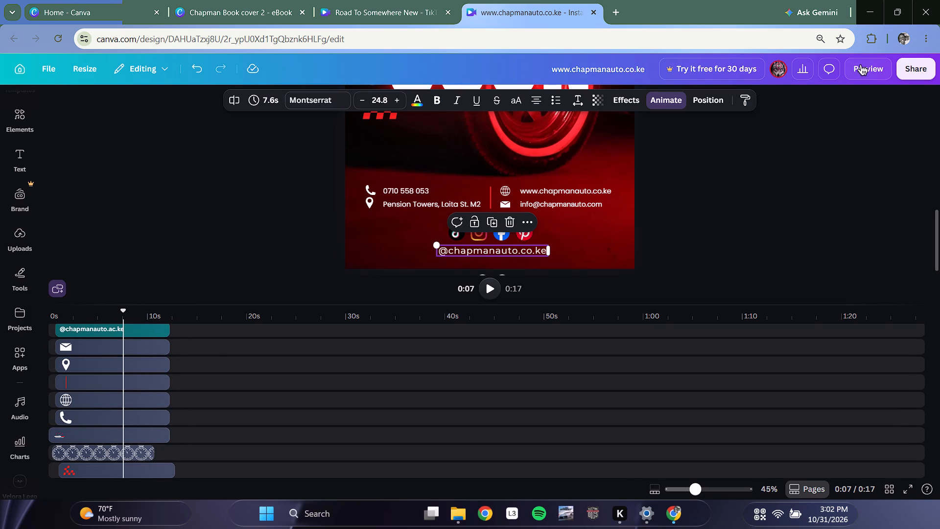
left_click(860, 65)
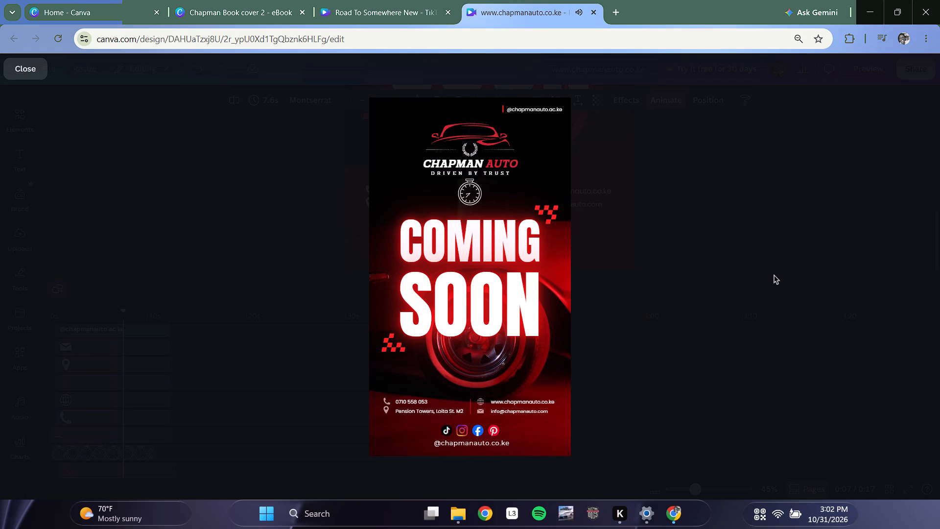
left_click(774, 275)
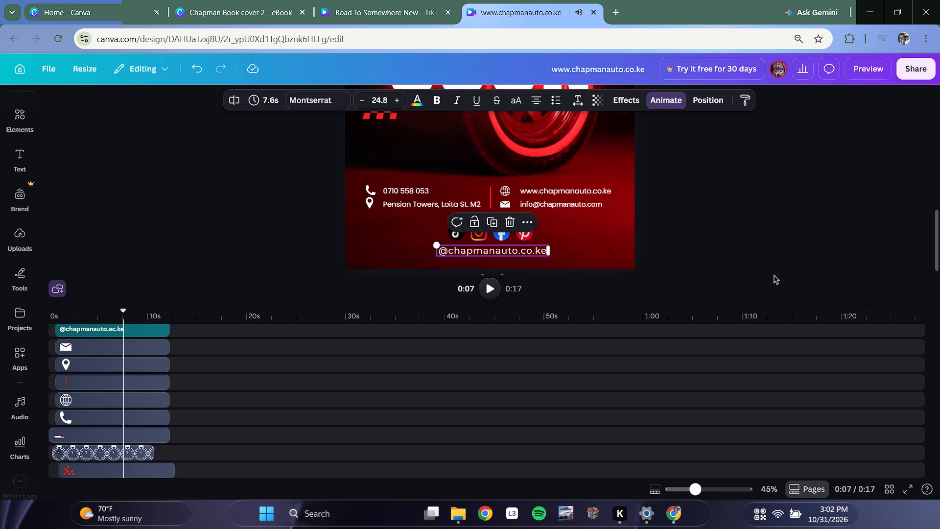
Examine the Coming Soon page, comparing the handle above the logo with the contact and social details at its foot.
scroll(591, 309, "up", 6)
scroll(674, 220, "up", 7)
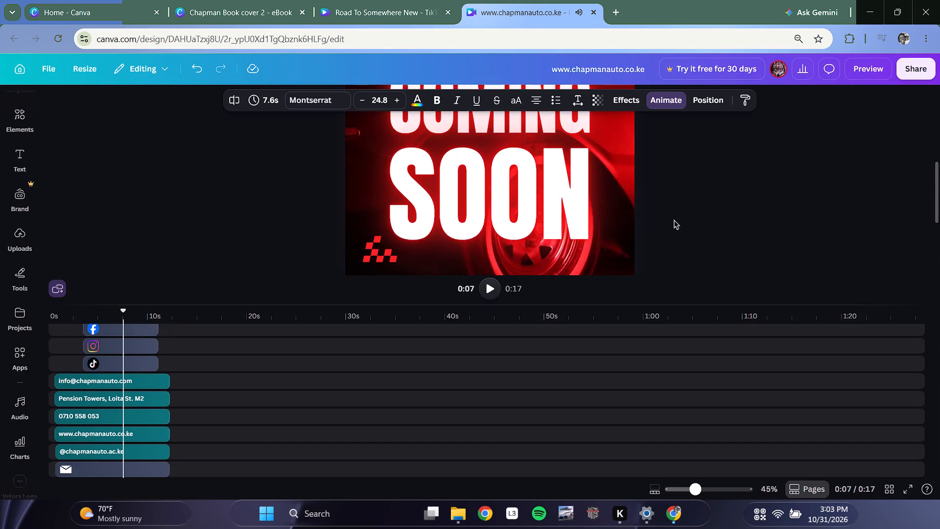
scroll(674, 220, "up", 7)
left_click(489, 166)
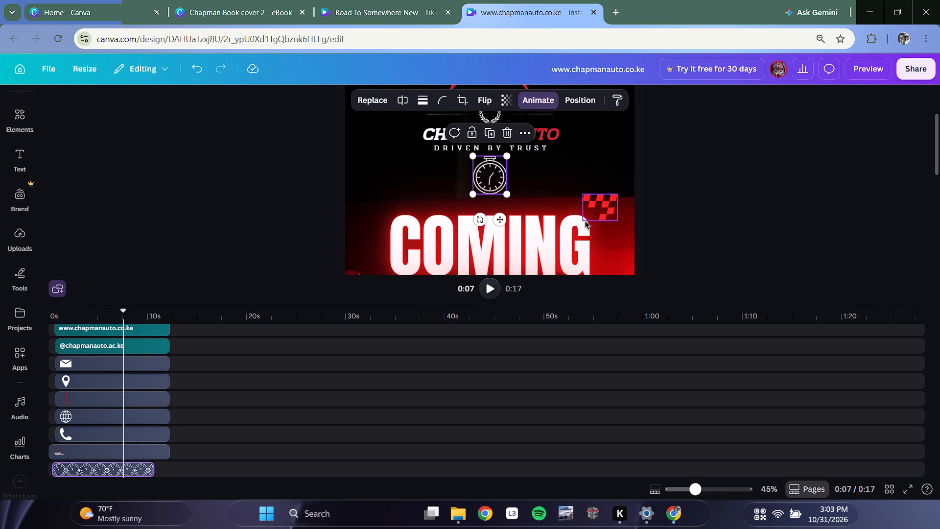
scroll(585, 220, "up", 4)
scroll(585, 220, "down", 1)
scroll(585, 220, "up", 2)
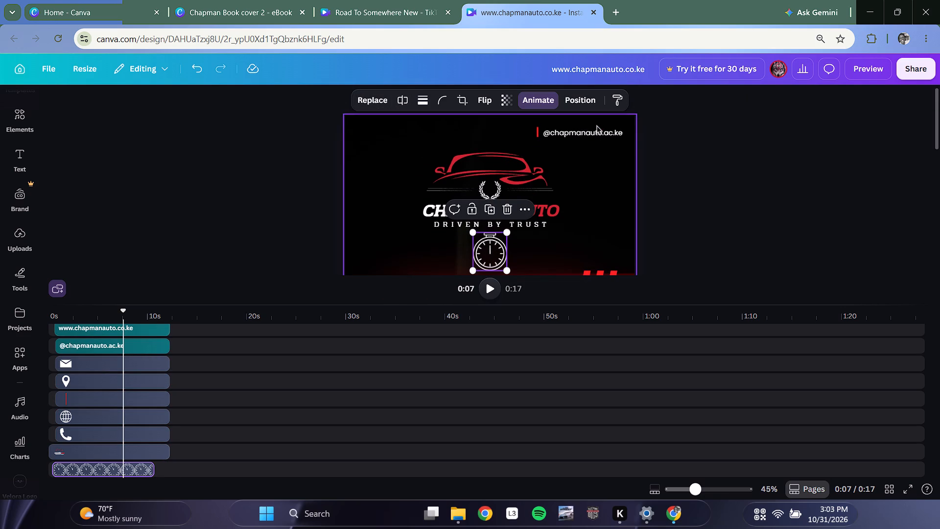
left_click(599, 134)
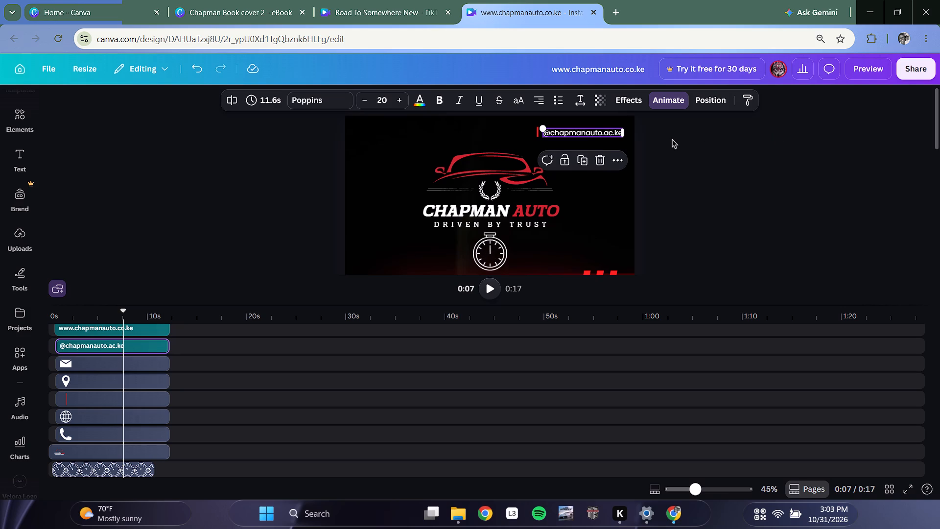
scroll(669, 153, "down", 5)
scroll(580, 179, "down", 9)
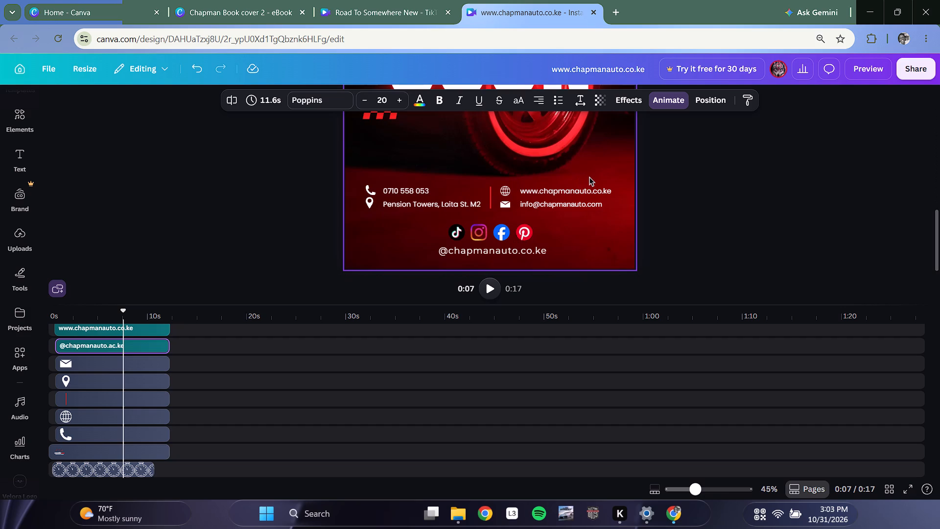
scroll(595, 171, "up", 19)
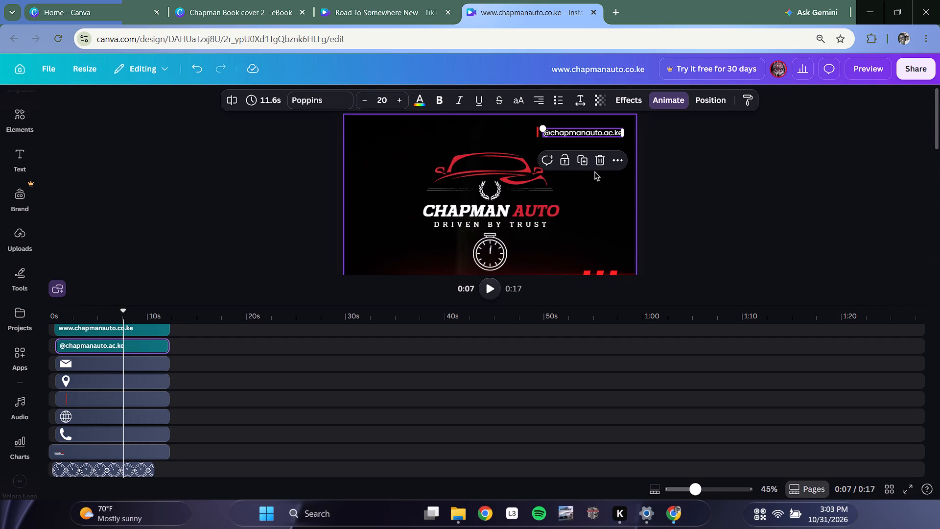
scroll(595, 171, "up", 1)
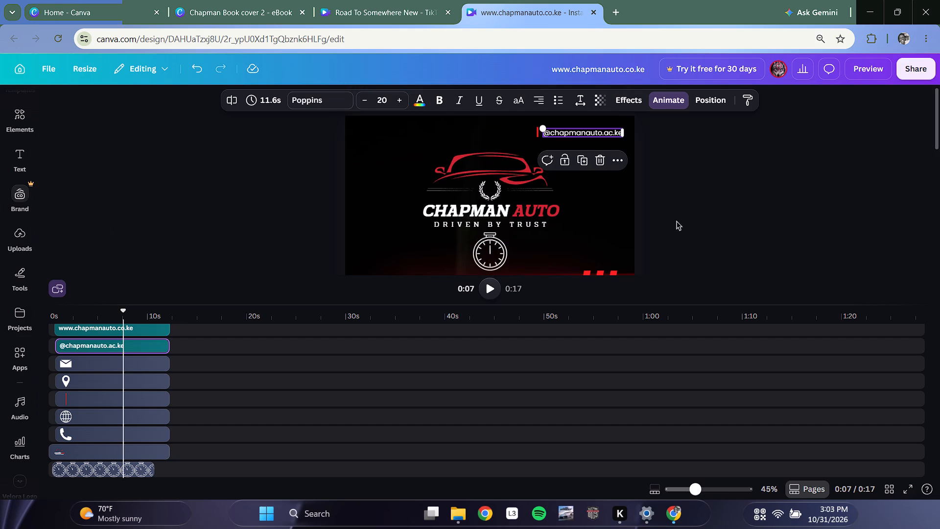
double_click(596, 131)
left_click(623, 131)
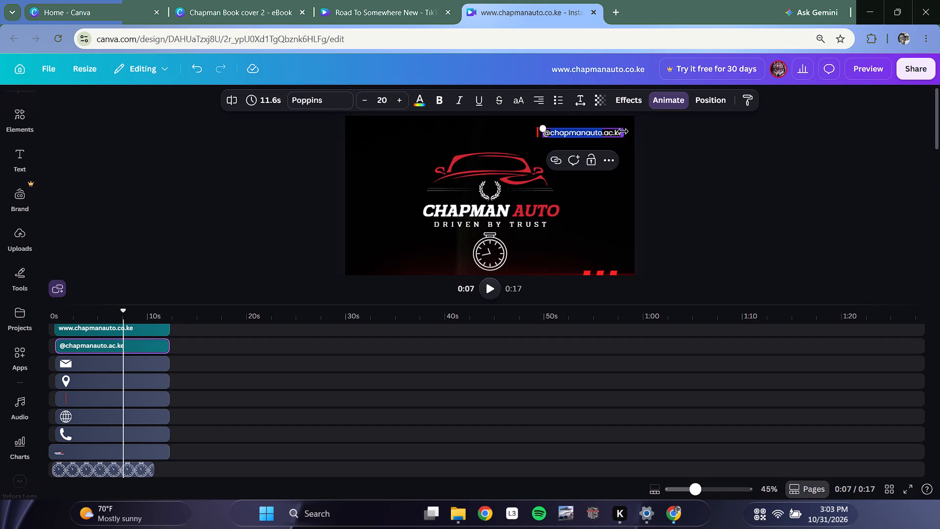
triple_click(610, 134)
type("DRI")
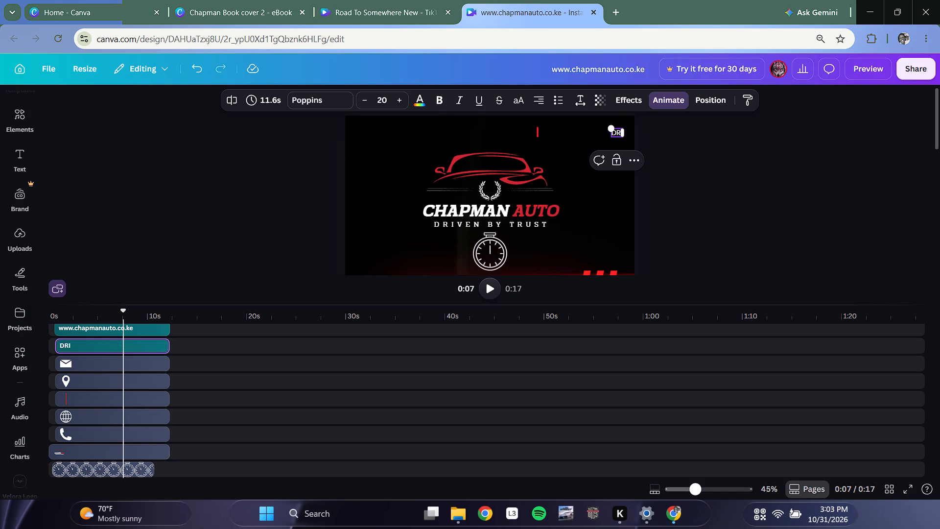
key("BackSpace")
key("BackSpace")
key("BackSpace")
key("BackSpace")
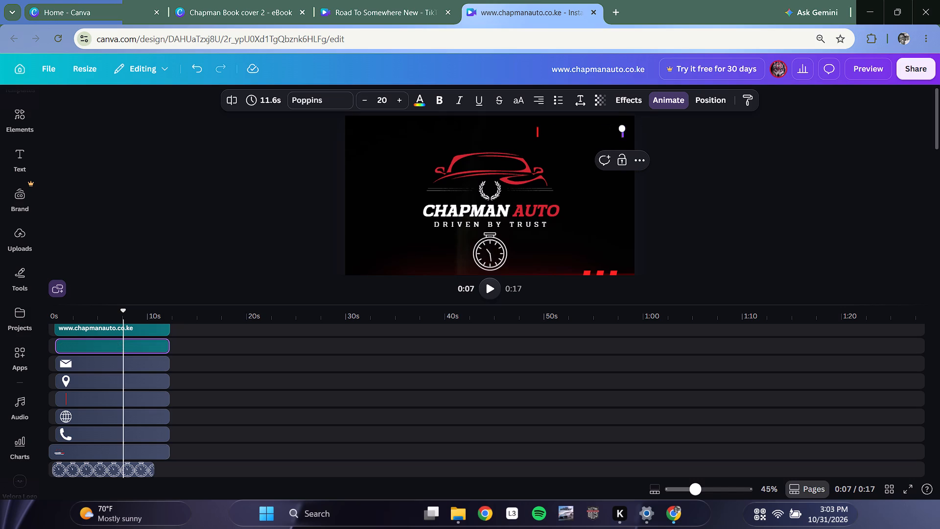
left_click(686, 165)
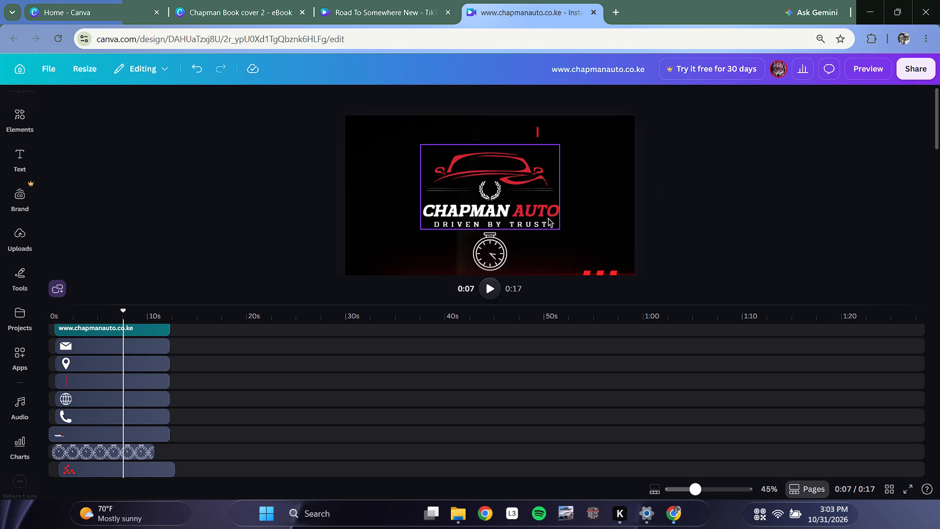
Ungroup the Chapman Auto logo and move its DRIVEN BY TRUST tagline up to the page's upper-right corner, where the handle was.
left_click(529, 219)
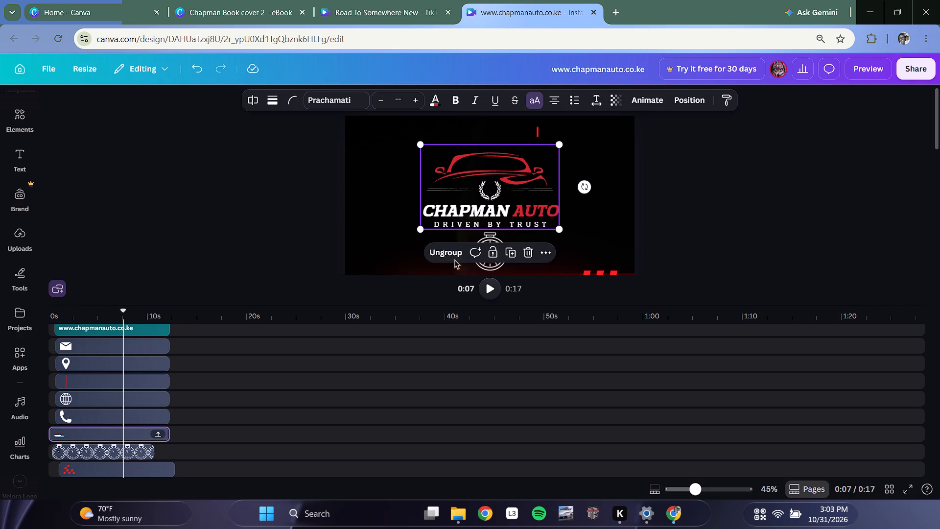
left_click(447, 254)
left_click(810, 219)
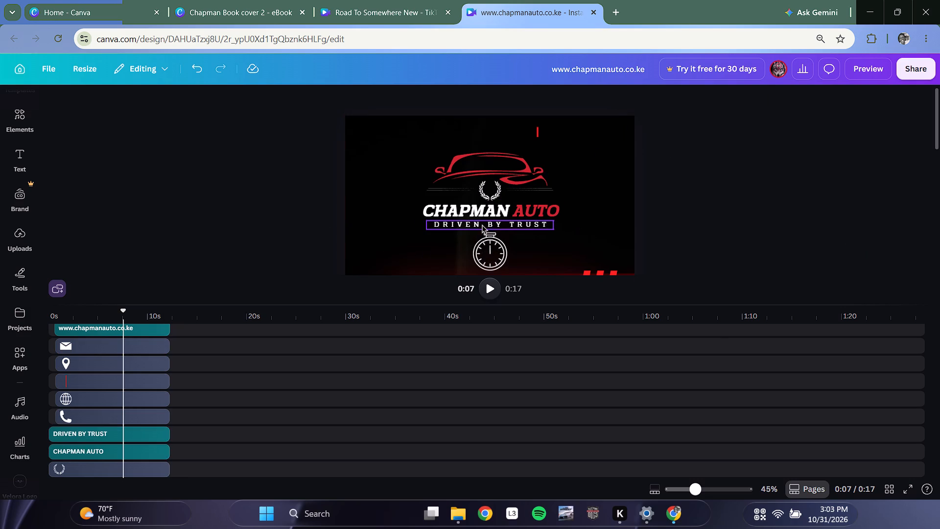
left_click_drag(484, 223, 582, 133)
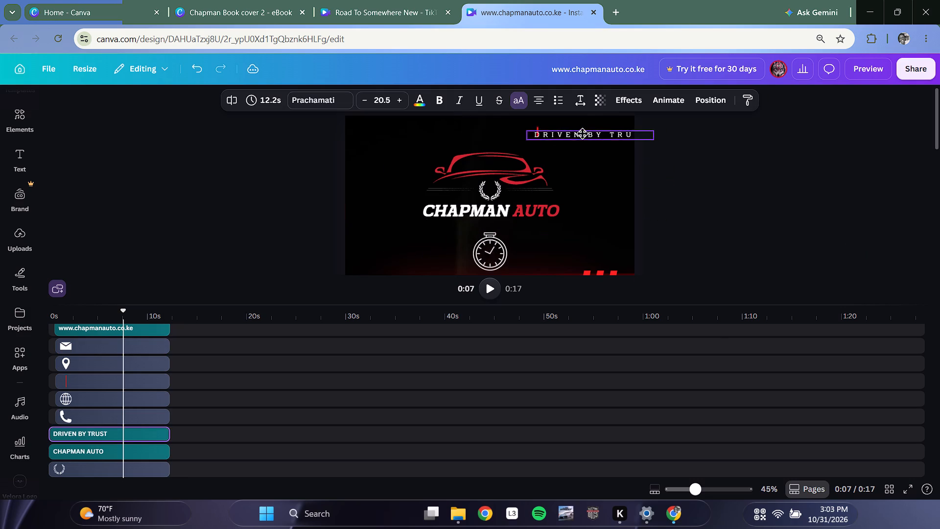
left_click_drag(582, 133, 559, 129)
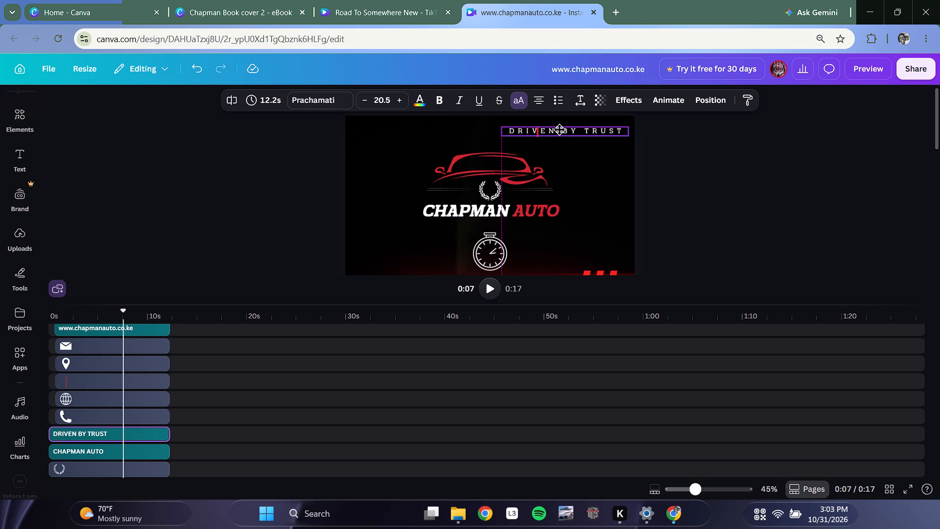
left_click_drag(559, 129, 560, 129)
Reposition the red vertical line just before the DRIVEN BY TRUST tagline, with both aligned at the top of the page.
left_click(537, 137)
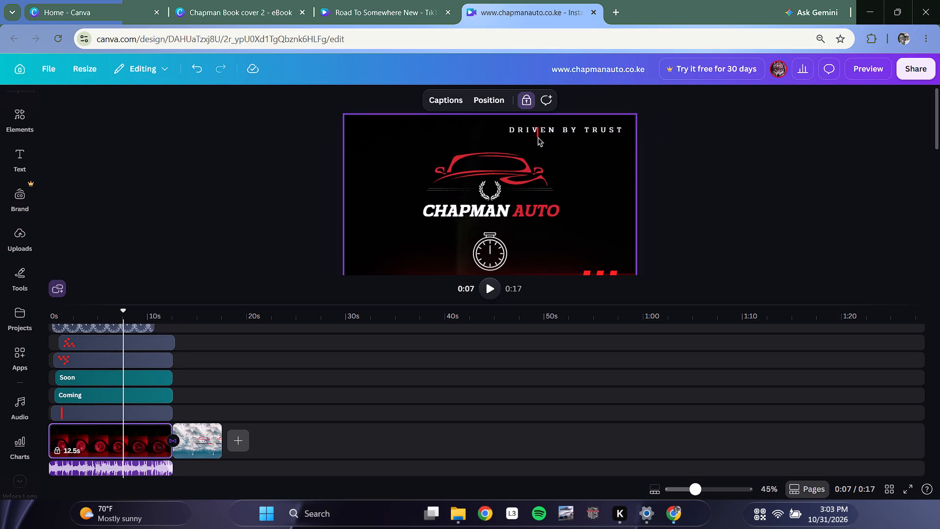
left_click(538, 137)
left_click_drag(558, 127, 576, 161)
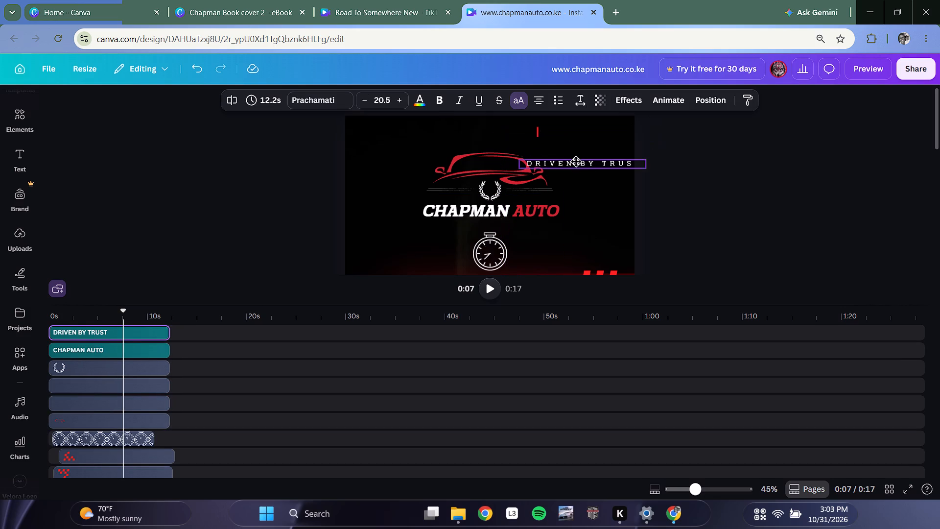
left_click_drag(576, 161, 576, 162)
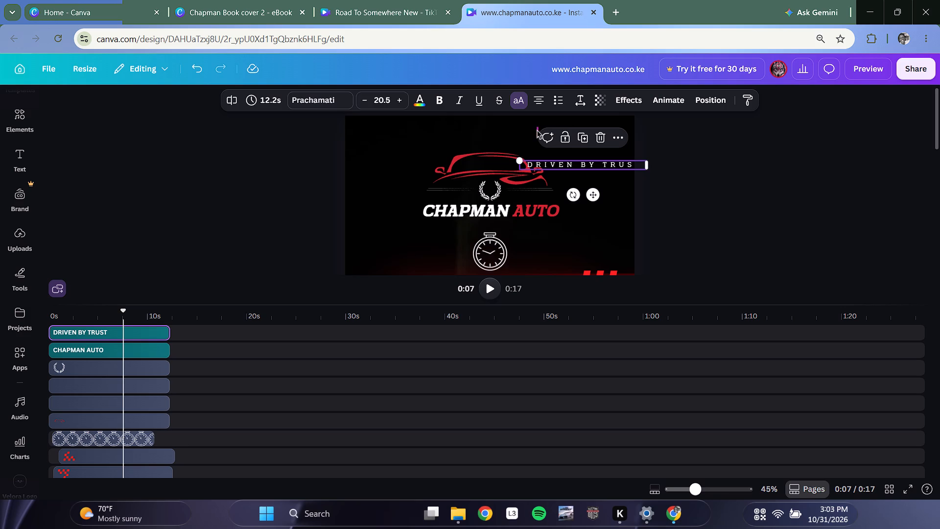
left_click_drag(537, 130, 487, 120)
left_click(587, 163)
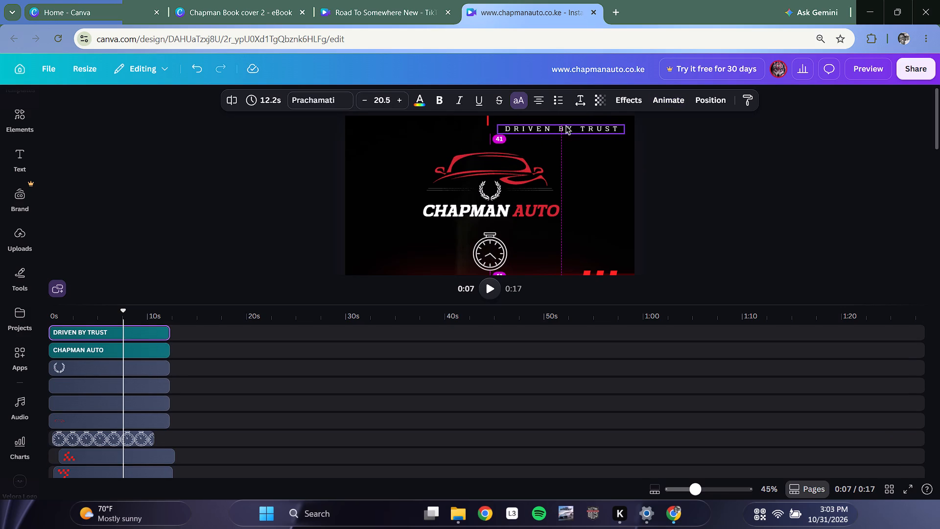
left_click_drag(487, 122, 496, 132)
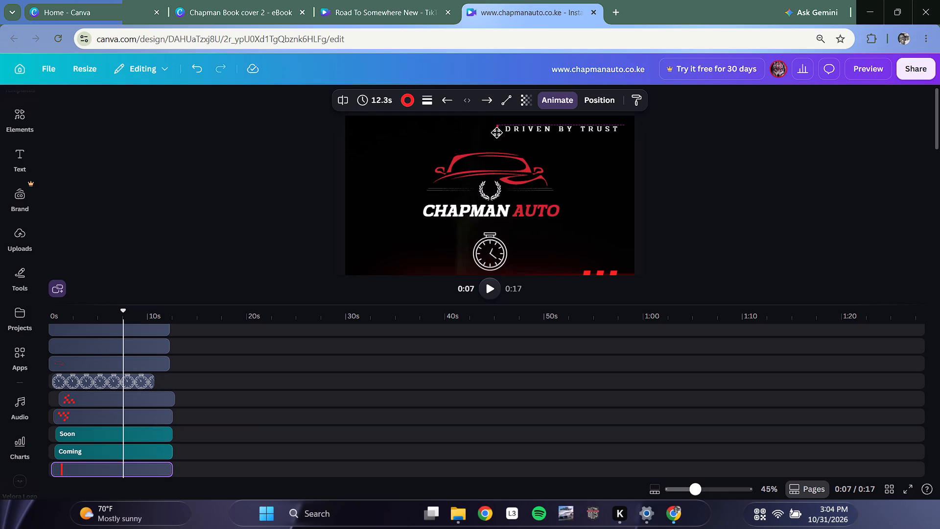
left_click_drag(496, 132, 498, 128)
left_click_drag(498, 128, 498, 129)
left_click(764, 123)
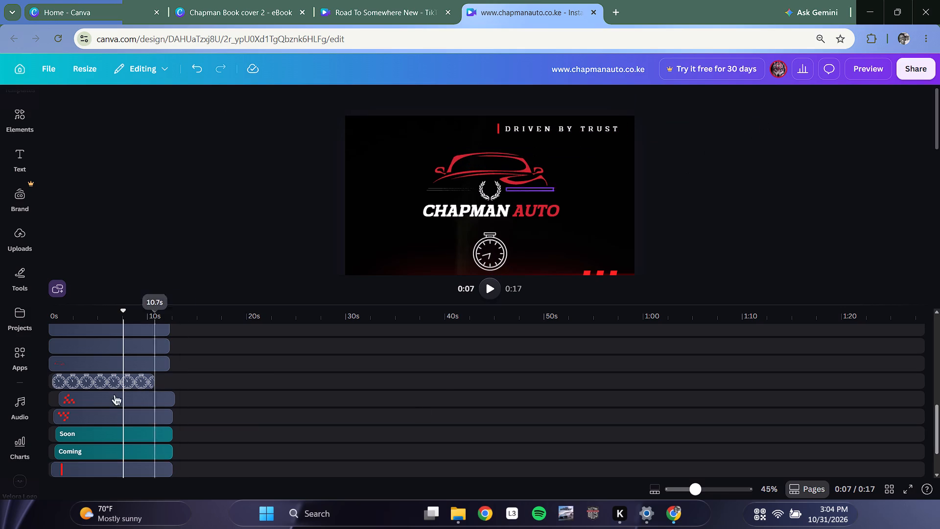
Examine the timeline clips of the red line and DRIVEN BY TRUST tagline against the contact and social clips.
left_click(495, 126)
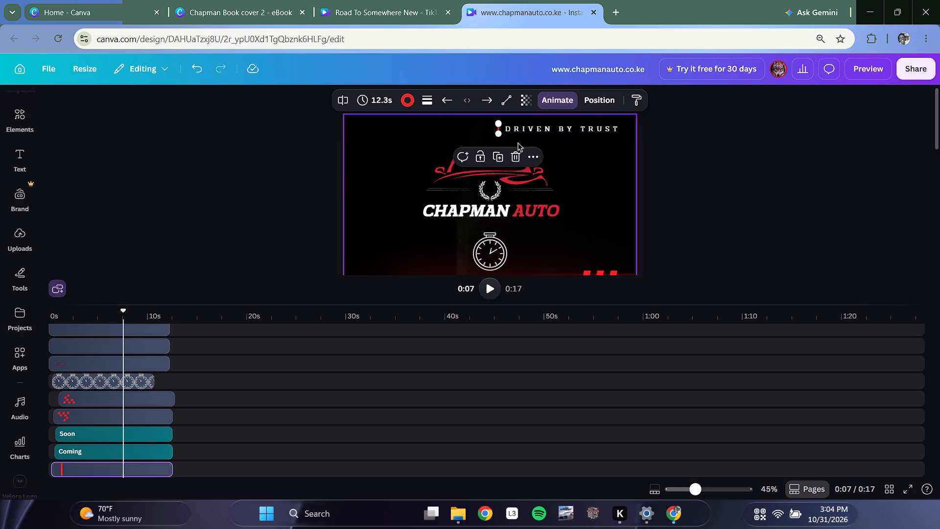
scroll(187, 451, "down", 2)
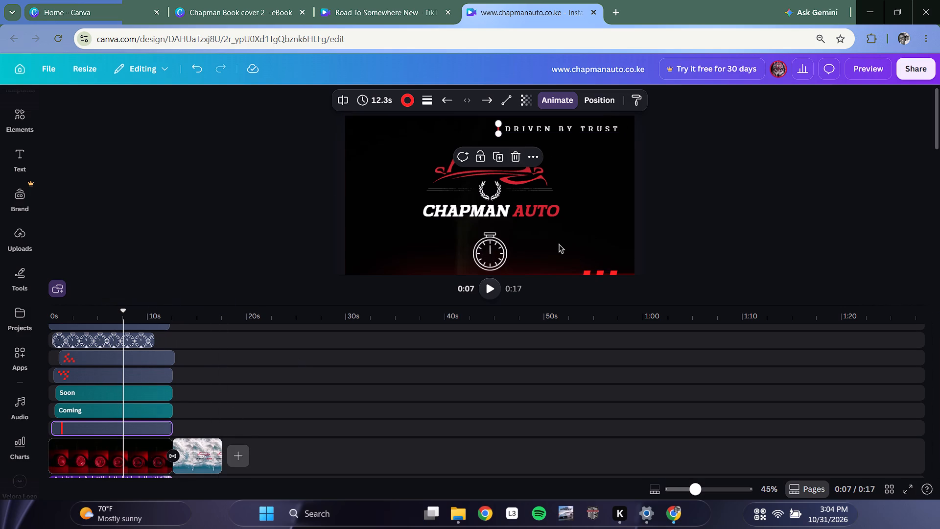
left_click(553, 131, "ctrl")
scroll(90, 375, "down", 1)
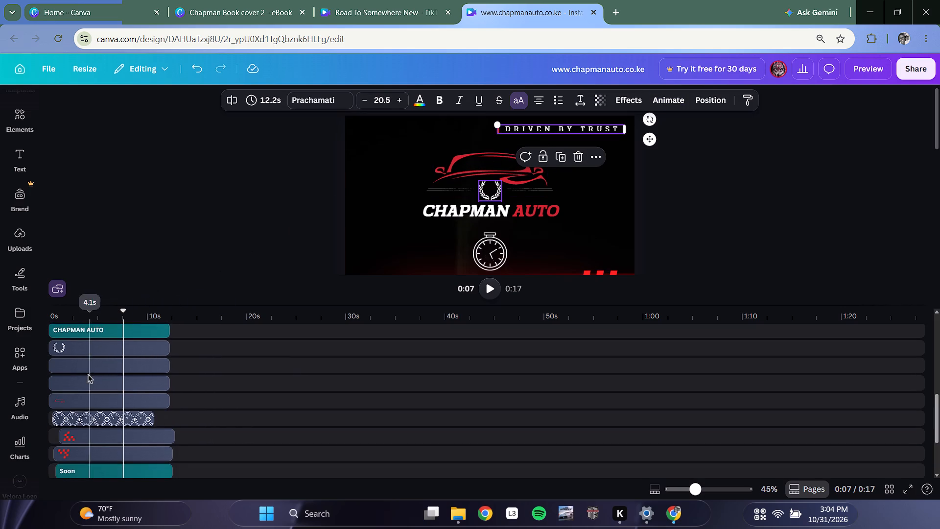
scroll(72, 356, "down", 4)
scroll(95, 406, "down", 1)
scroll(116, 394, "up", 1)
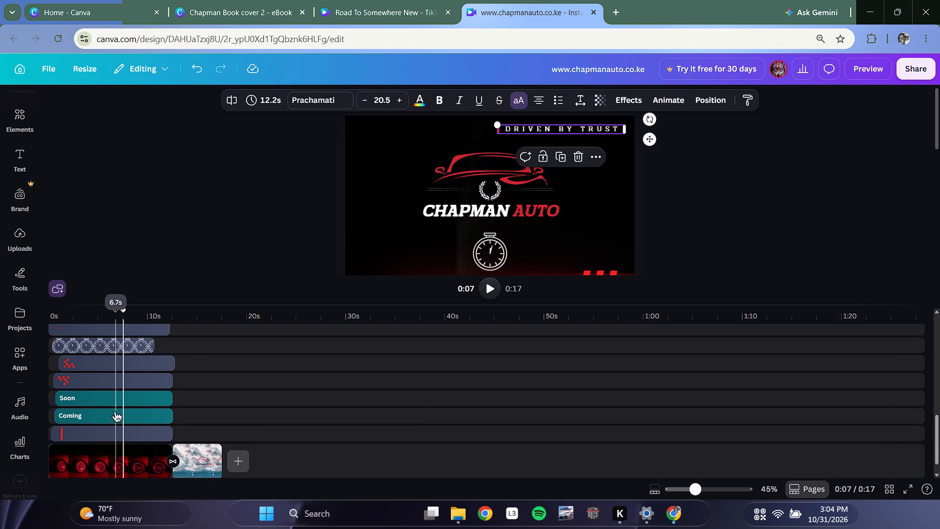
scroll(82, 440, "up", 6)
scroll(122, 404, "up", 10)
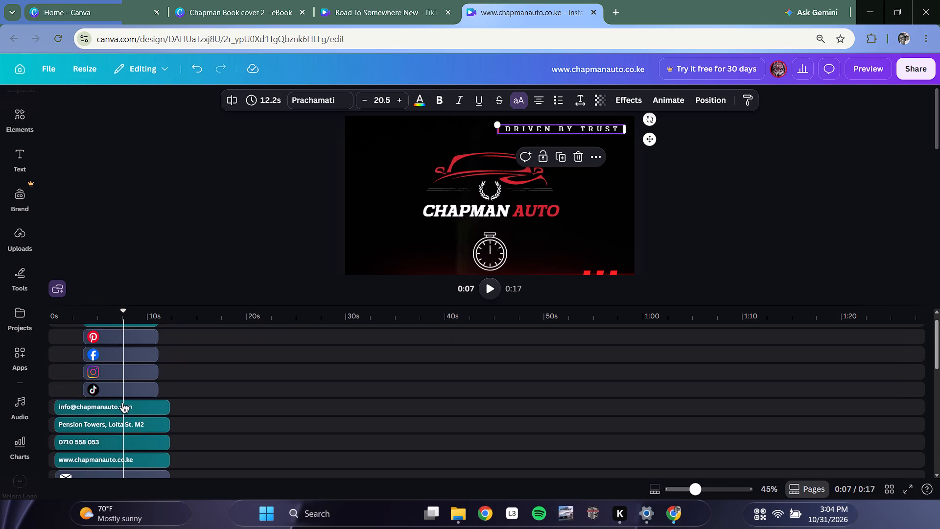
scroll(122, 403, "up", 6)
scroll(287, 362, "down", 3)
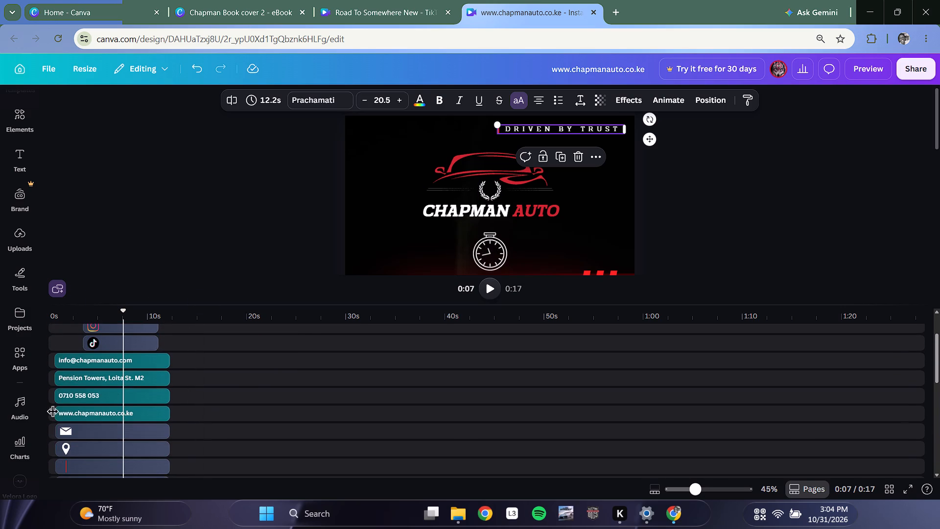
scroll(101, 401, "down", 7)
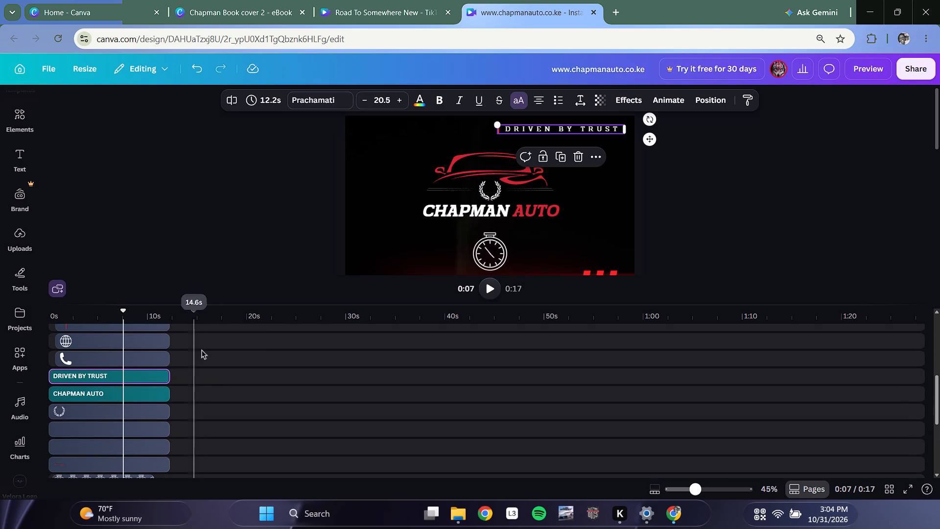
left_click(739, 193)
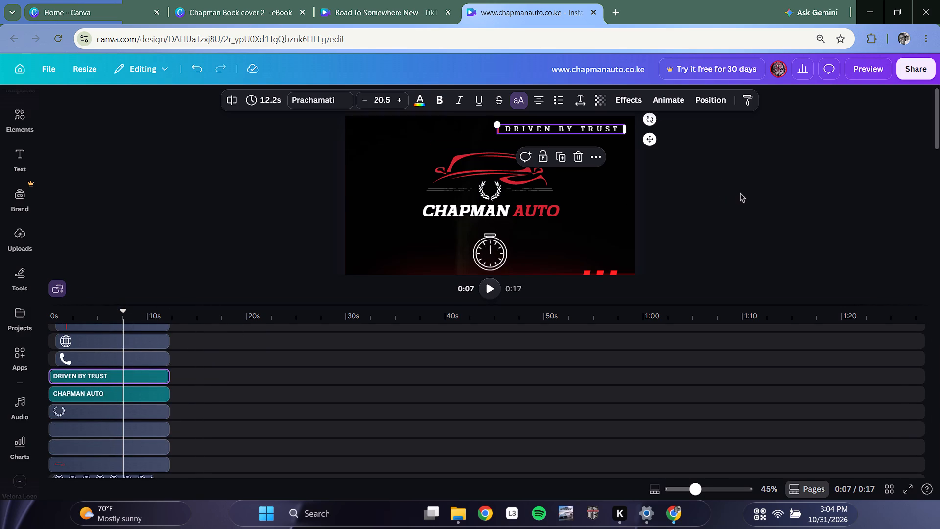
Trim the starts of the DRIVEN BY TRUST and red line clips together, shortening them to 9.9 s.
left_click_drag(475, 129, 564, 130)
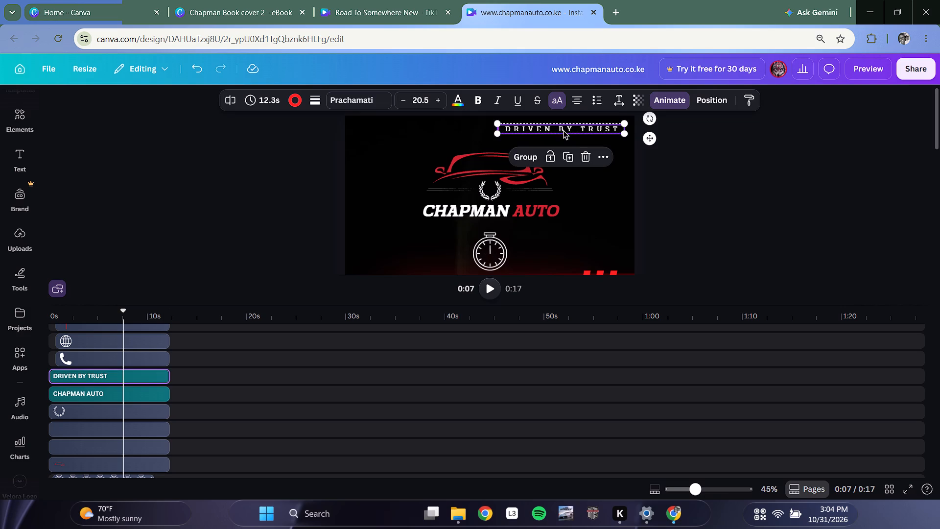
scroll(98, 386, "up", 10)
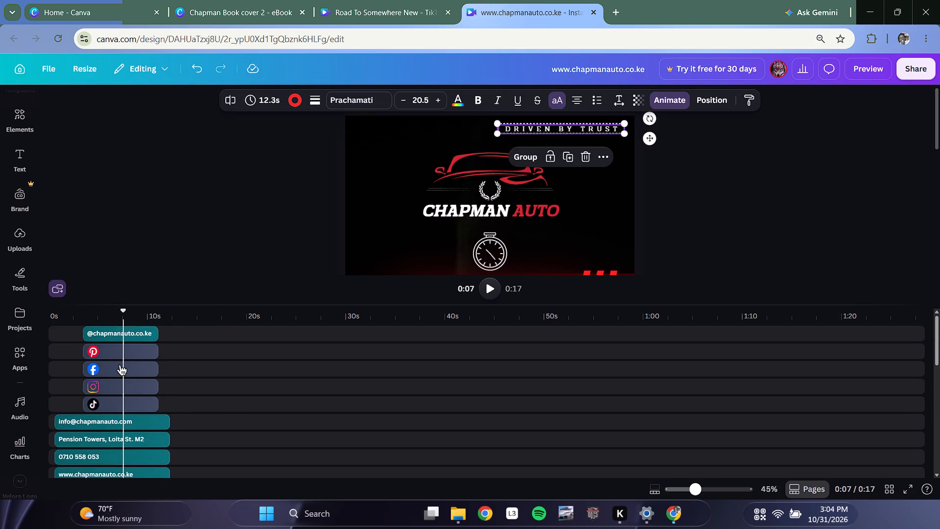
scroll(119, 365, "up", 5)
scroll(119, 365, "down", 17)
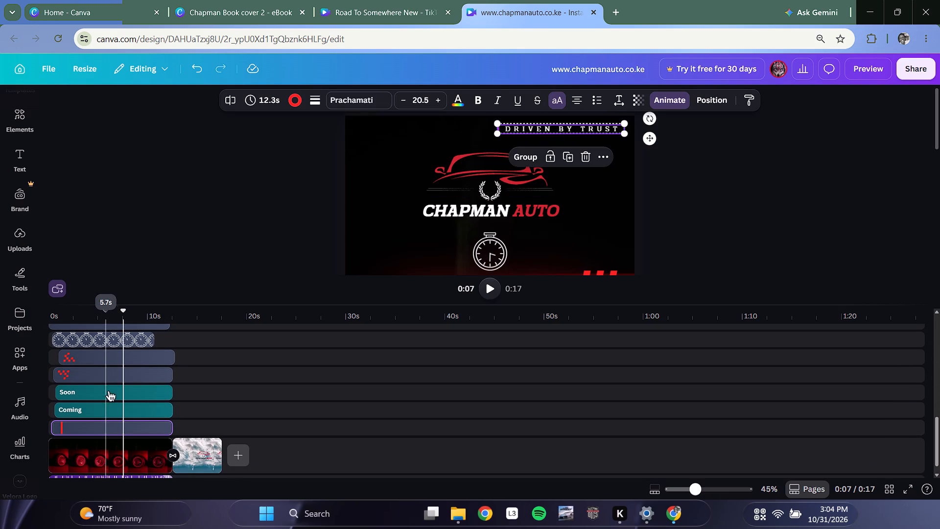
scroll(108, 391, "up", 6)
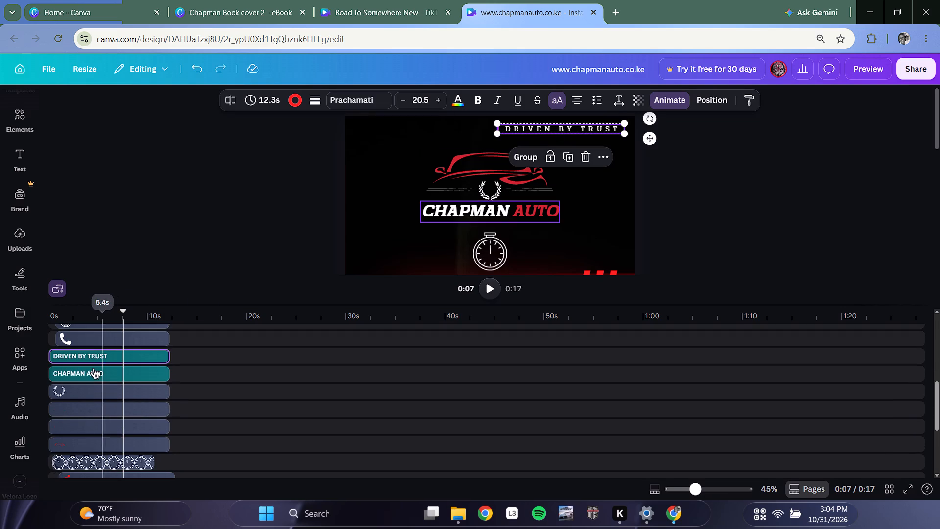
left_click_drag(54, 357, 58, 357)
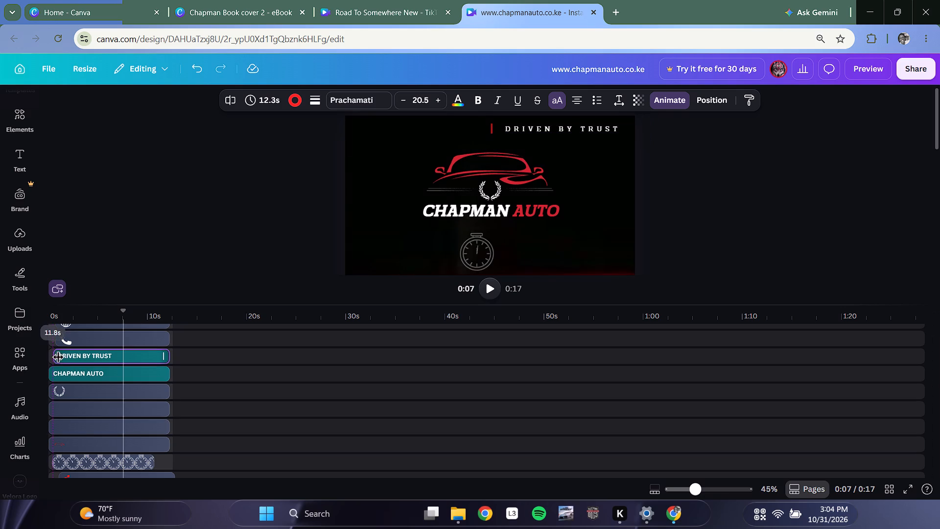
left_click_drag(58, 357, 77, 359)
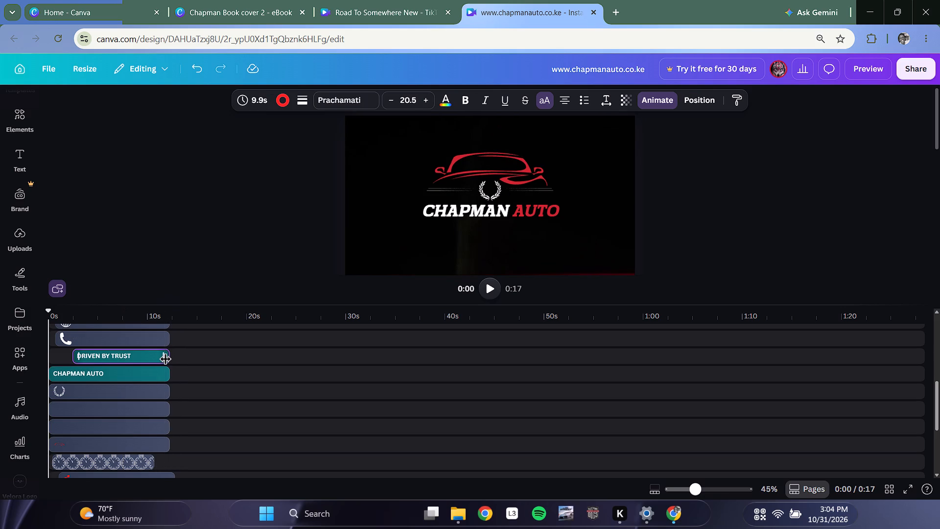
Trim the end of the DRIVEN BY TRUST clip so that it lasts 8.7 s.
left_click(165, 359)
left_click_drag(165, 359, 154, 358)
Check when the tagline and red line enter by moving the playhead back through the Coming Soon page to about 2.4 s.
scroll(138, 377, "down", 5)
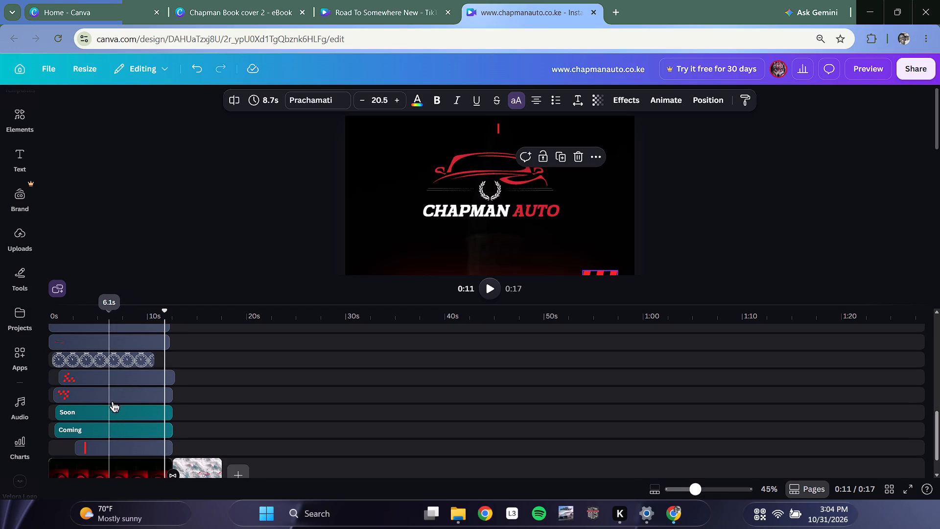
left_click(254, 174)
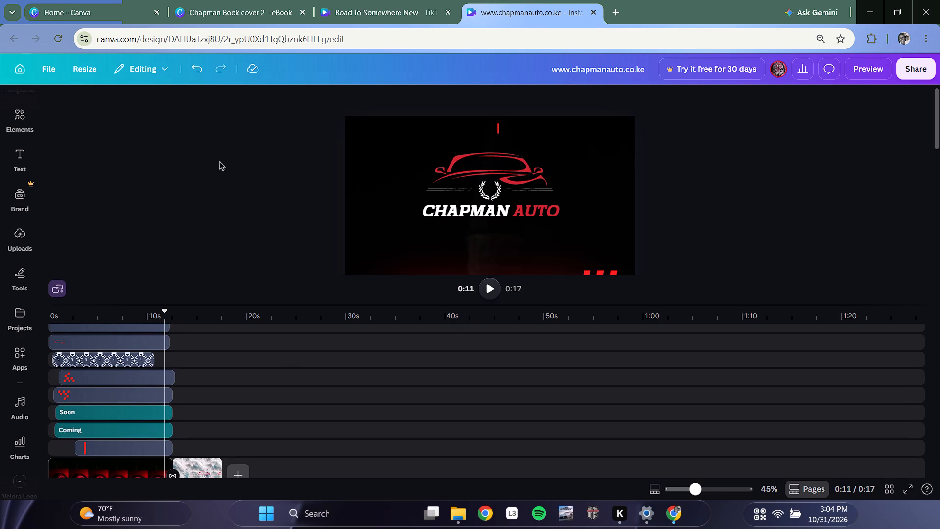
left_click(106, 317)
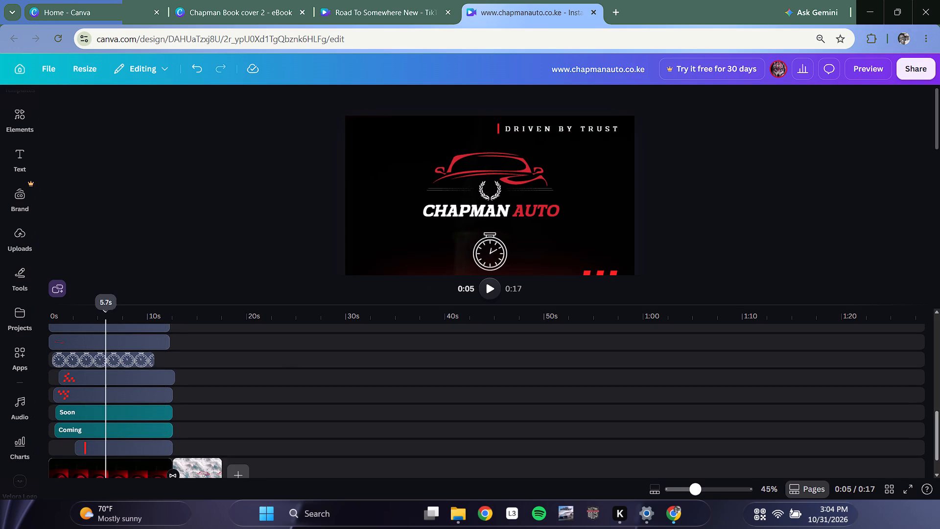
left_click(83, 311)
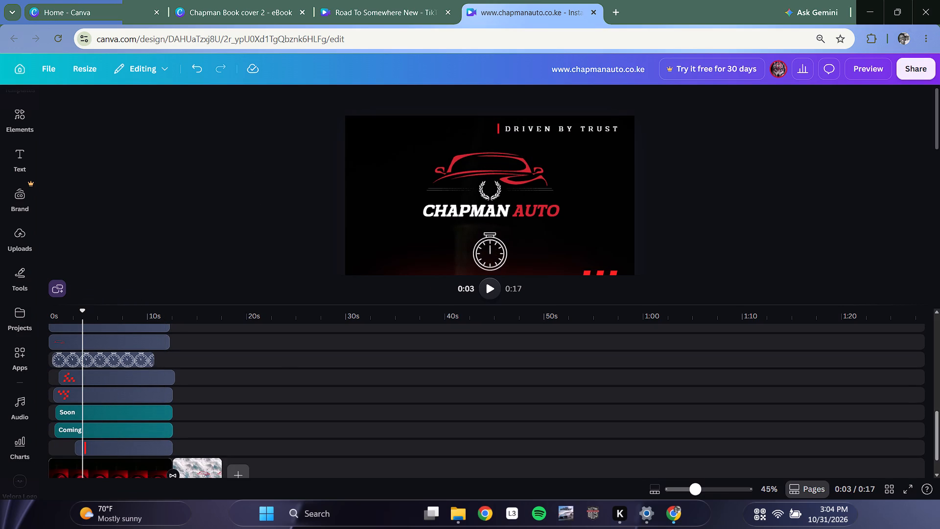
left_click(77, 310)
left_click_drag(87, 312, 76, 313)
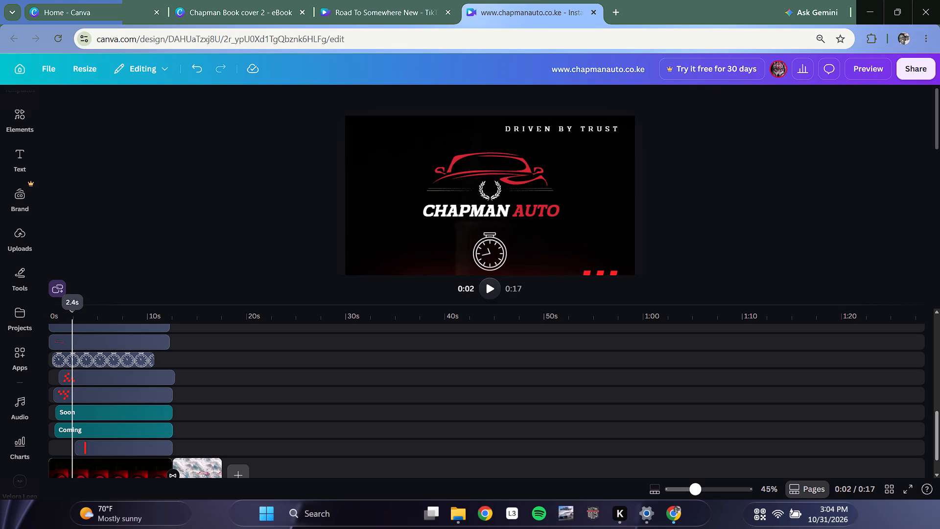
Extend the start of the red line clip beside the tagline so that it lasts 10.9 s.
left_click_drag(76, 313, 81, 315)
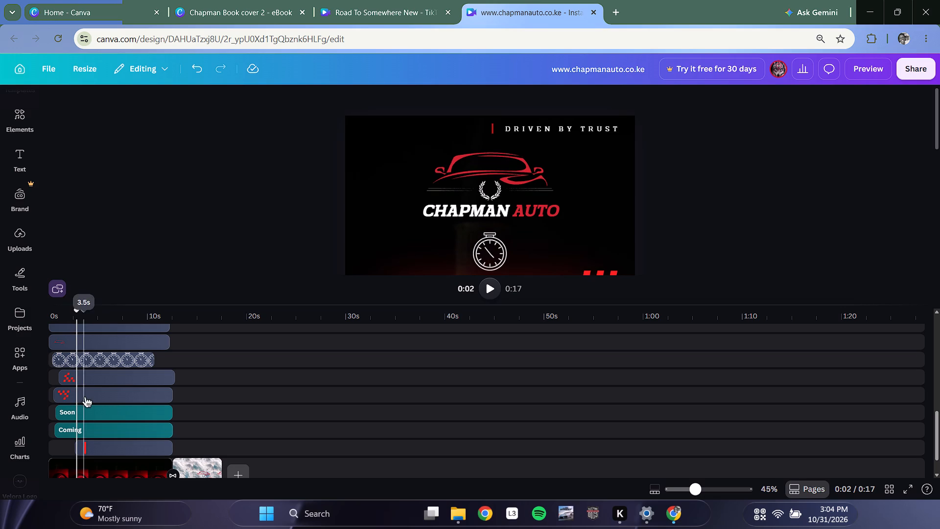
scroll(85, 397, "up", 4)
scroll(93, 380, "down", 2)
scroll(89, 369, "up", 2)
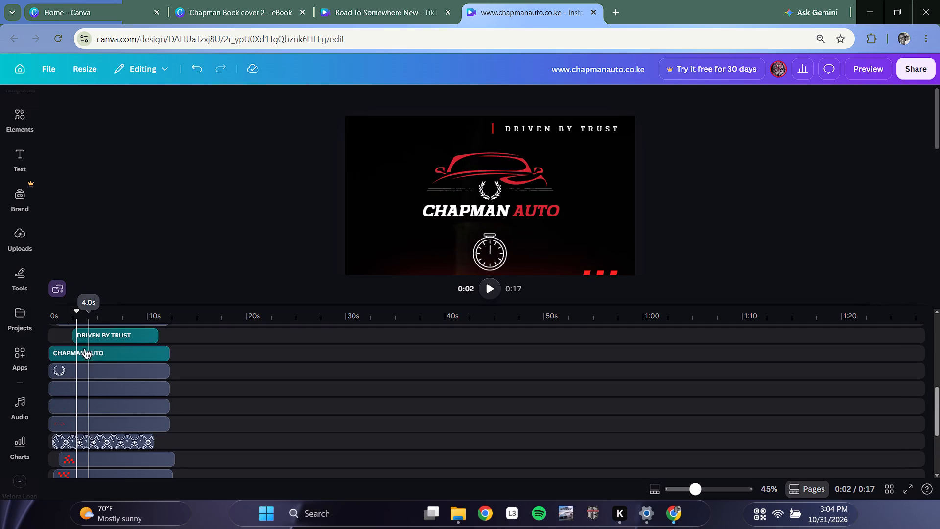
scroll(93, 347, "down", 5)
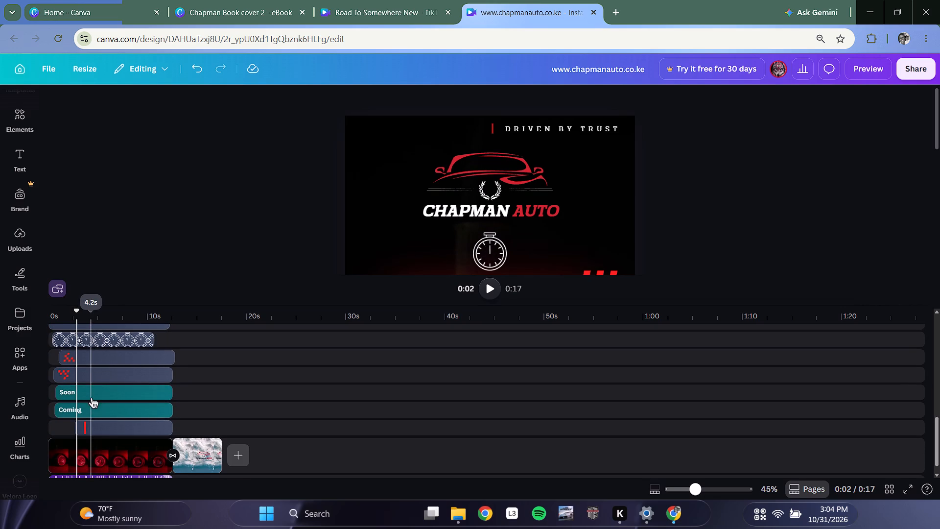
left_click(81, 425)
left_click_drag(80, 426, 78, 426)
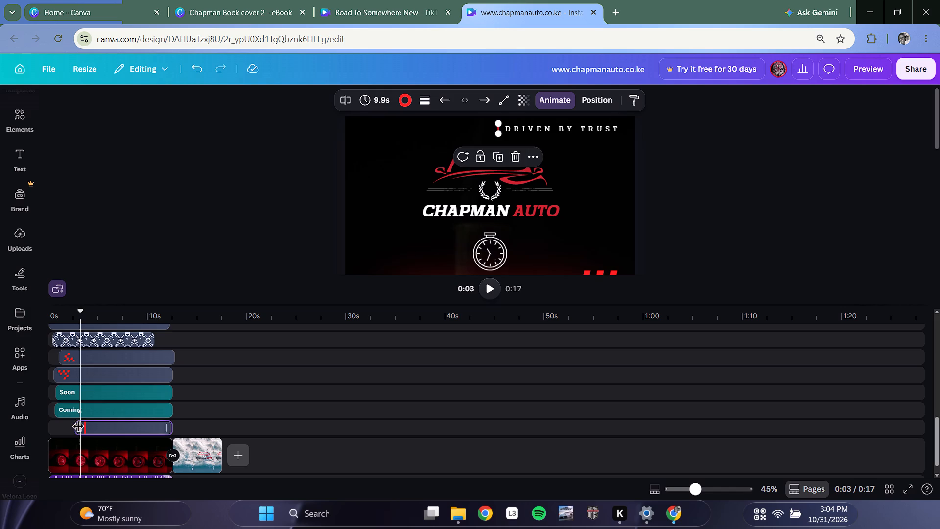
left_click_drag(78, 426, 70, 426)
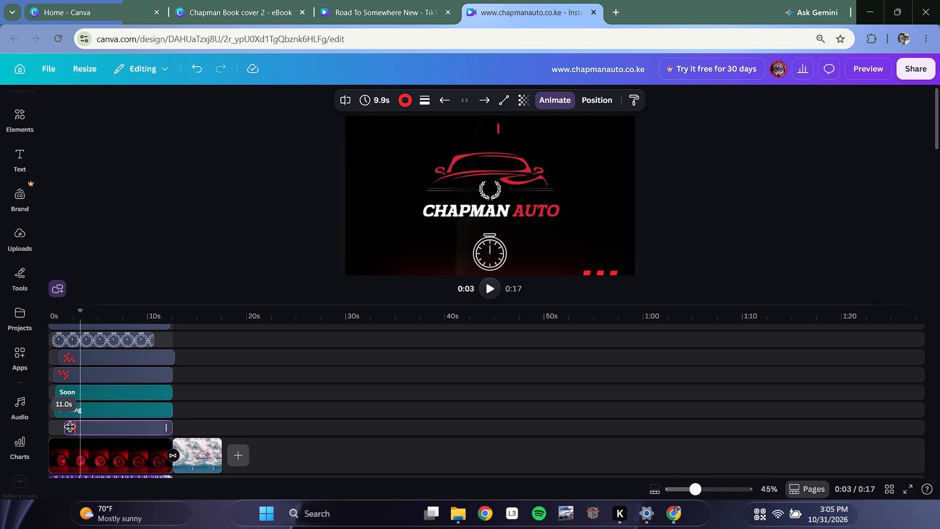
left_click_drag(70, 426, 70, 426)
Trim the start of the DRIVEN BY TRUST clip so that it lasts 8.2 s.
scroll(124, 384, "up", 6)
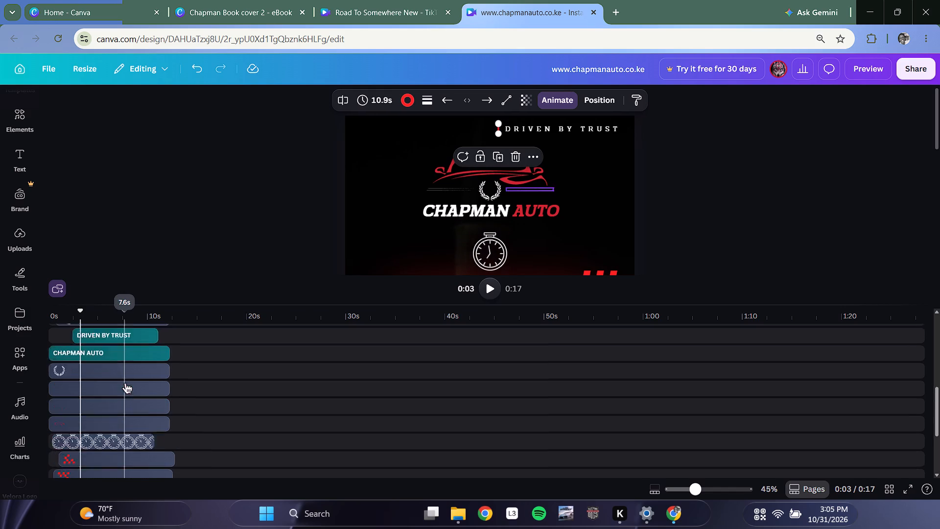
scroll(127, 381, "up", 2)
left_click(84, 401)
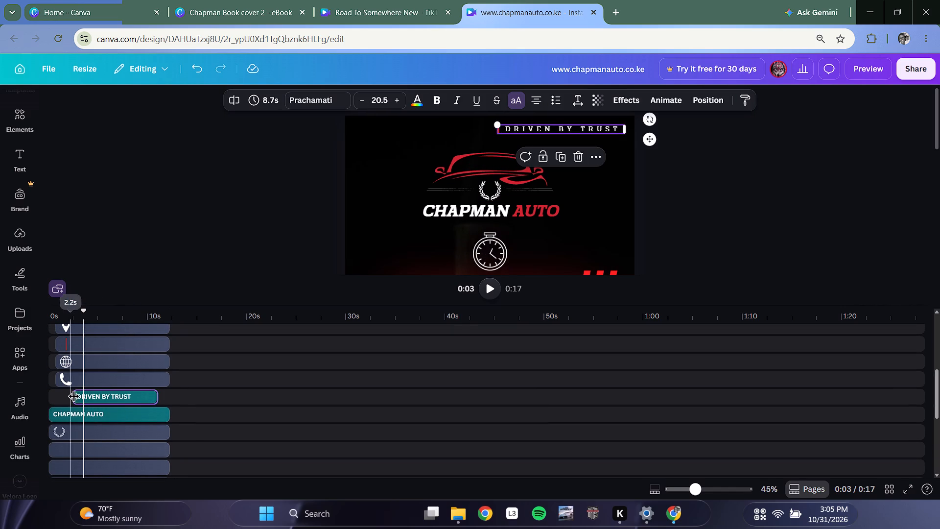
left_click_drag(77, 394, 83, 396)
left_click_drag(83, 396, 81, 396)
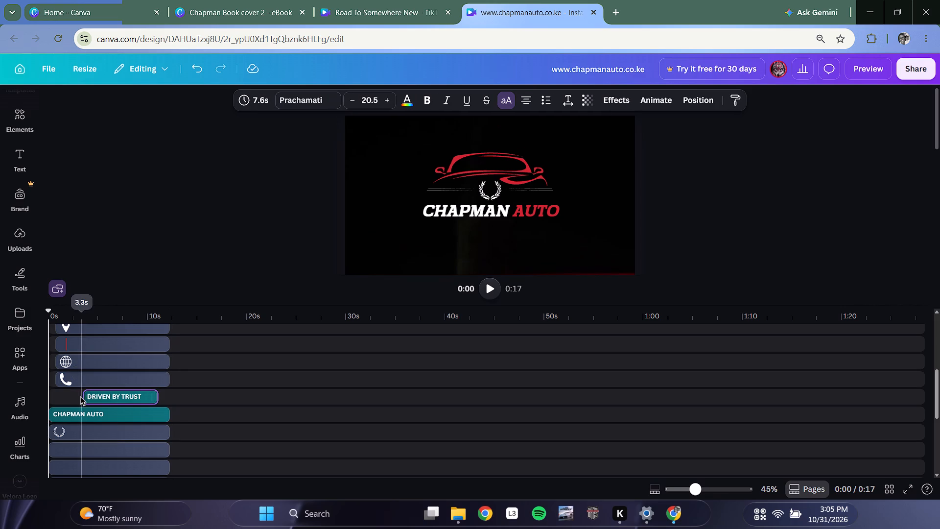
left_click_drag(81, 396, 77, 397)
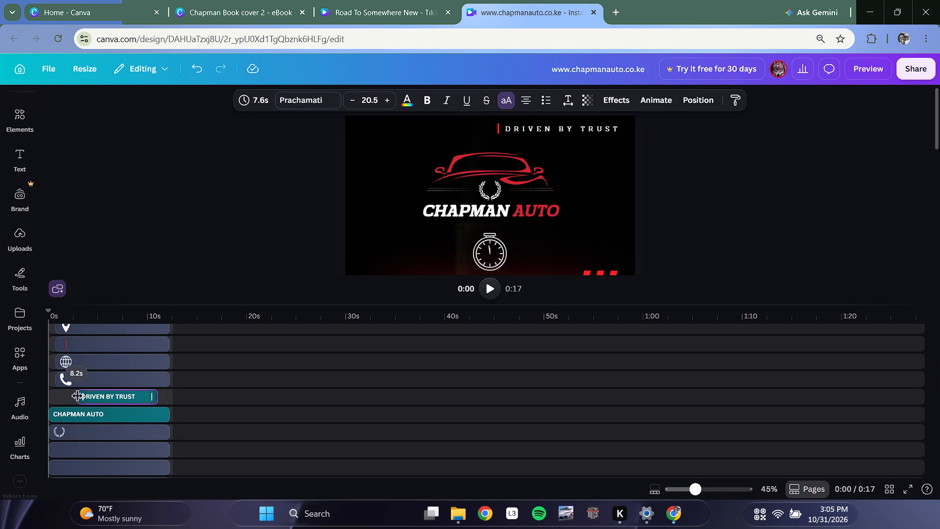
Preview the video to check the entry timing of the tagline and red line.
left_click(869, 71)
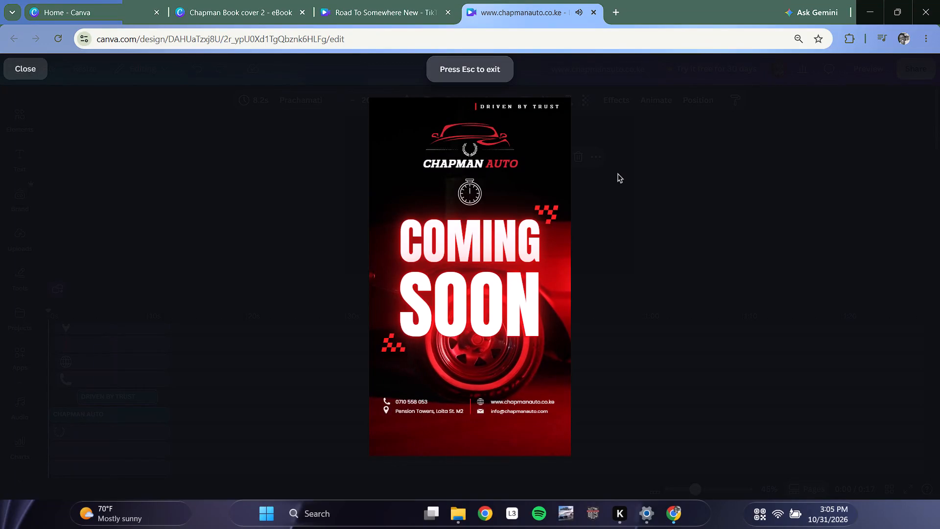
left_click(618, 173)
scroll(507, 188, "up", 2)
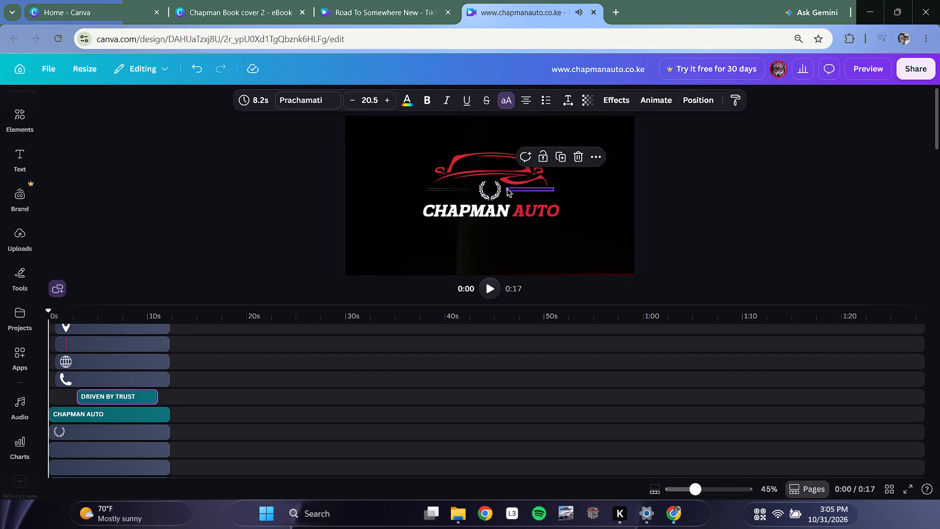
Apply the Block animation to the DRIVEN BY TRUST tagline on both enter and exit.
scroll(507, 188, "up", 1)
left_click(127, 399)
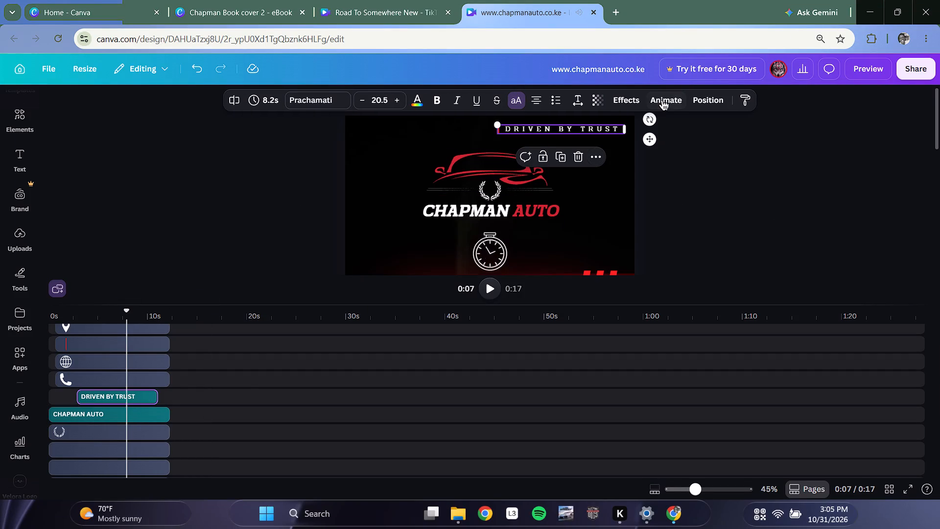
left_click(689, 102)
left_click(671, 101)
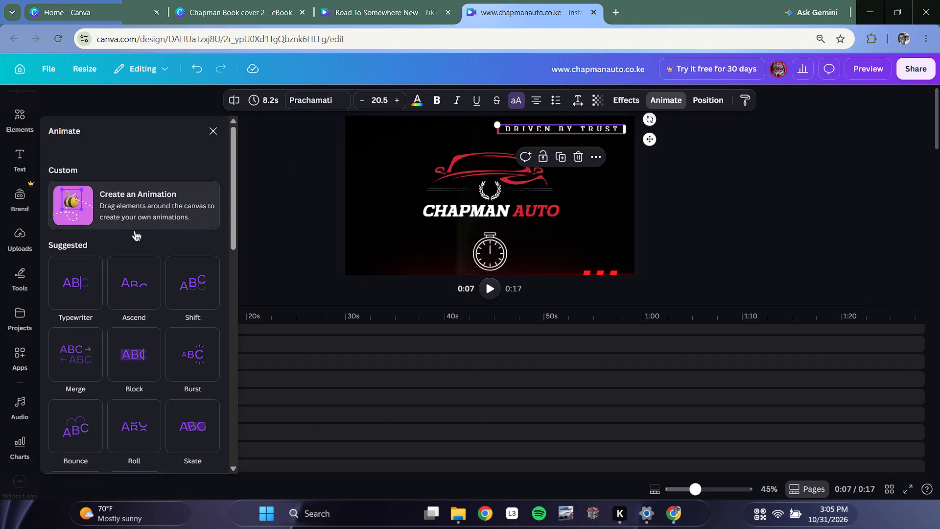
scroll(329, 225, "down", 2)
scroll(276, 215, "up", 5)
left_click(125, 353)
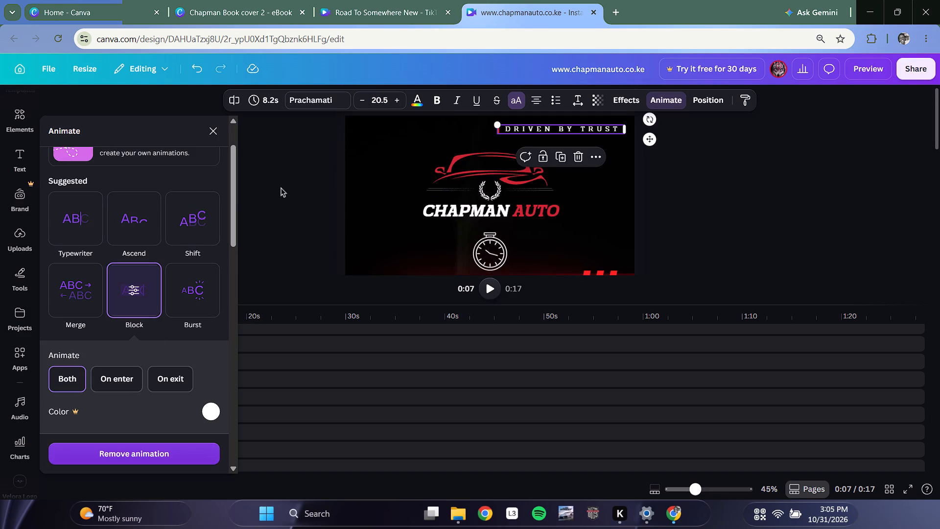
left_click(280, 187)
Preview the video to check the tagline's animation.
left_click(872, 68)
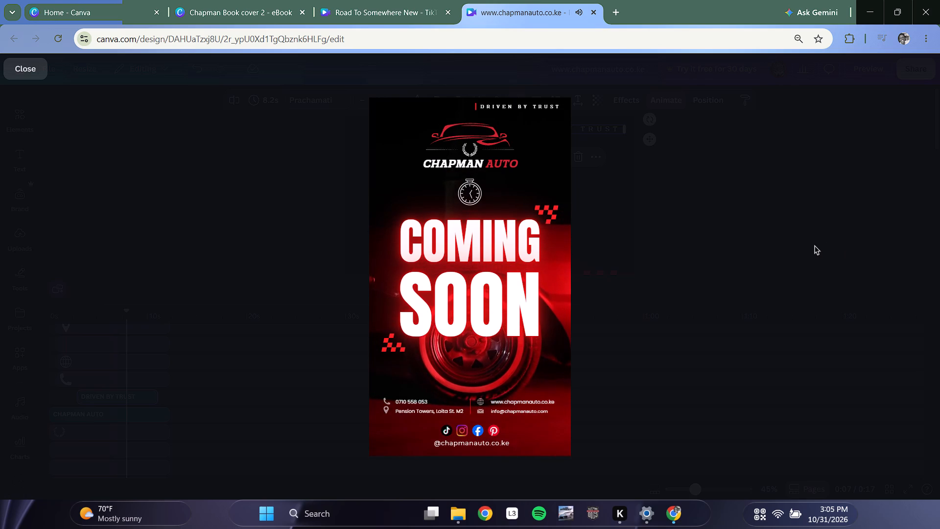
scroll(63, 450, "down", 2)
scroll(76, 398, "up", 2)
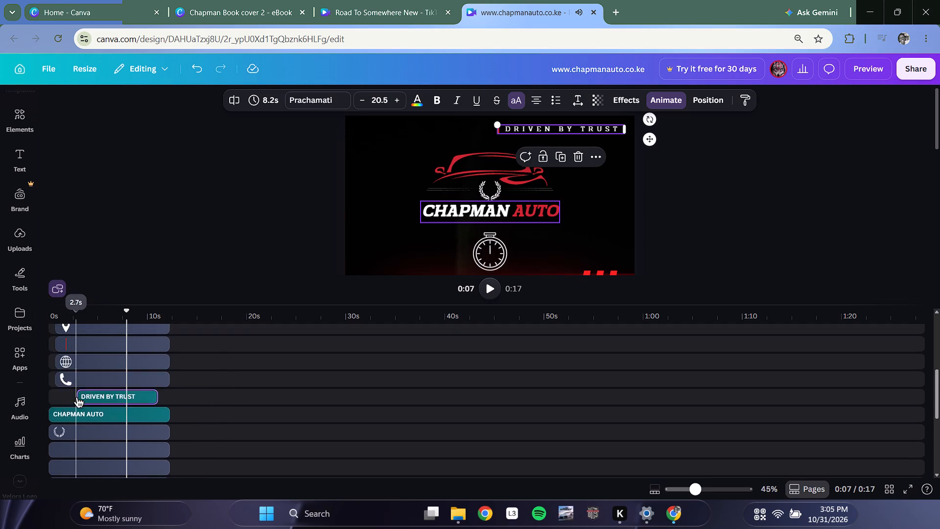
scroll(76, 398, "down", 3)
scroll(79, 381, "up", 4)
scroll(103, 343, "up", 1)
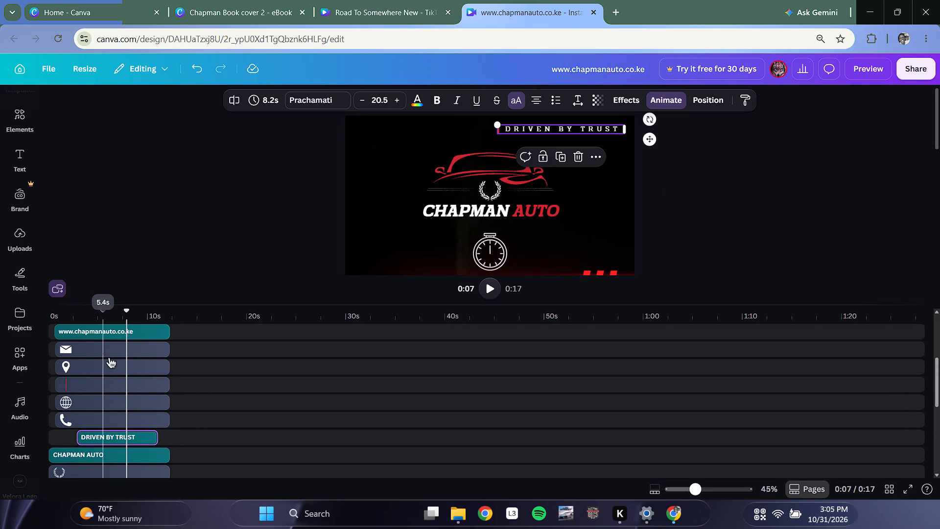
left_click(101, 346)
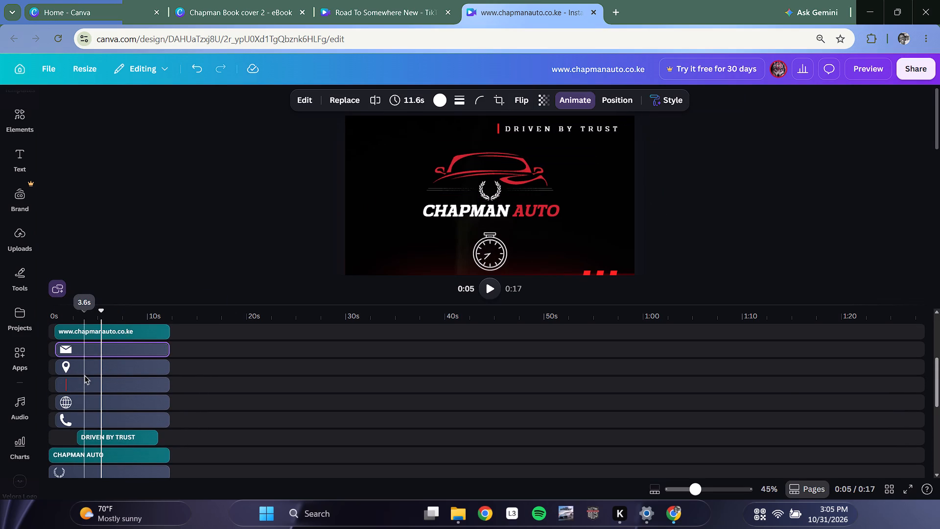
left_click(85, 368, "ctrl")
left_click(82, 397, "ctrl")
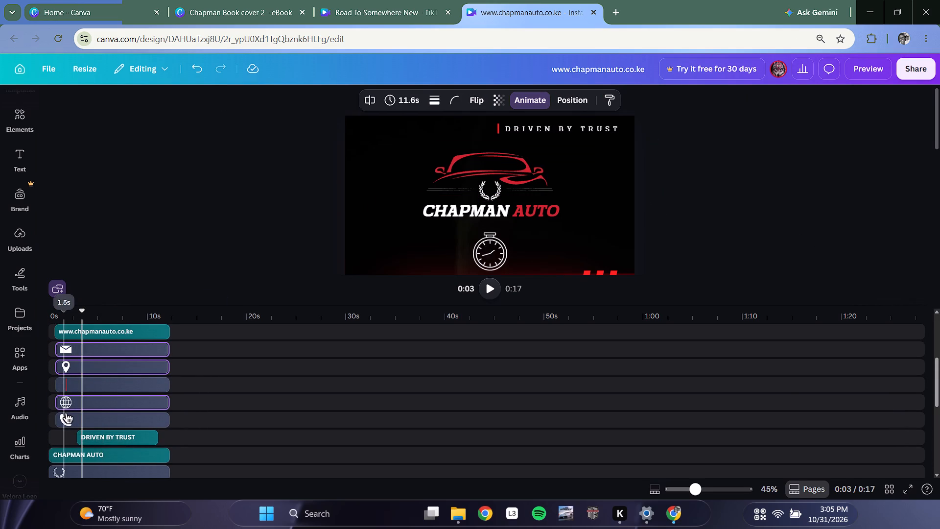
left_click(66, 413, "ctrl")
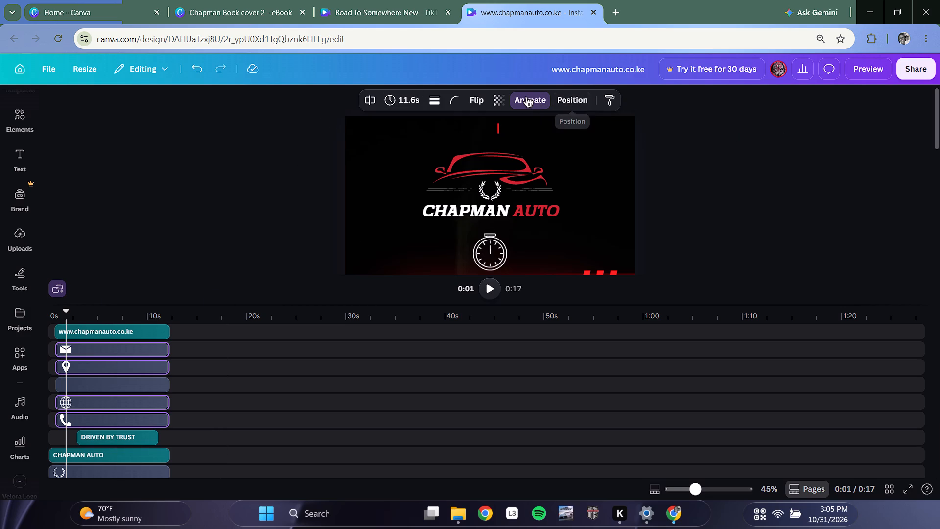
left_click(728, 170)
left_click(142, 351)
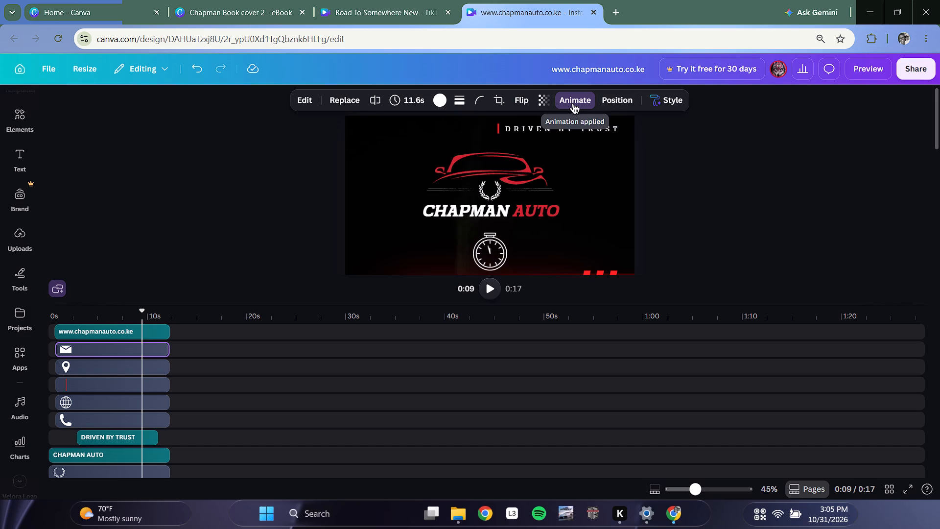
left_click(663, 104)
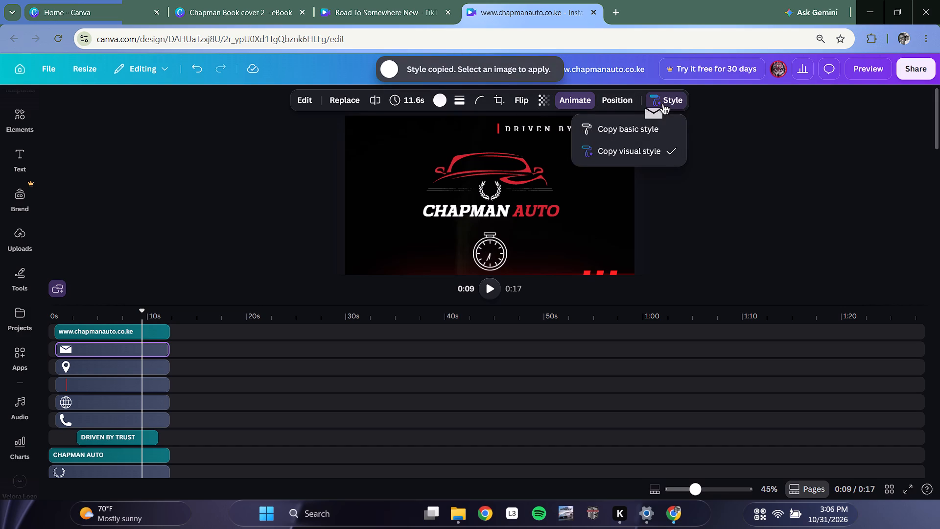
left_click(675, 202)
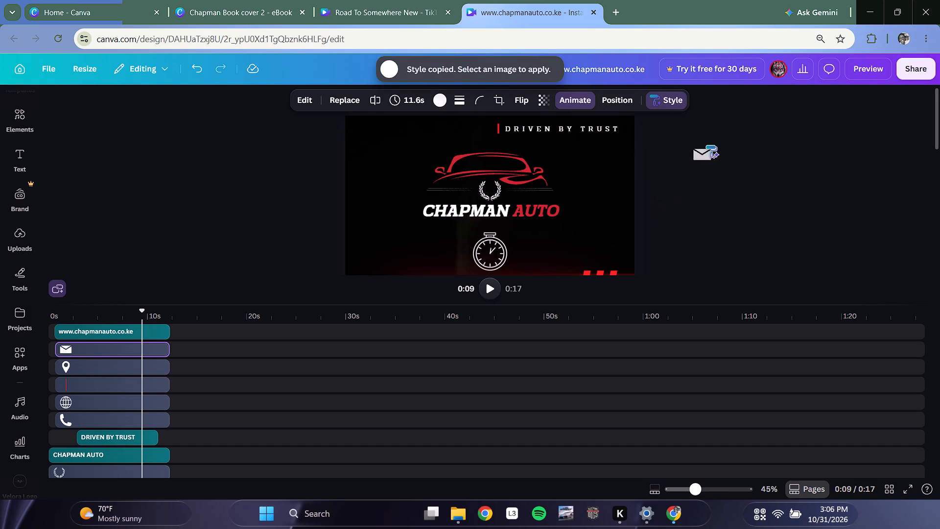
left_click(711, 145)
Examine the animations and add-on effects set for the envelope icon in the contact details.
left_click(113, 345)
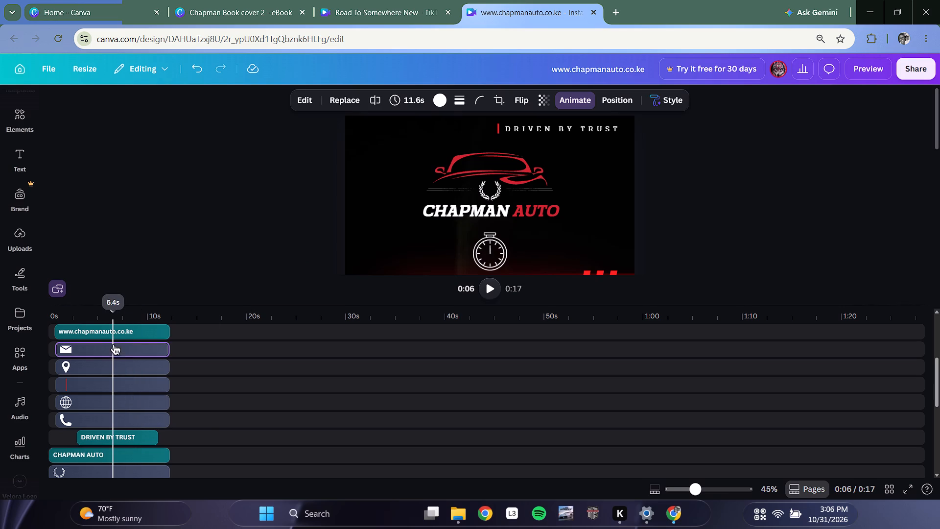
left_click(582, 107)
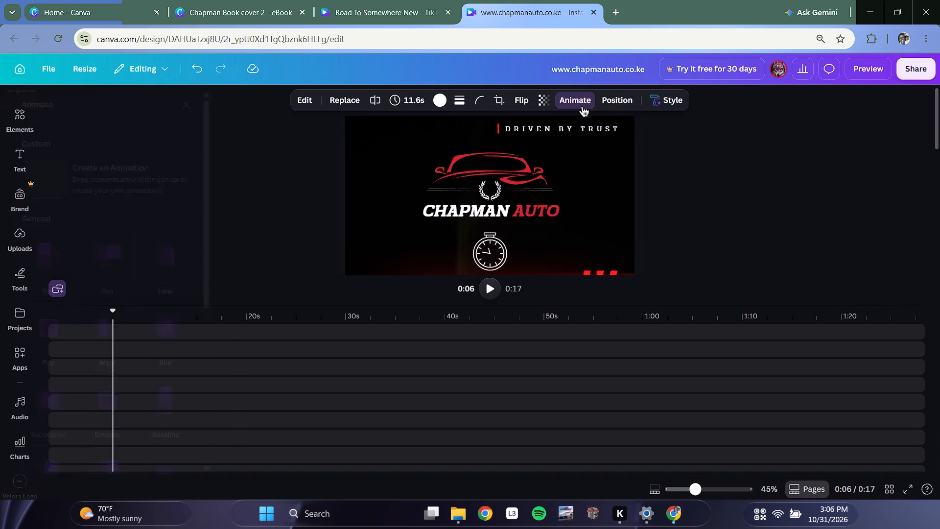
scroll(114, 248, "down", 9)
scroll(174, 290, "down", 5)
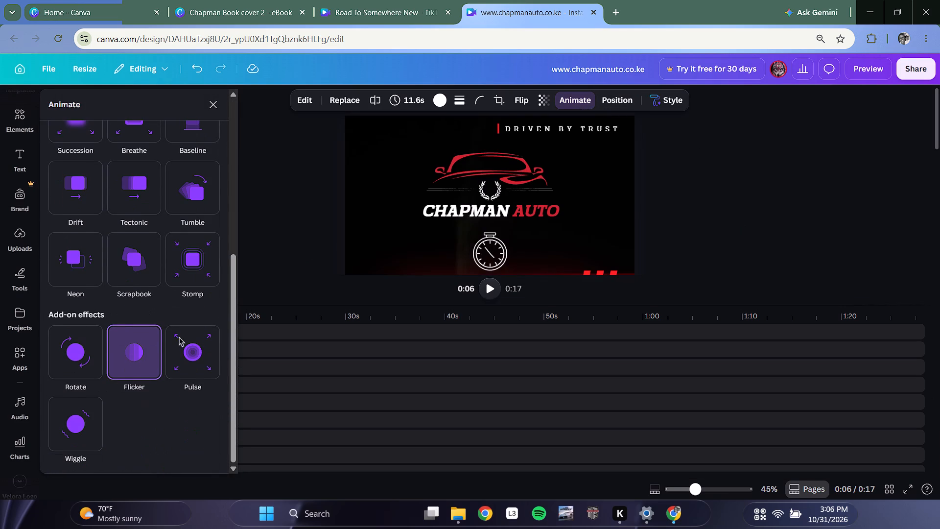
scroll(197, 369, "down", 6)
scroll(308, 239, "up", 1)
left_click(825, 142)
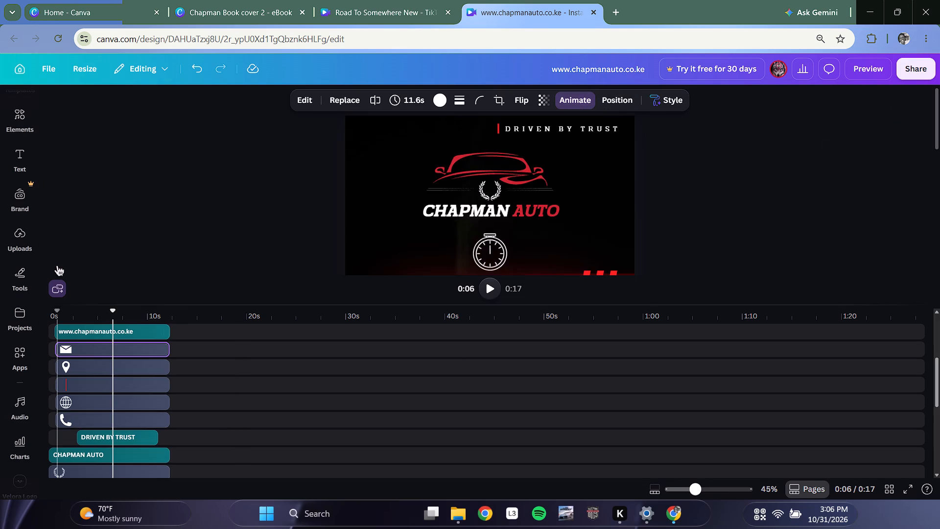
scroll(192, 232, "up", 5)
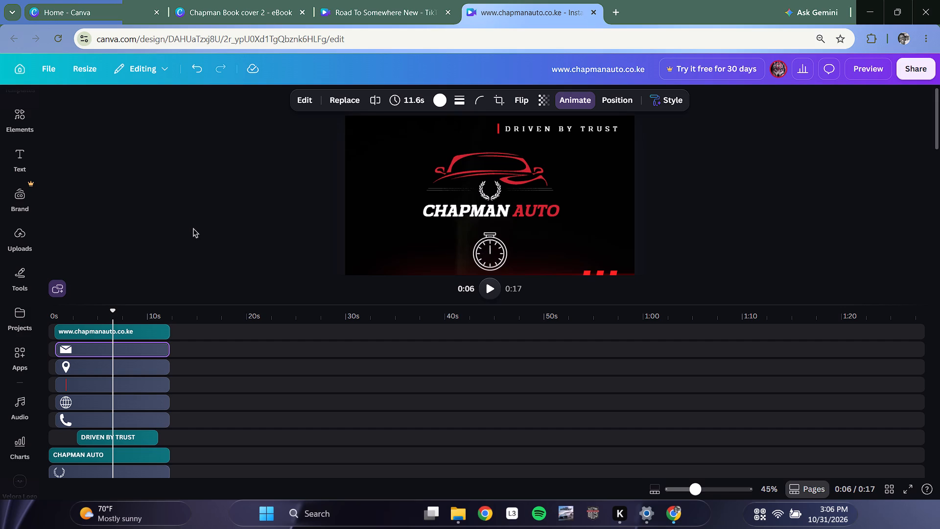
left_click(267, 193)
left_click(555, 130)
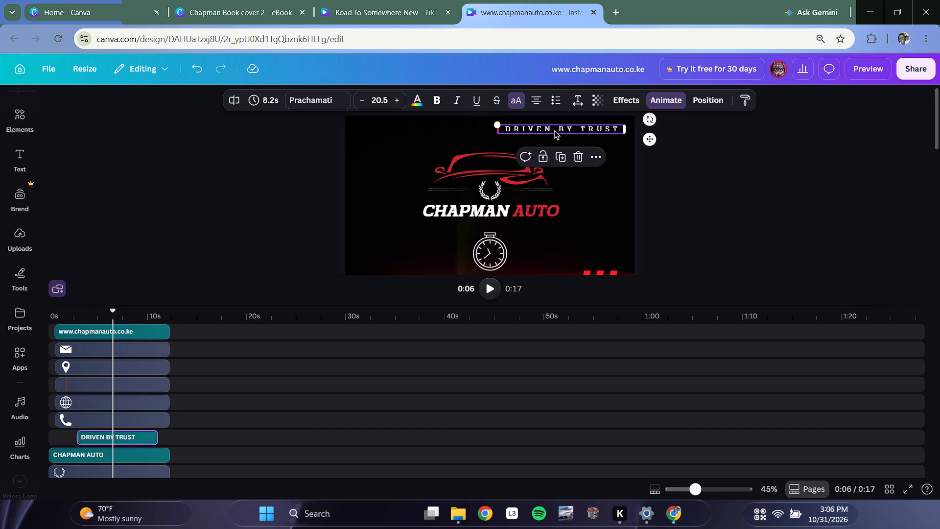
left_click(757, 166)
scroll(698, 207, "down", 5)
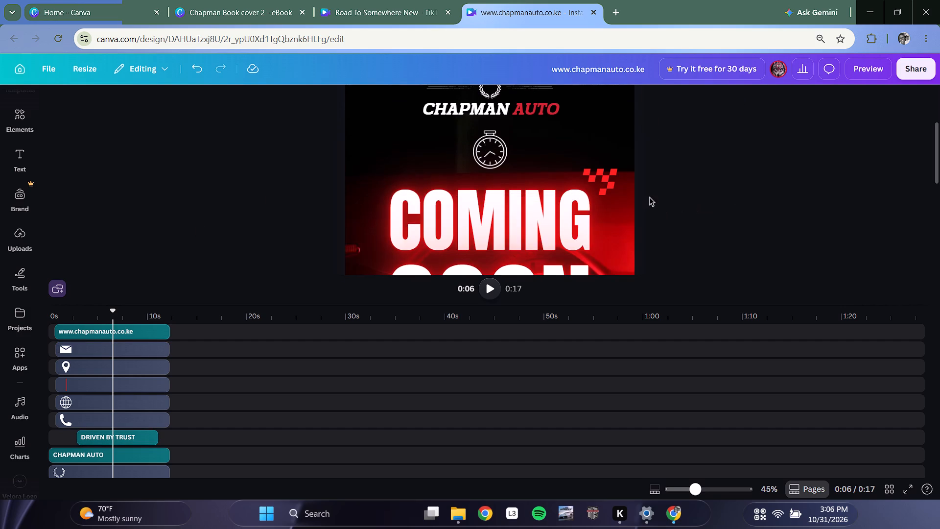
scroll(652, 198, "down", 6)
Open the colour choices for the envelope icon in the contact details.
left_click(121, 349)
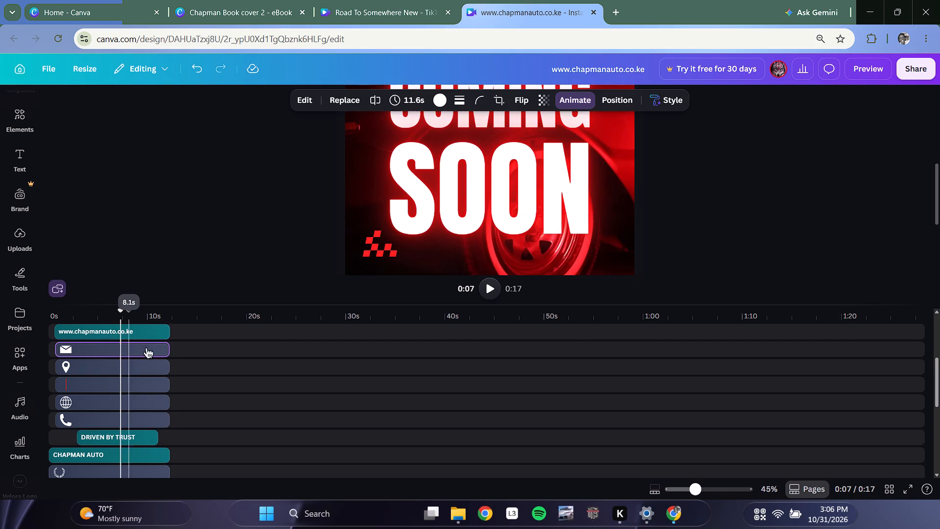
scroll(526, 224, "down", 5)
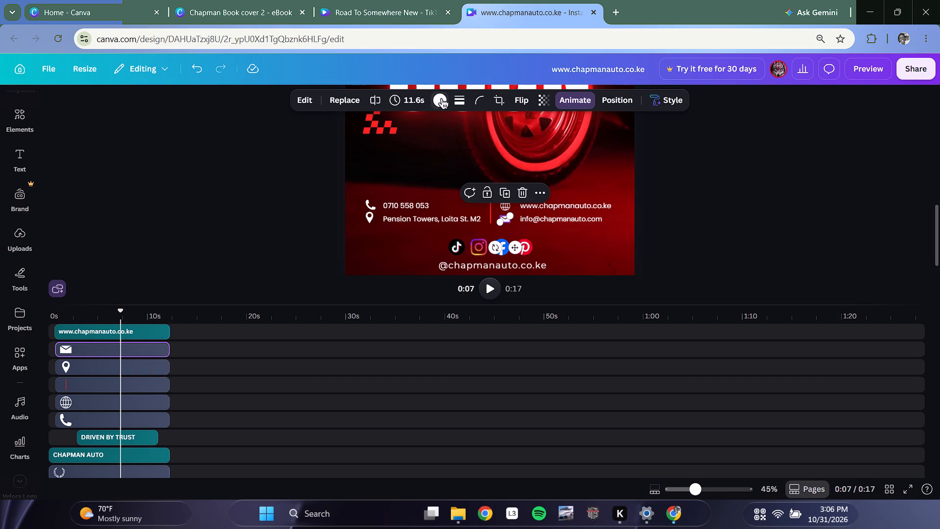
left_click(443, 94)
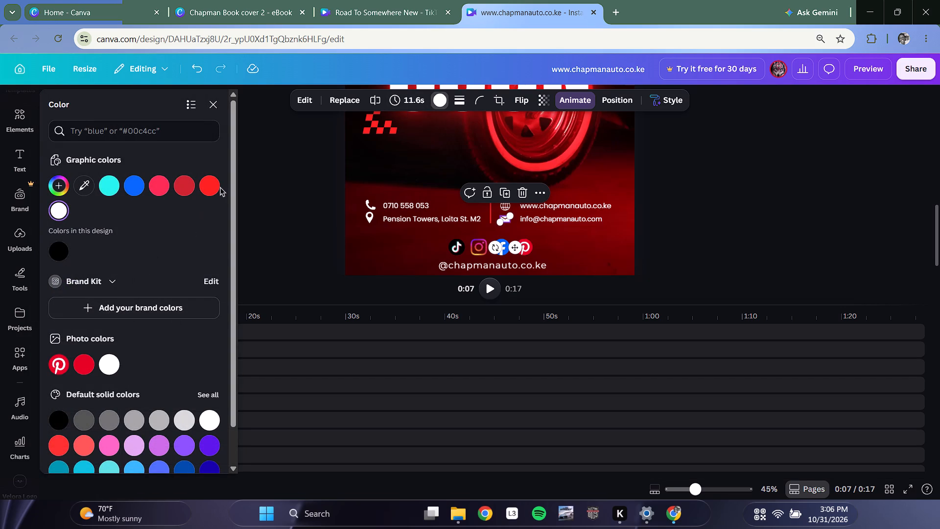
left_click(307, 202)
left_click(307, 202)
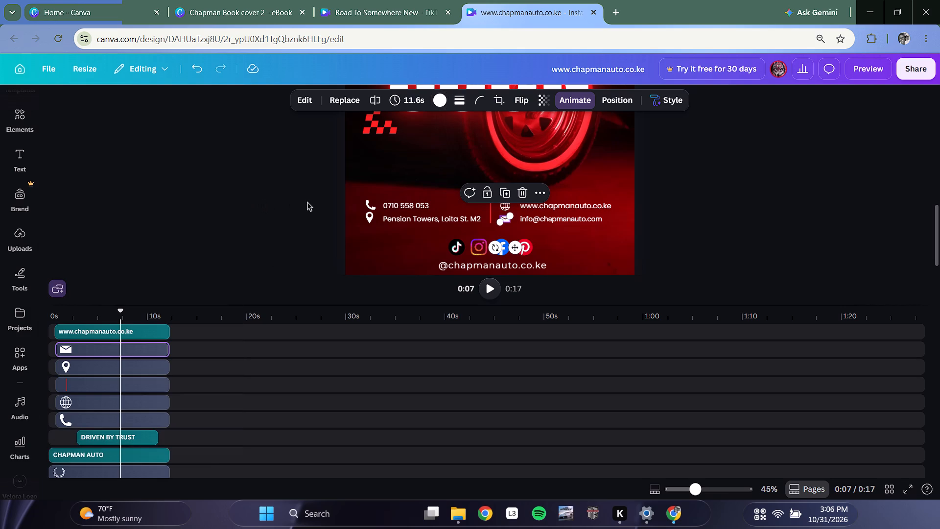
Preview the full video to check when the first scene's elements leave before the closing logo scene.
scroll(827, 231, "up", 15)
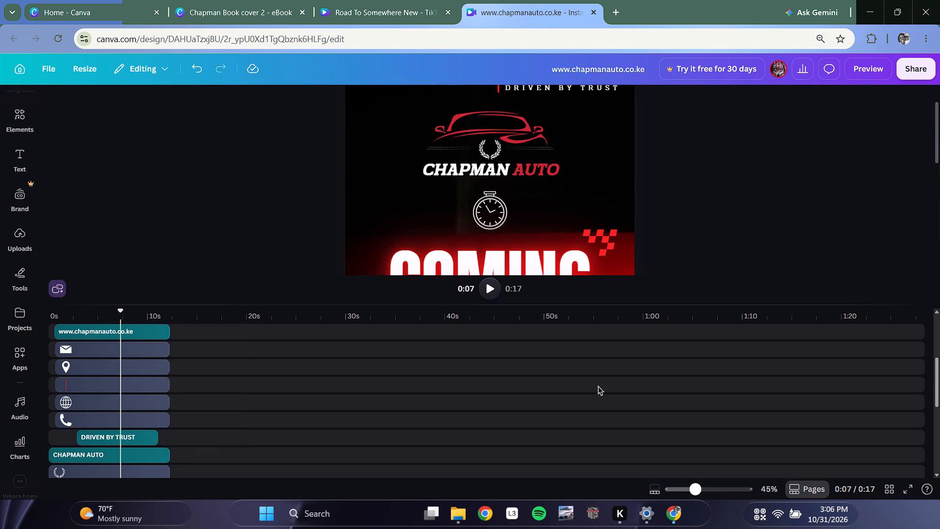
left_click(798, 491)
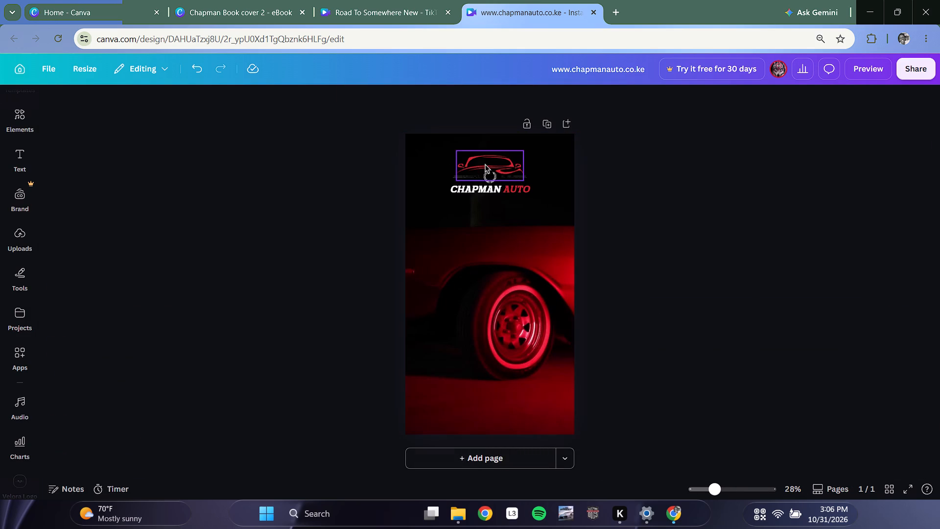
left_click(878, 72)
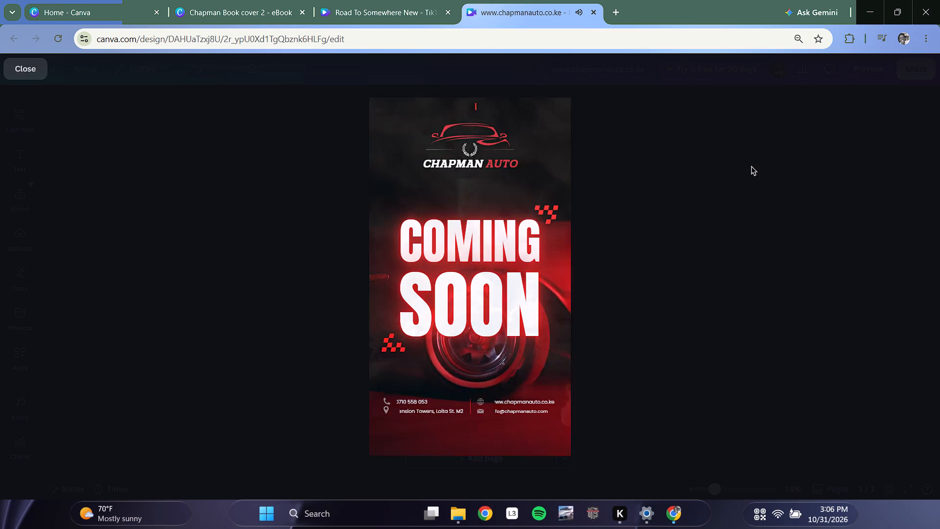
left_click(266, 343)
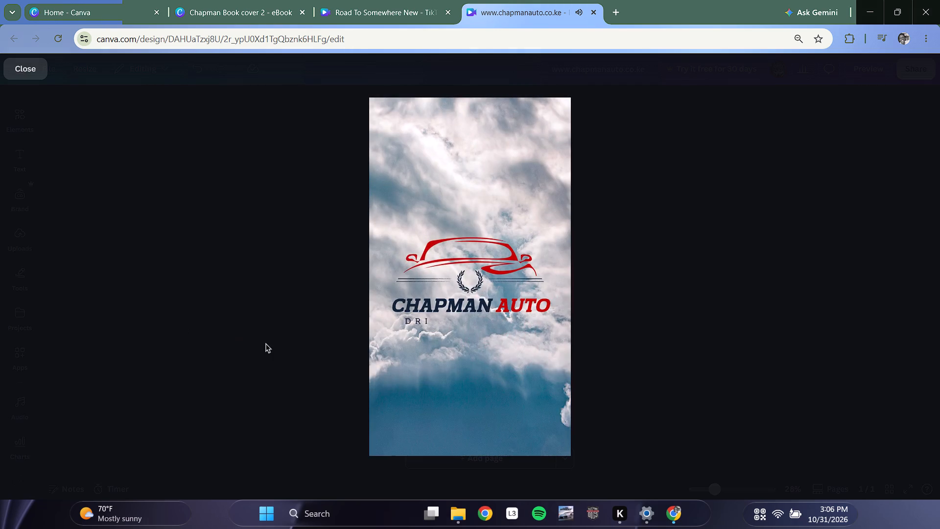
Trim both red checkered graphics on the timeline to end with the contact details, lasting 11.2 s and 11.8 s.
left_click(845, 493)
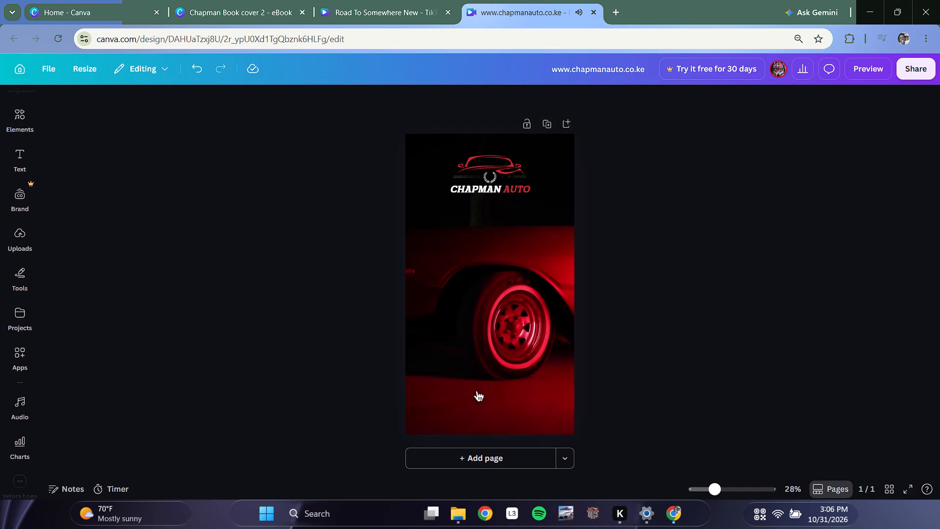
scroll(241, 302, "down", 5)
scroll(257, 427, "down", 4)
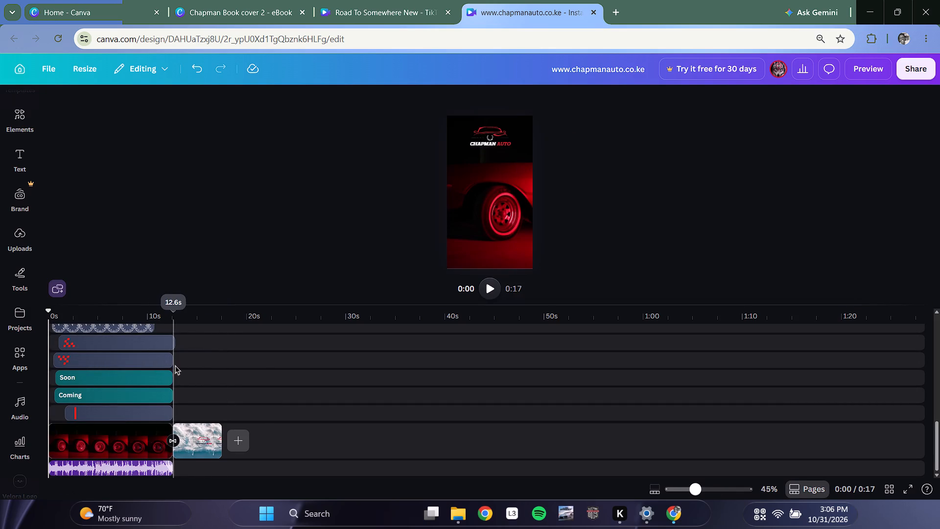
left_click_drag(171, 342, 158, 341)
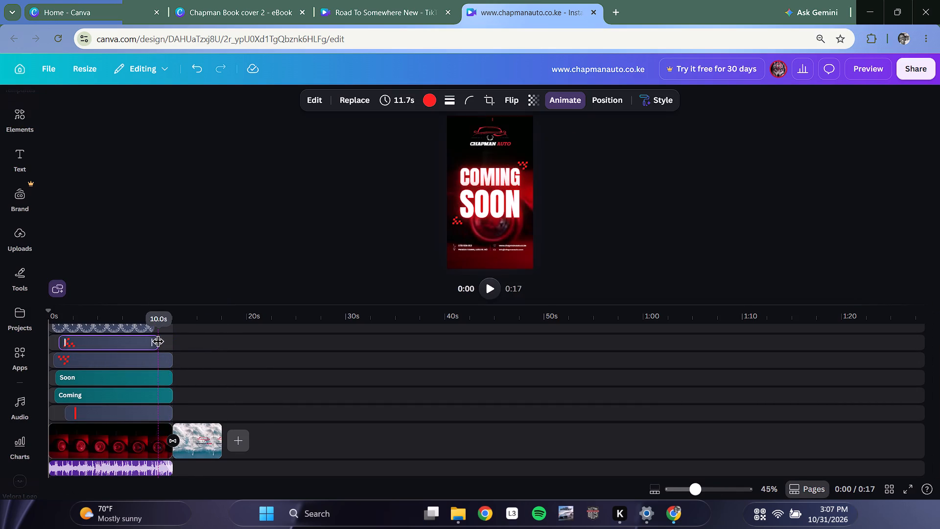
left_click_drag(158, 341, 164, 341)
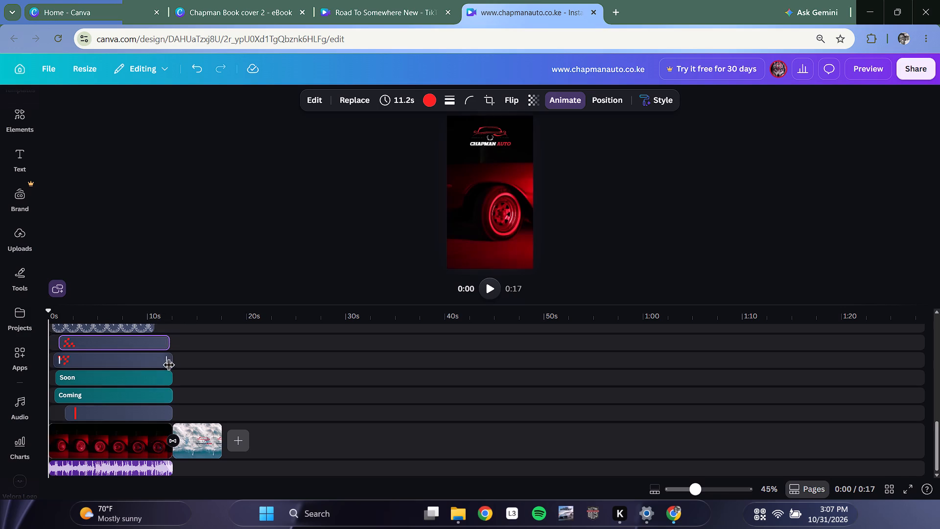
left_click(168, 358)
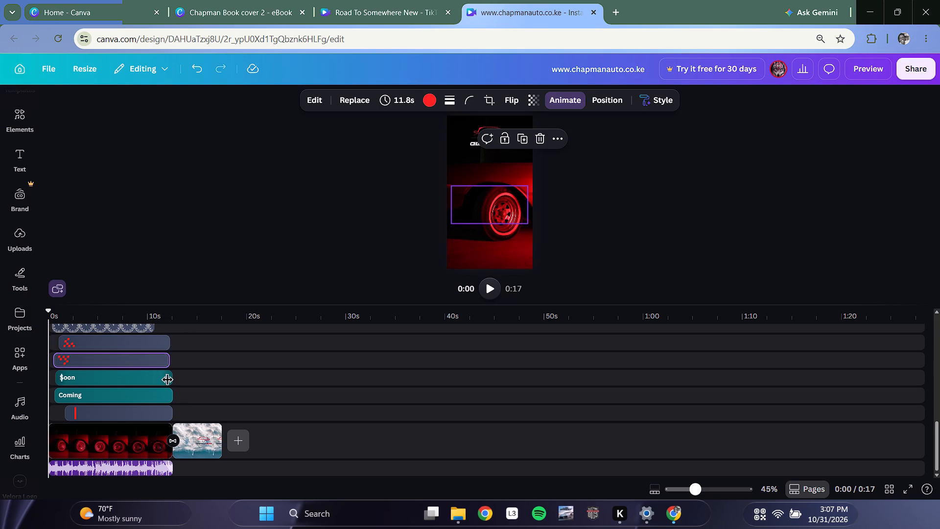
Trim the Soon text to 11.6 s and the red line to 10.6 s, ending the Coming text at the same point.
left_click_drag(167, 379, 161, 380)
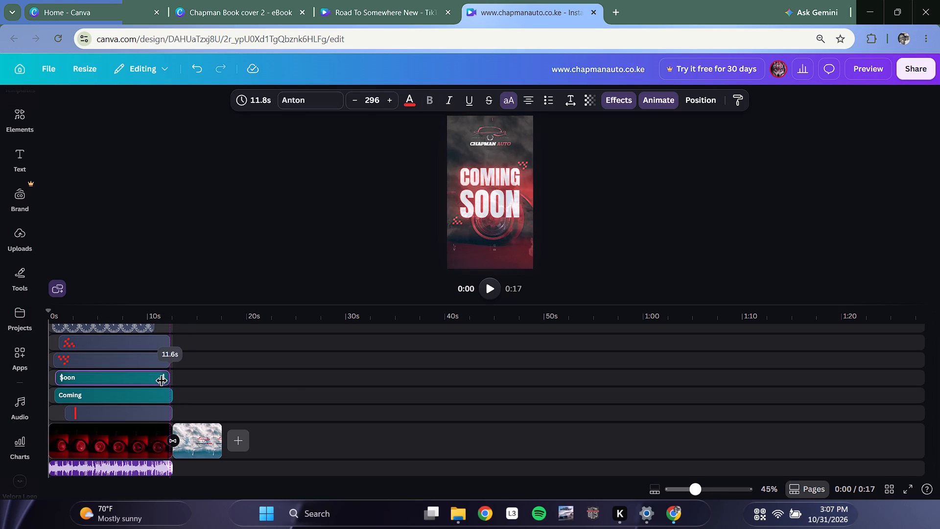
left_click_drag(161, 380, 162, 384)
left_click(167, 395)
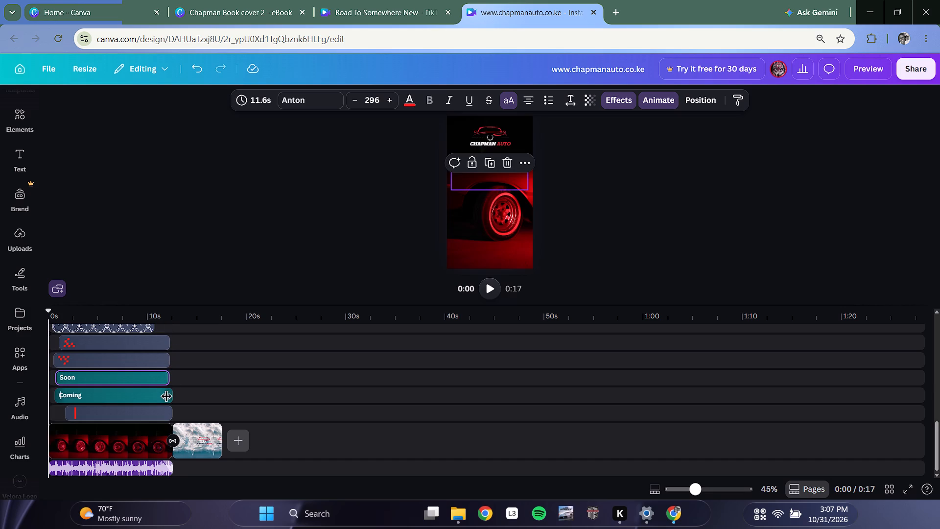
left_click_drag(170, 414, 165, 415)
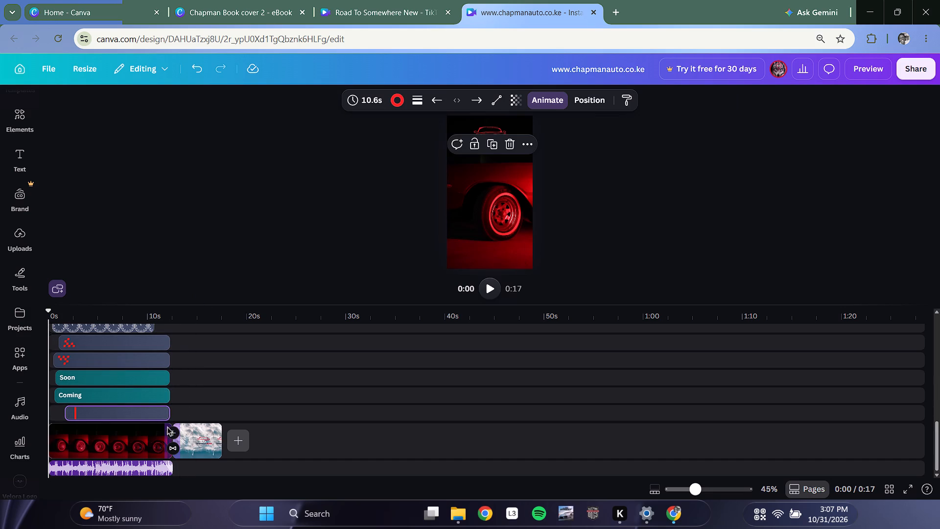
Play the video through the change into the closing logo scene to check the trimmed elements.
scroll(161, 356, "up", 6)
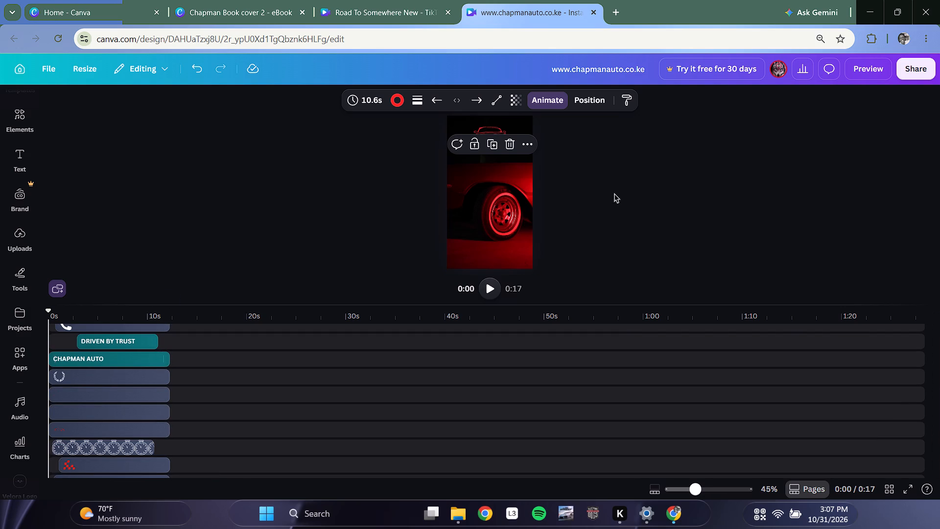
left_click(147, 340)
left_click(485, 289)
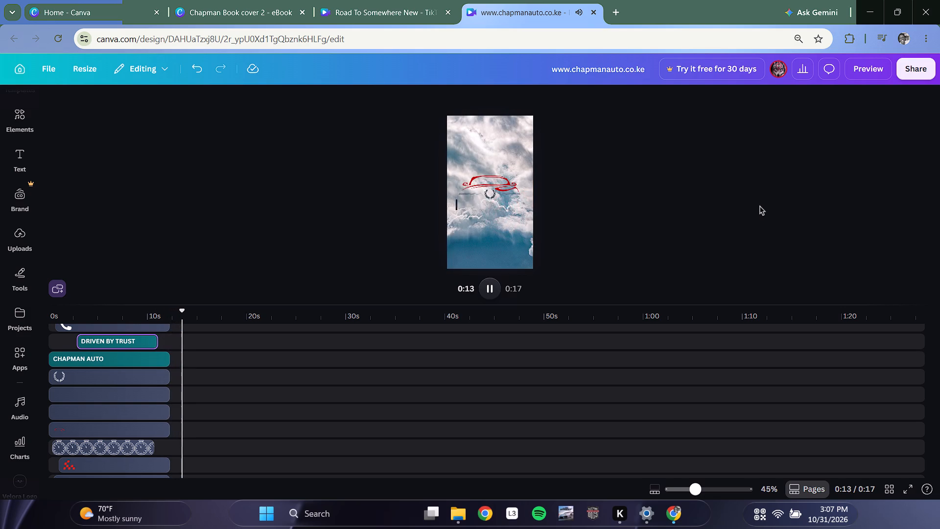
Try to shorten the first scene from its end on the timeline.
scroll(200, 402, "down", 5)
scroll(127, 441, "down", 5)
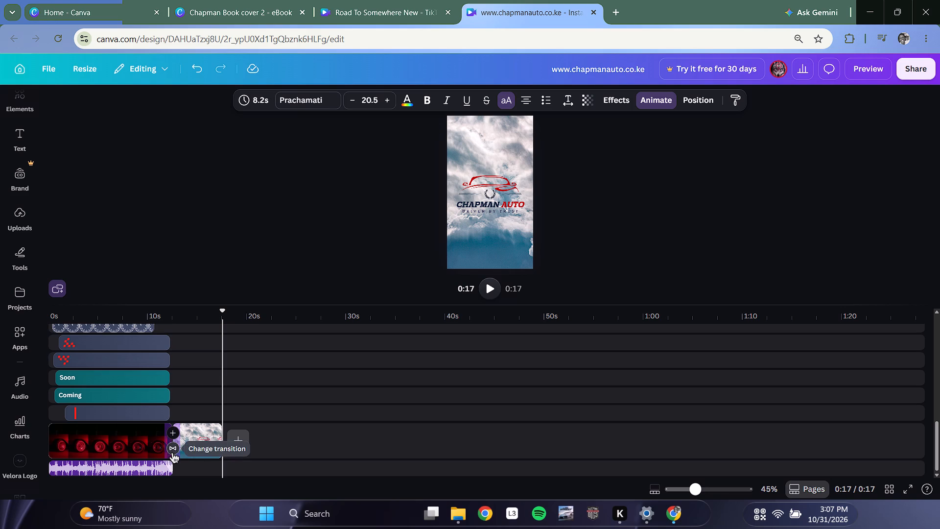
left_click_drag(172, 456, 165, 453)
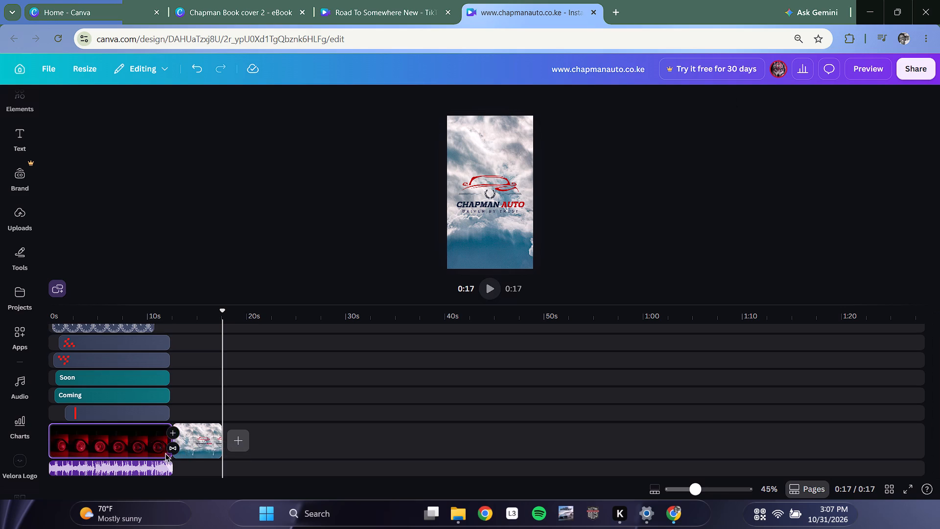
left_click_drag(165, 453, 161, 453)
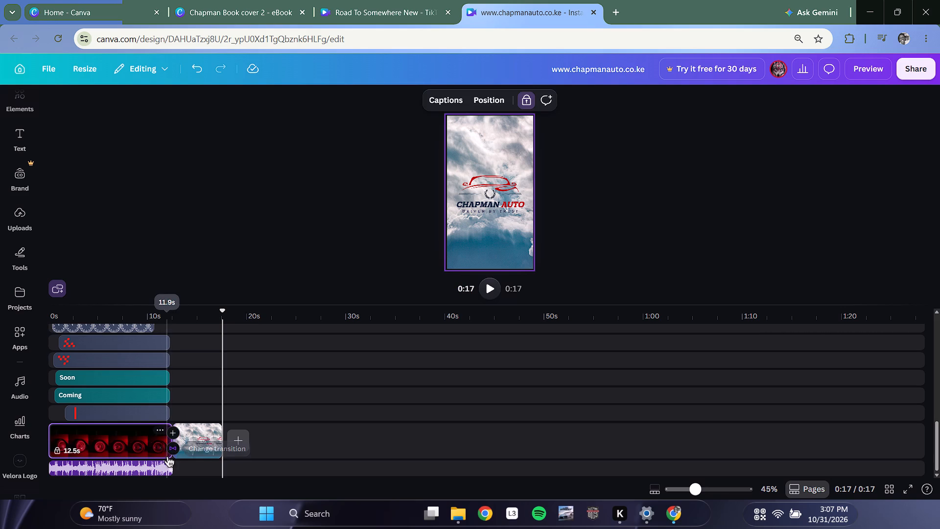
Set the Dissolve transition between the first and closing scenes to a duration of 1 second.
left_click(156, 443)
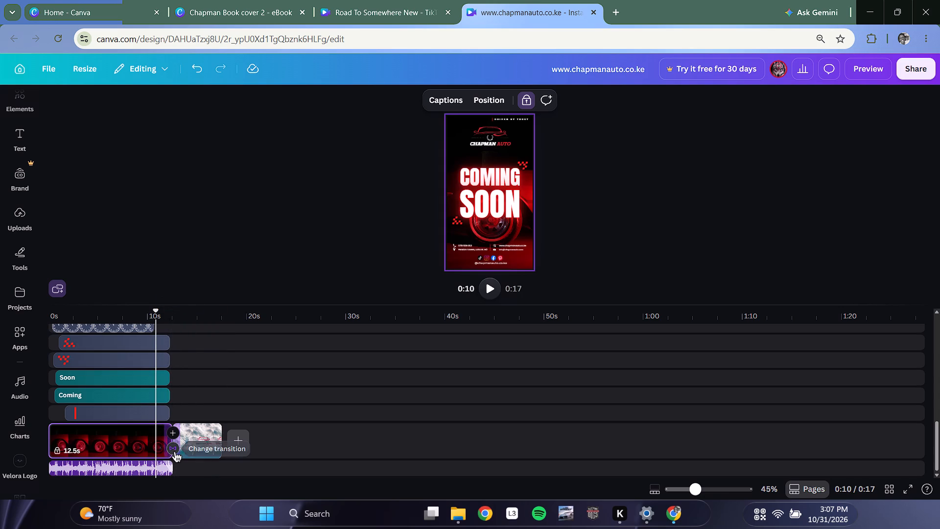
left_click(174, 452)
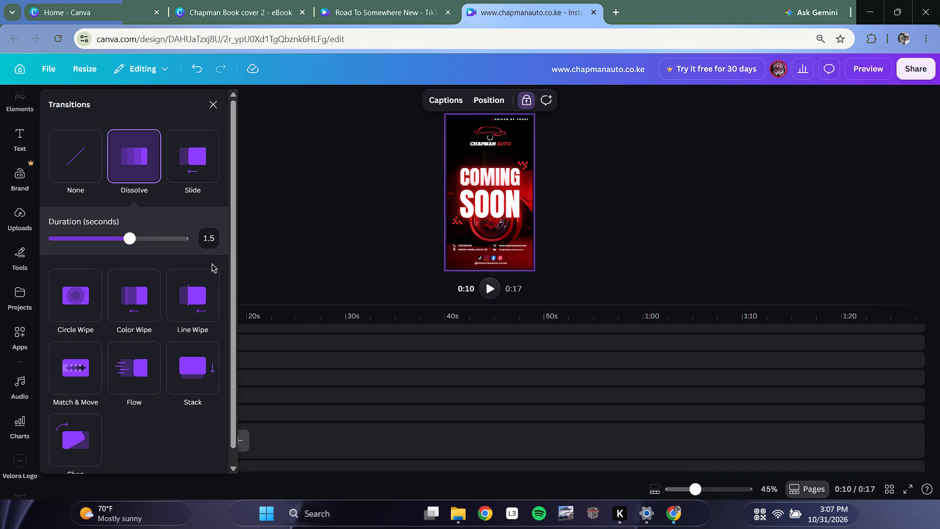
left_click_drag(132, 240, 102, 249)
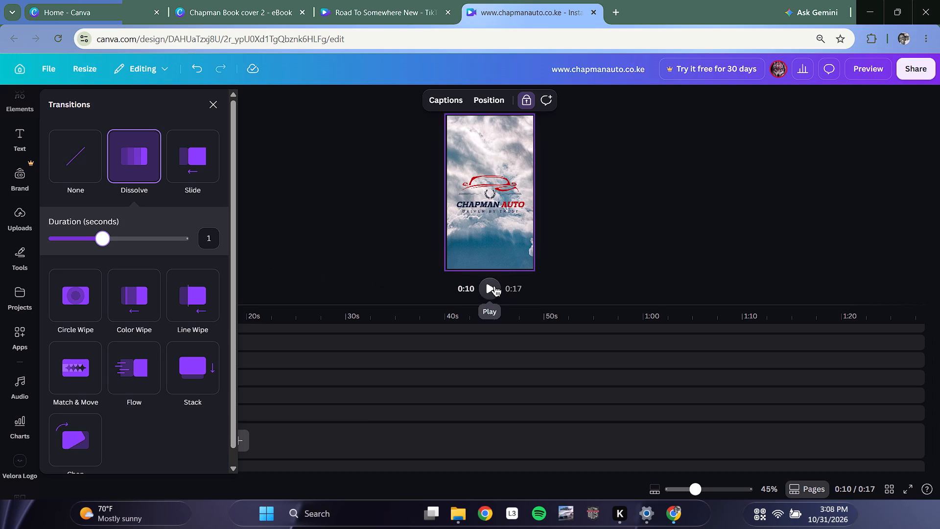
Play the scene change and preview the full video to check the shortened Dissolve transition.
left_click(494, 287)
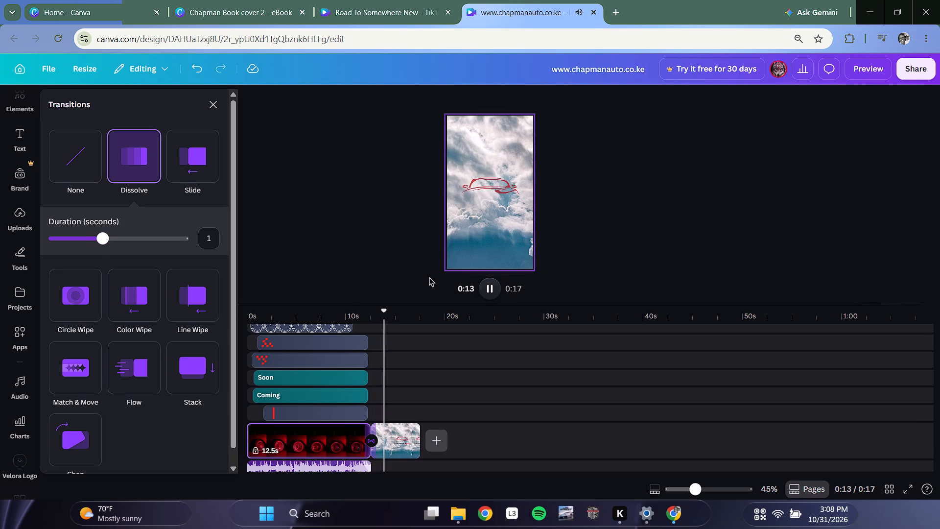
left_click(288, 177)
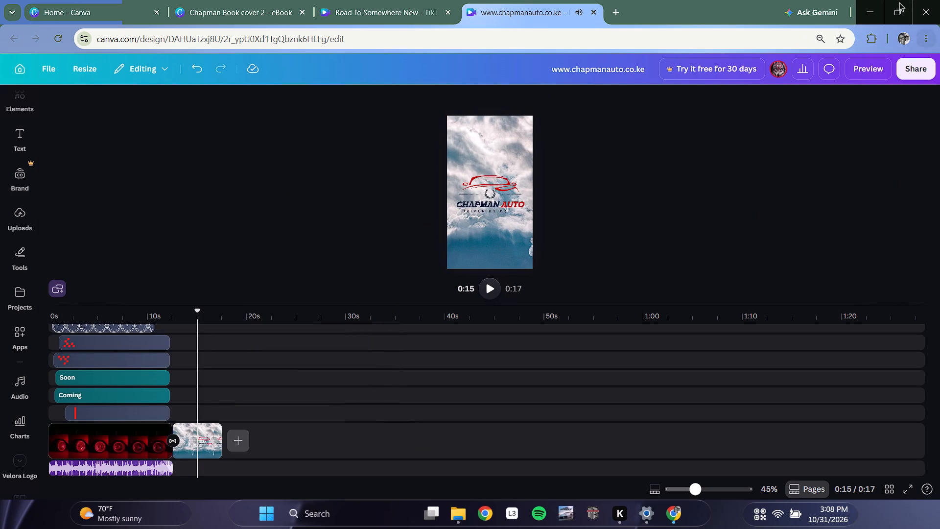
left_click(868, 73)
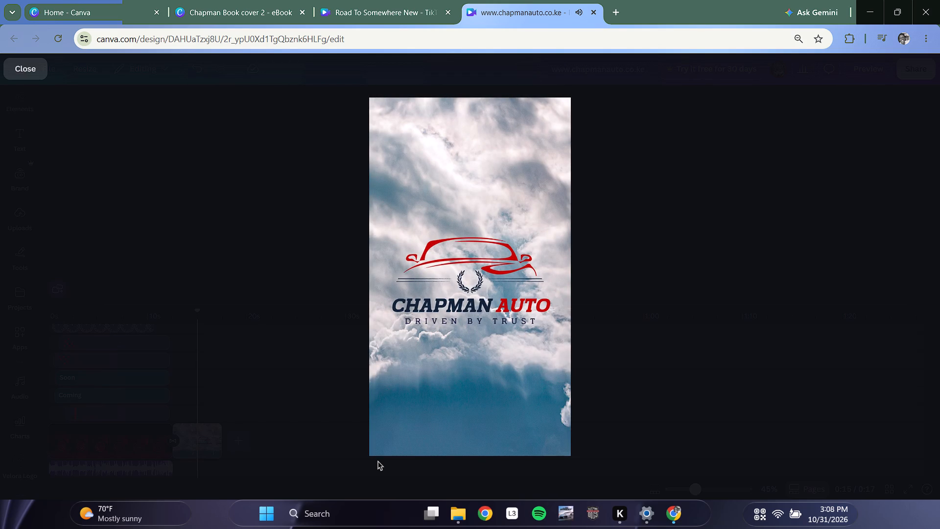
left_click(281, 288)
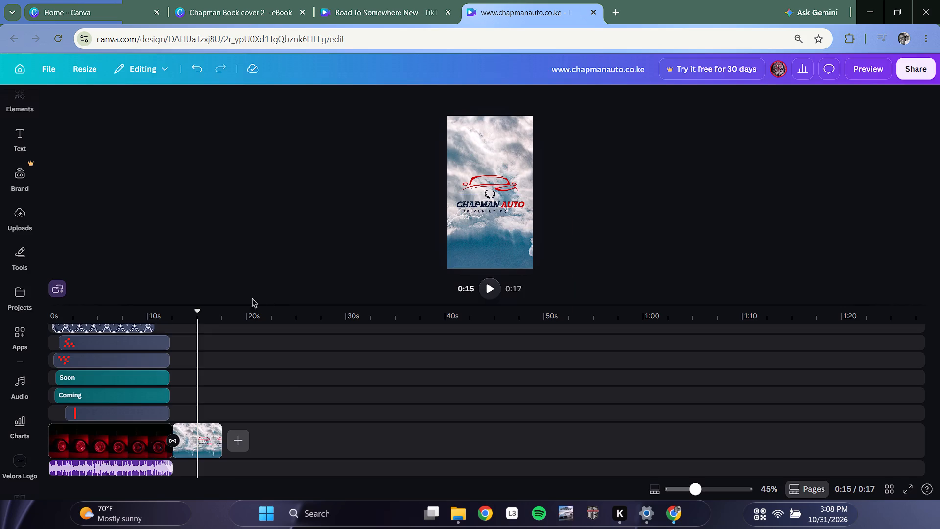
Examine the timing of the first scene's element tracks on the timeline, up to the social icons and handle.
scroll(282, 382, "down", 4)
scroll(285, 425, "down", 4)
scroll(285, 424, "up", 11)
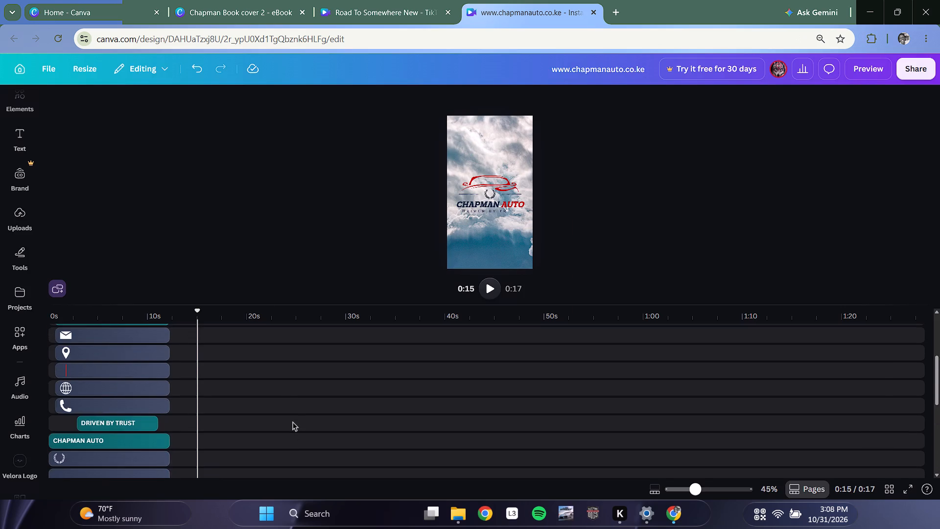
scroll(293, 422, "up", 17)
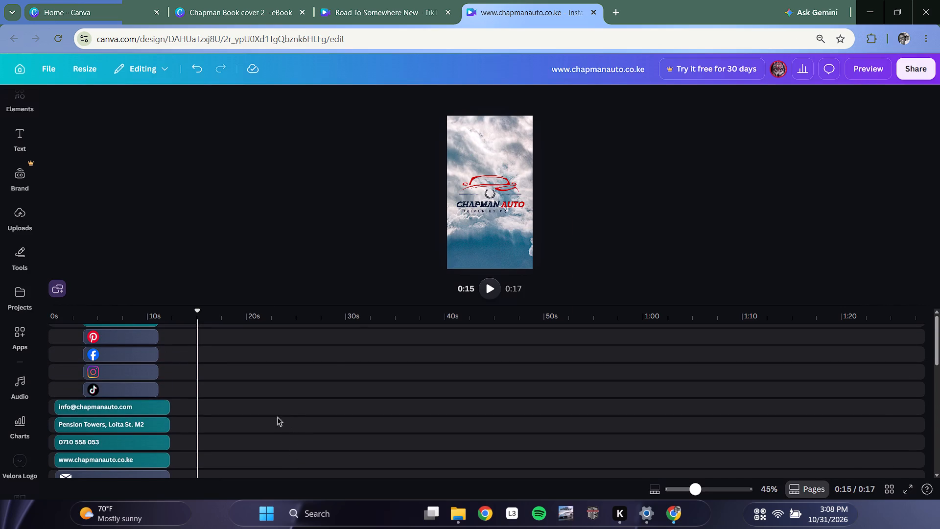
left_click(327, 144)
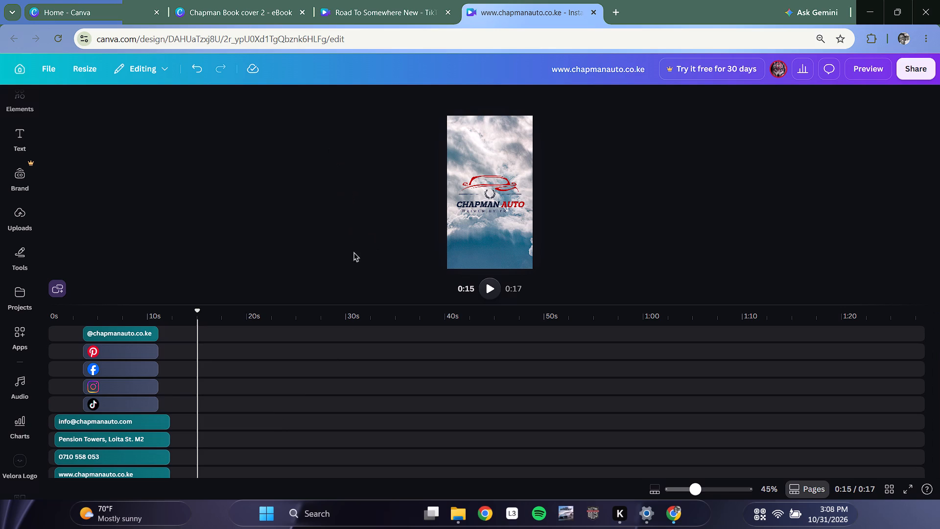